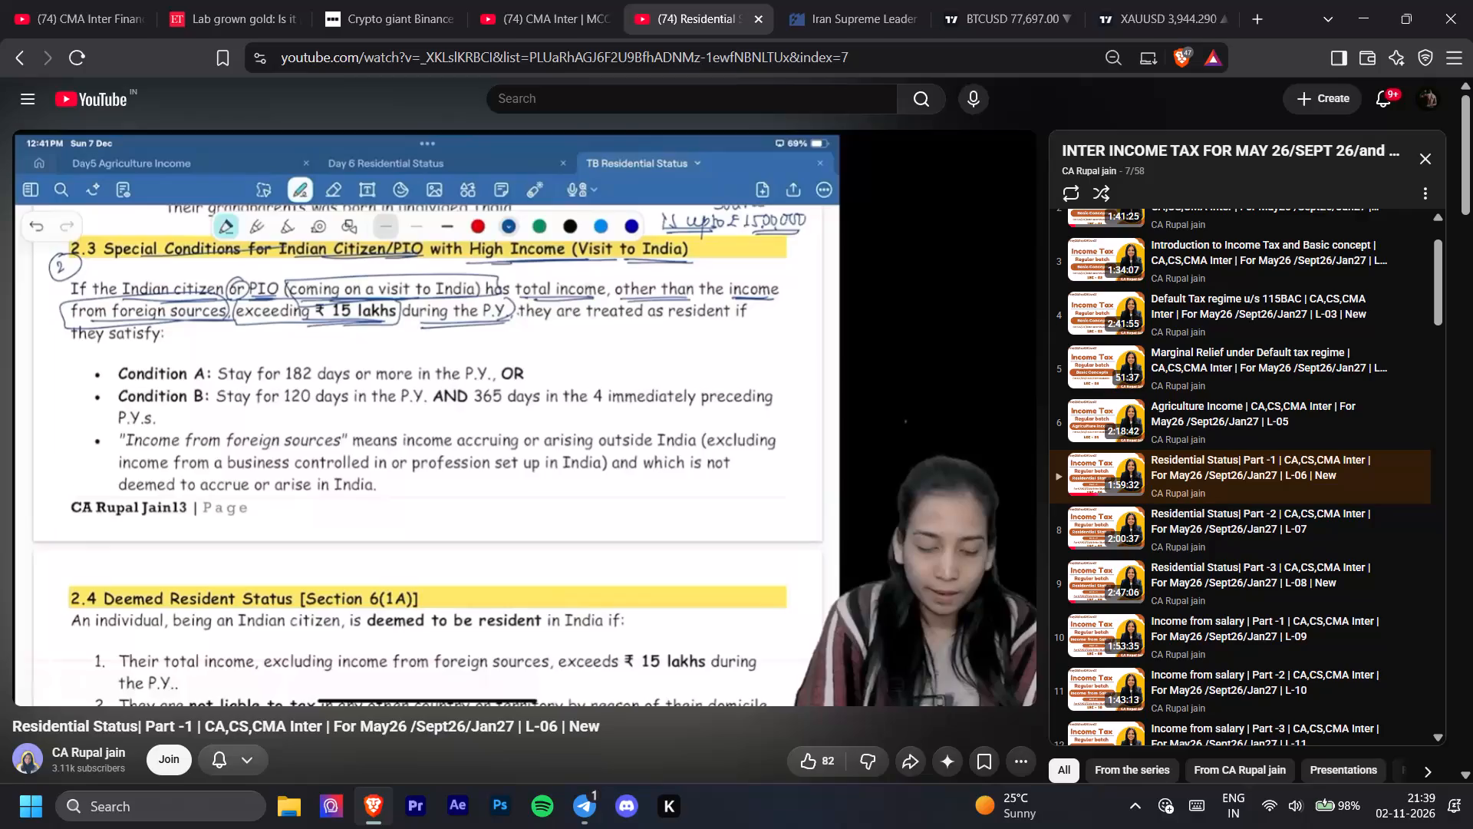
Switch to the BTCUSD chart, set its timeframe to 5 minutes and reset the chart view.
left_click(1056, 2)
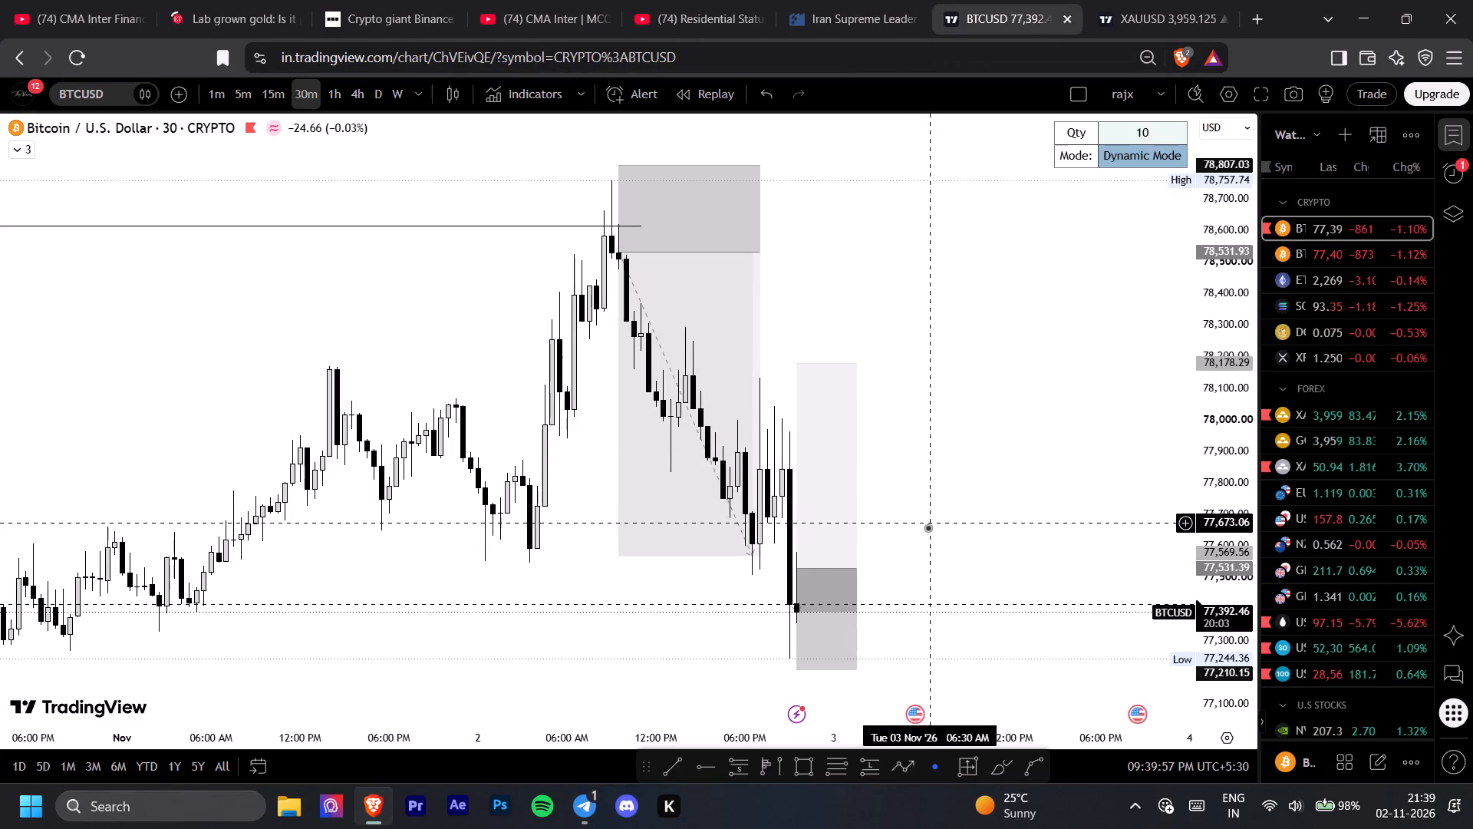
left_click_drag(928, 530, 901, 523)
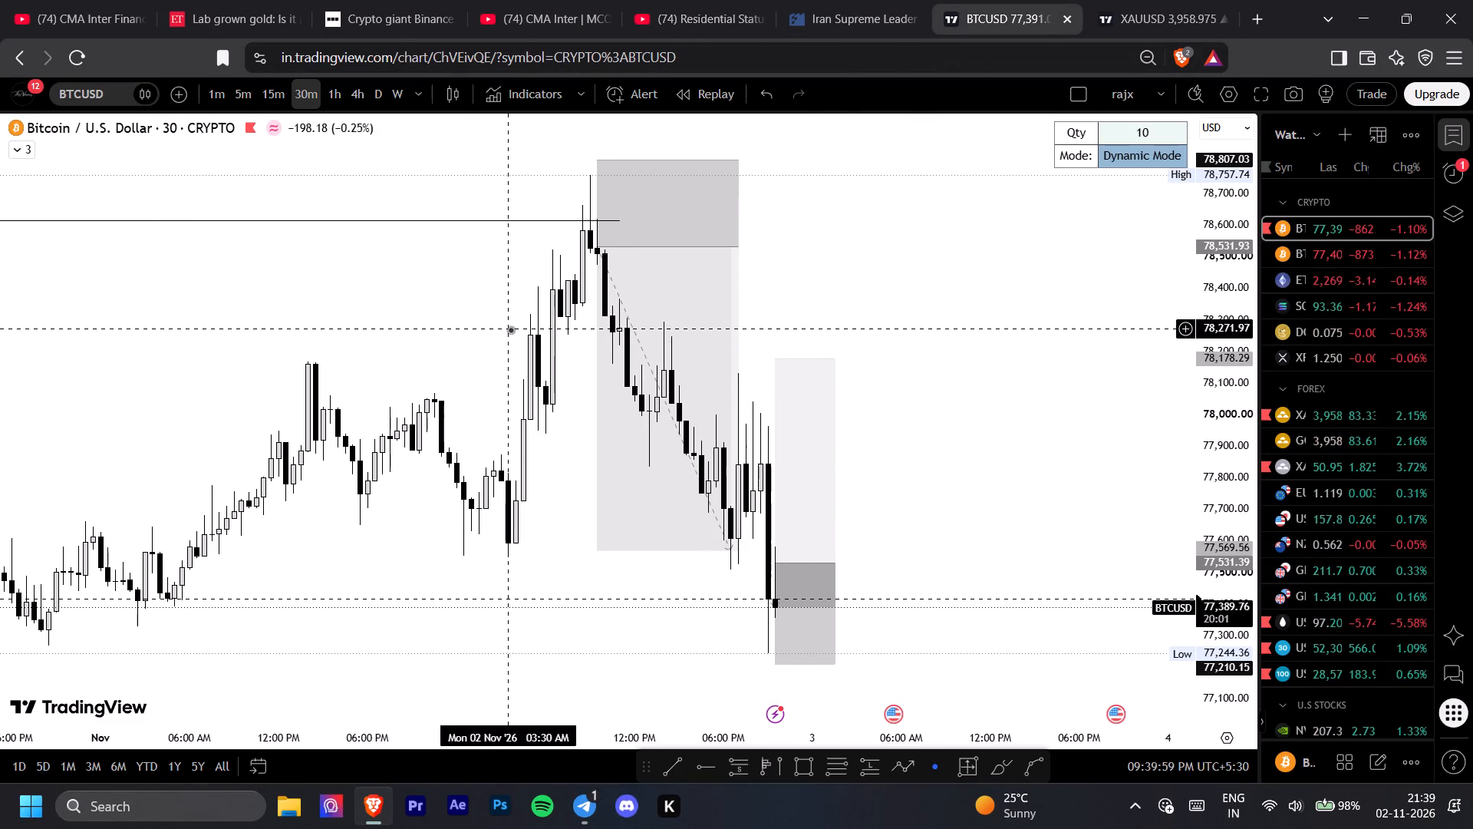
left_click(242, 99)
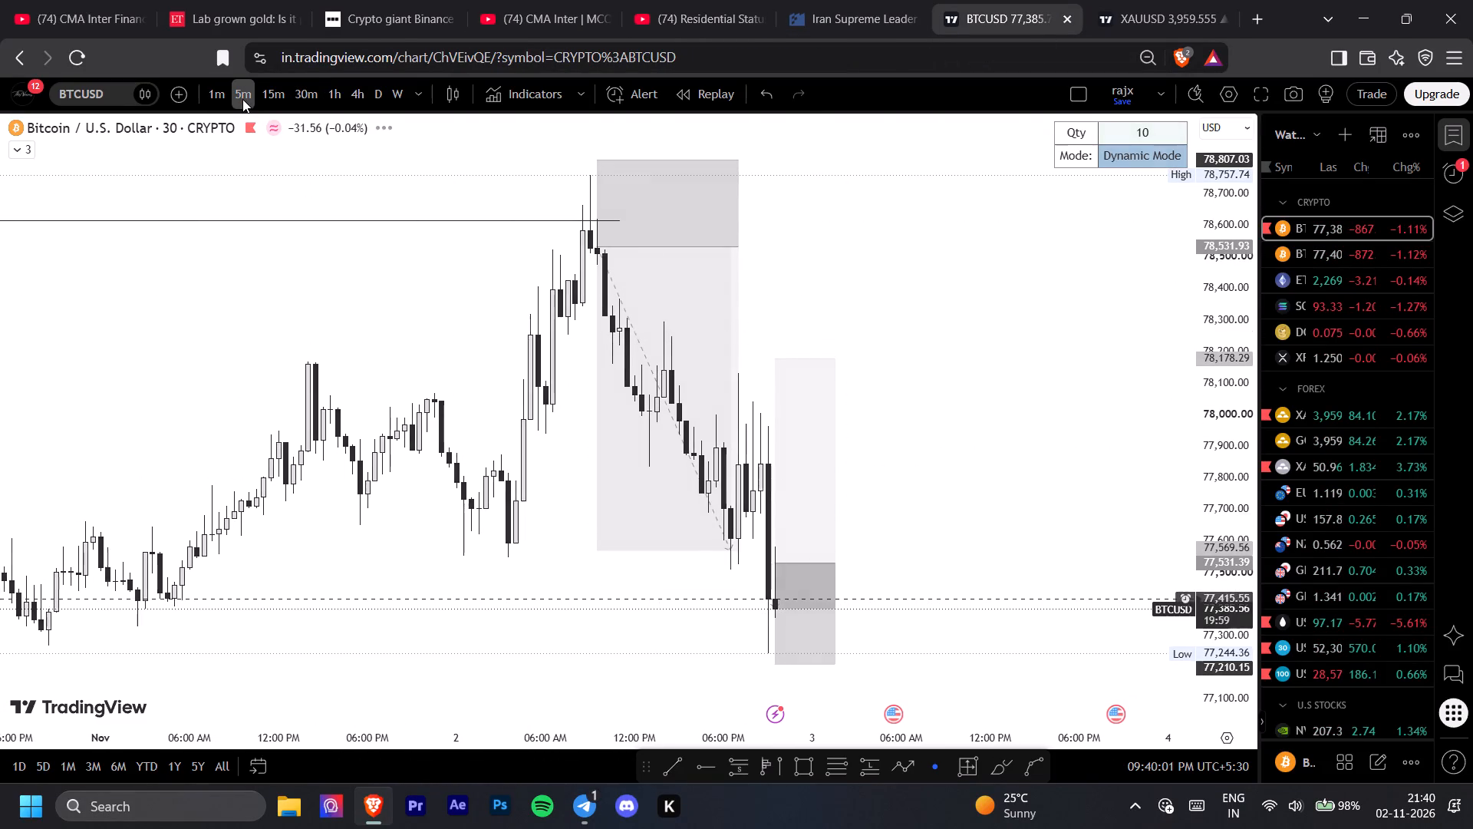
right_click(559, 503)
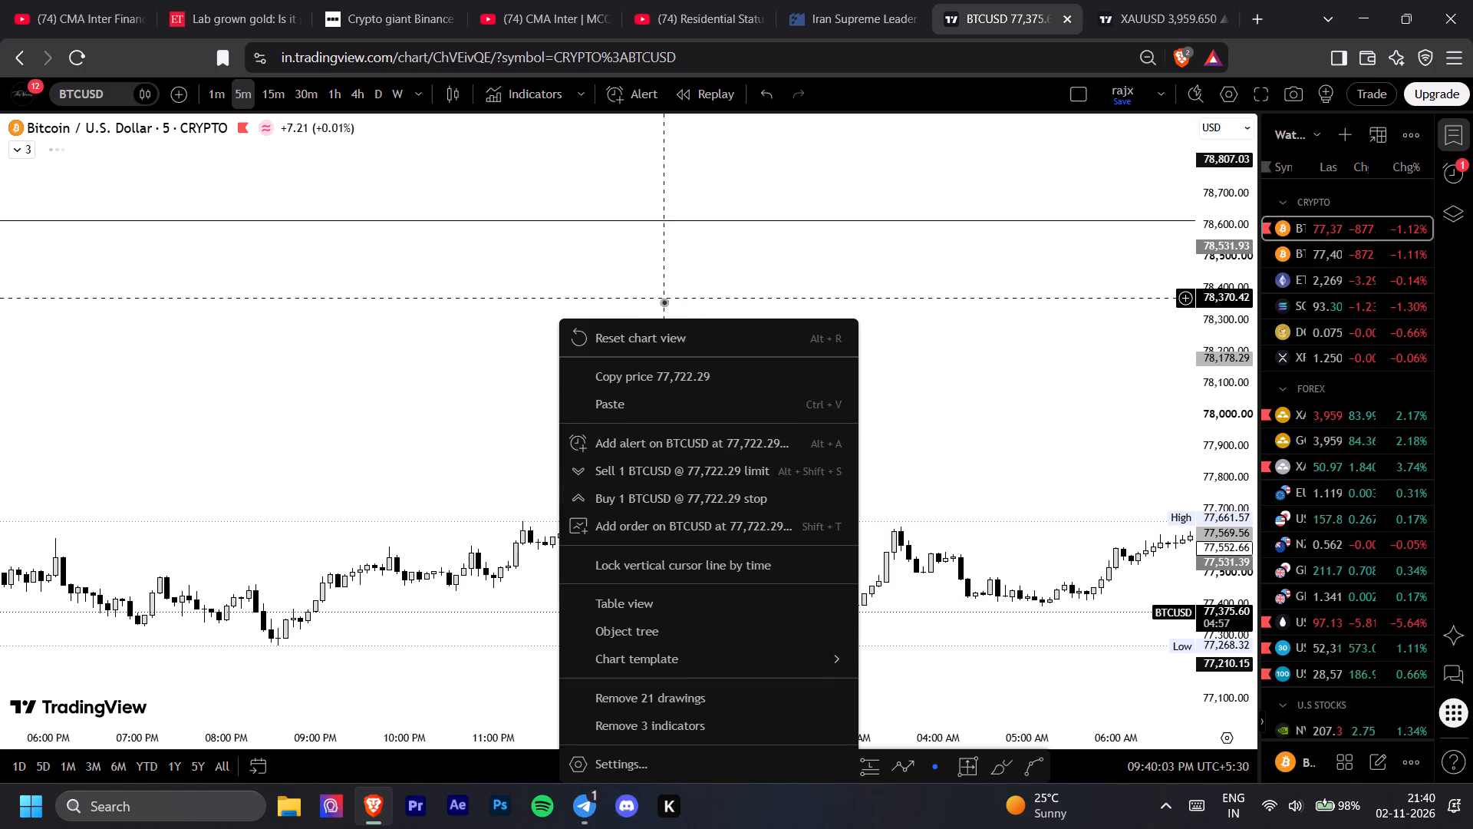
left_click(660, 339)
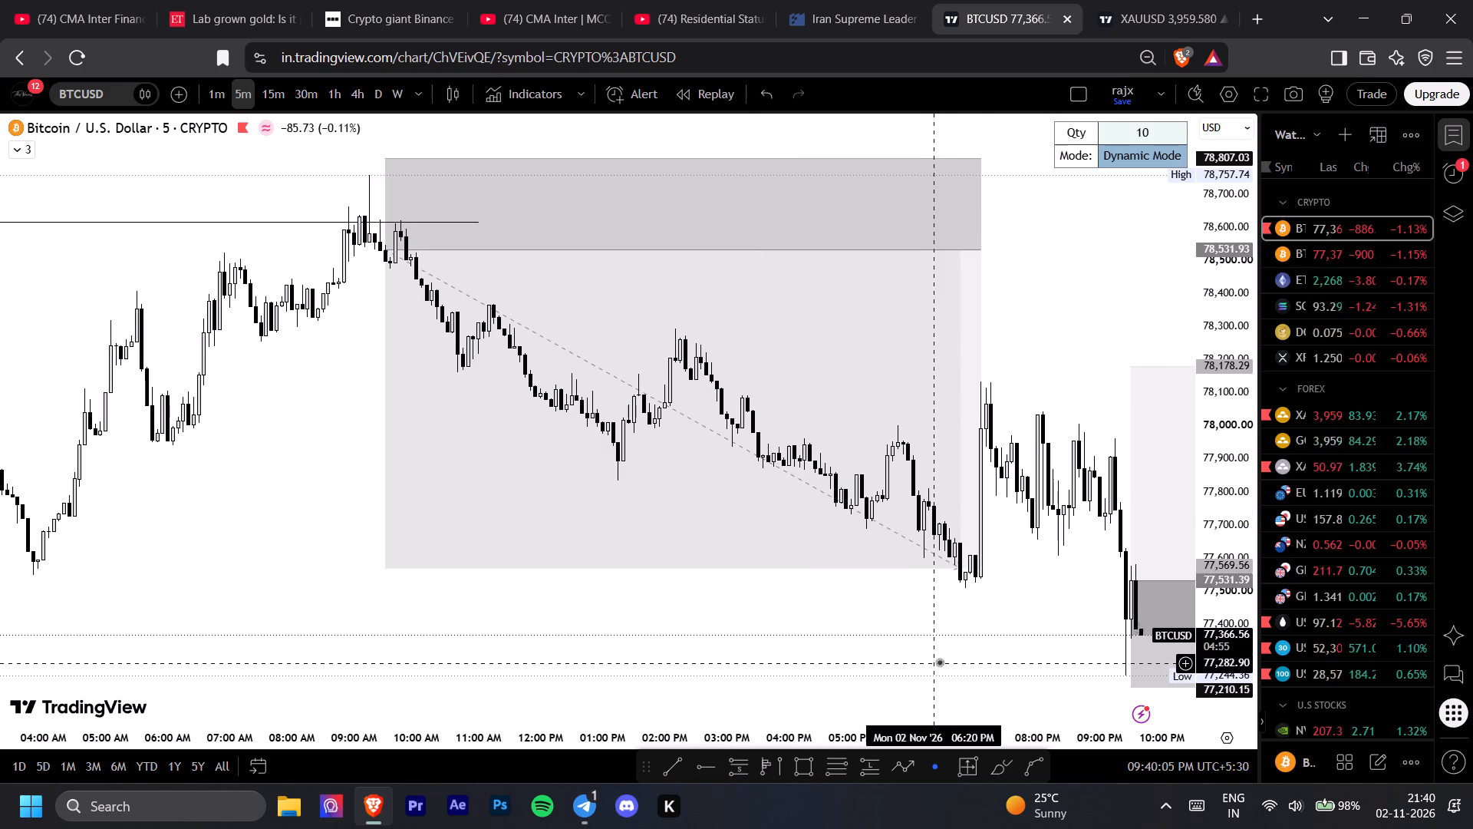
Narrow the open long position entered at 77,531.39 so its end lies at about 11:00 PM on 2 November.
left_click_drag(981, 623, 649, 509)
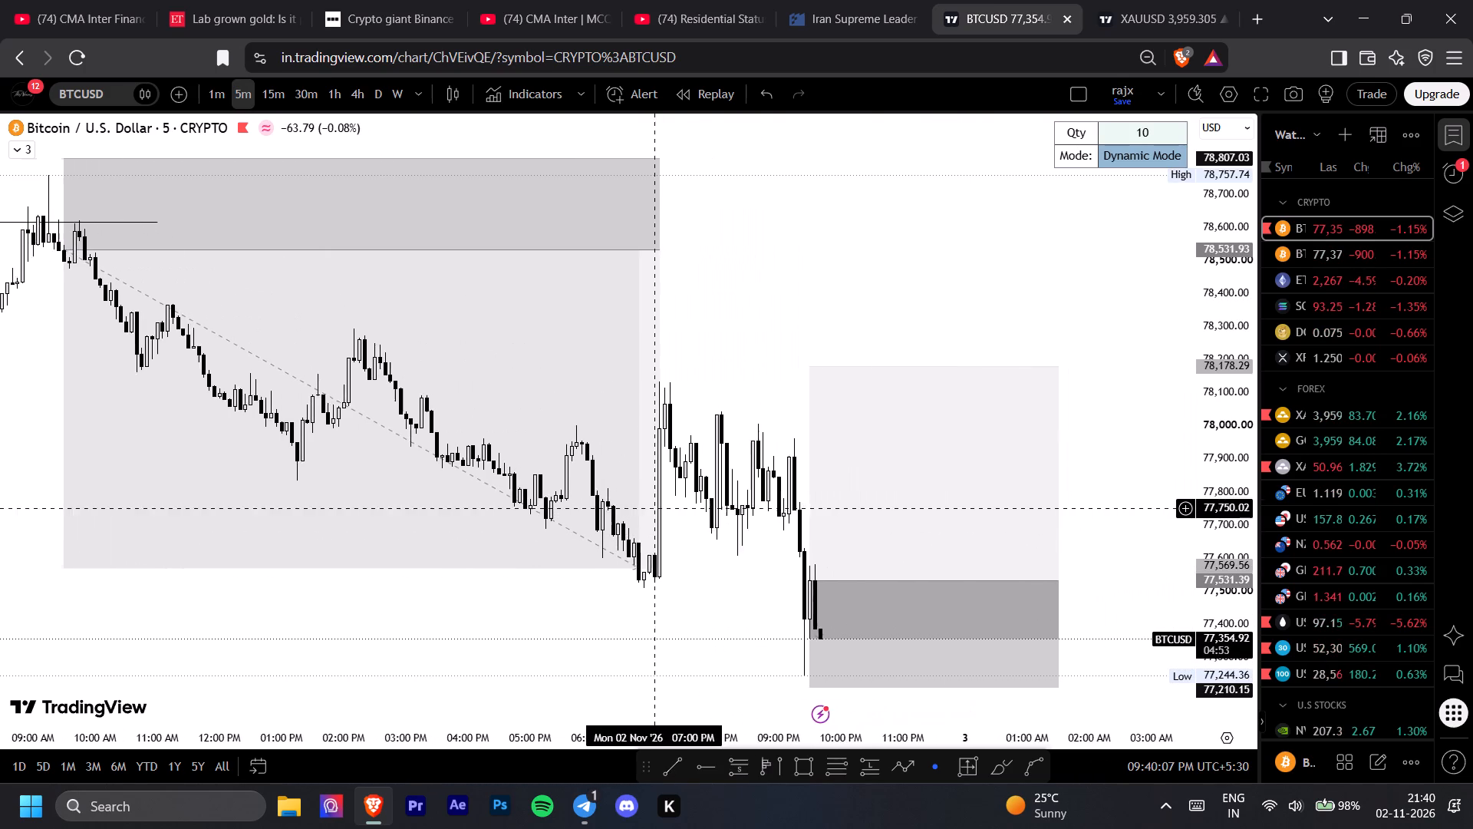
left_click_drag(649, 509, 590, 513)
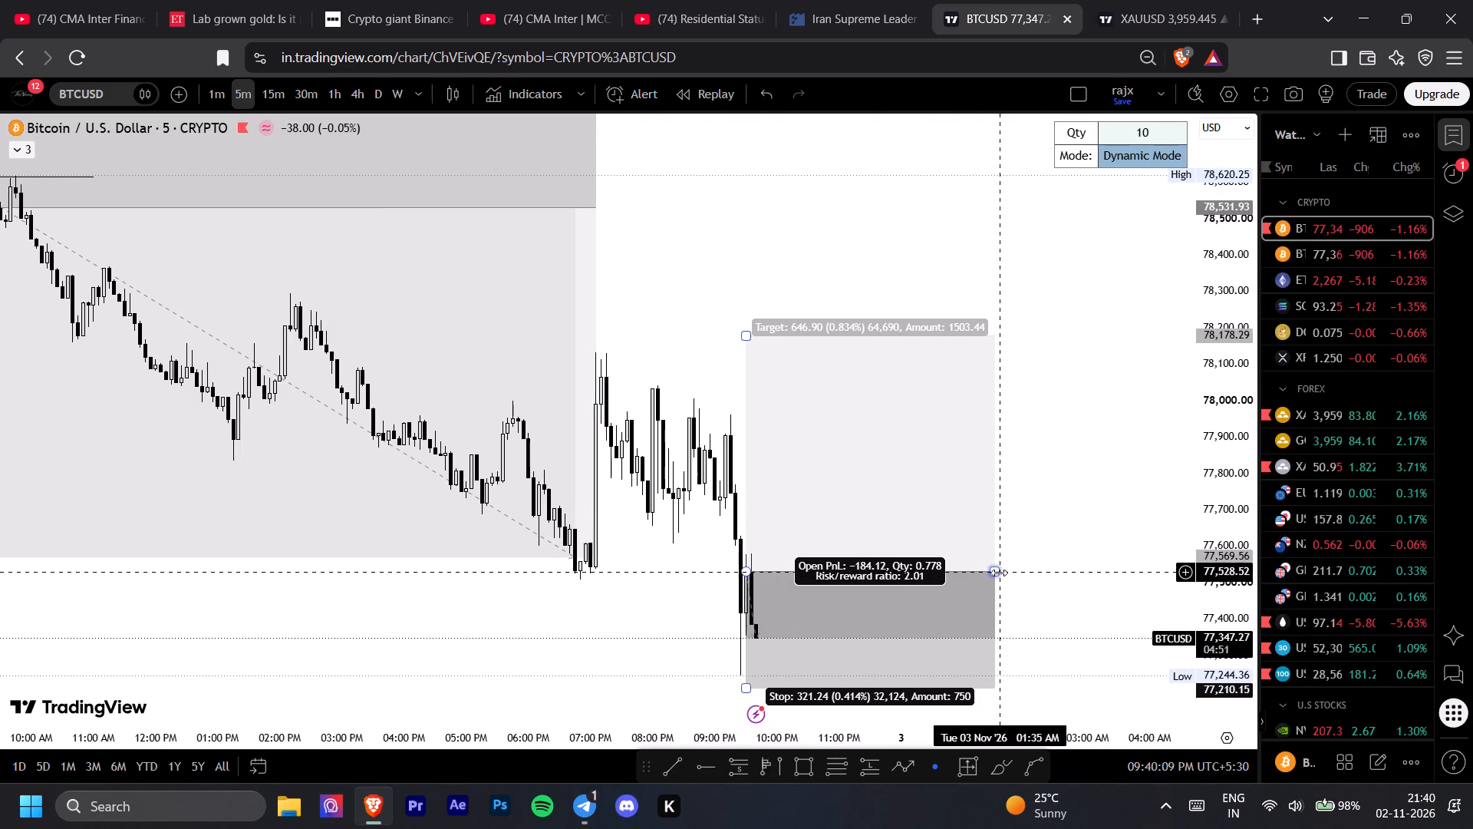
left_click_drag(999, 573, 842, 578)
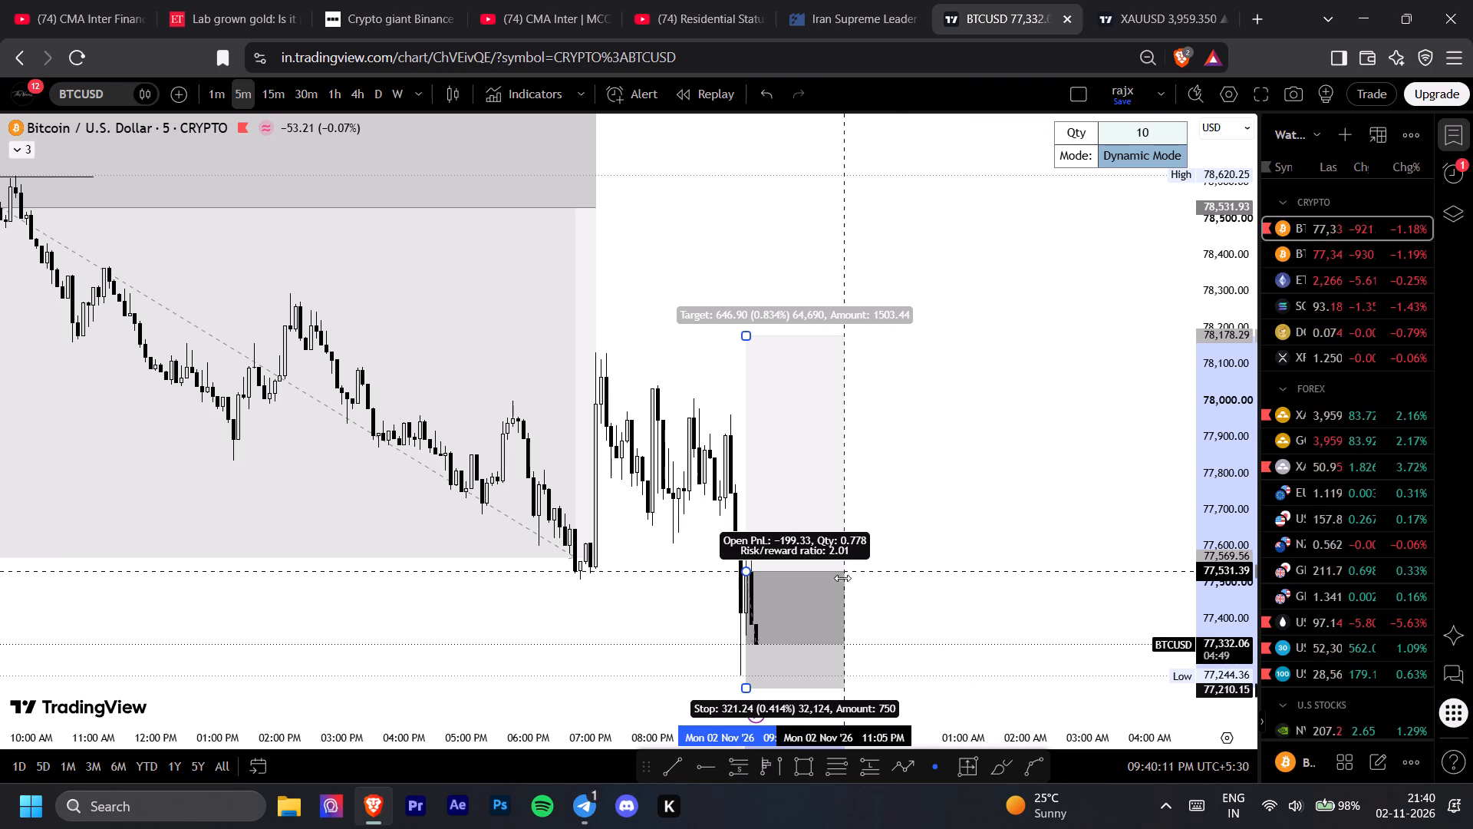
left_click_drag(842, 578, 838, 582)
Show the hidden LuxAlgo Smart Money Concepts indicator on the BTCUSD chart.
left_click_drag(884, 626, 892, 557)
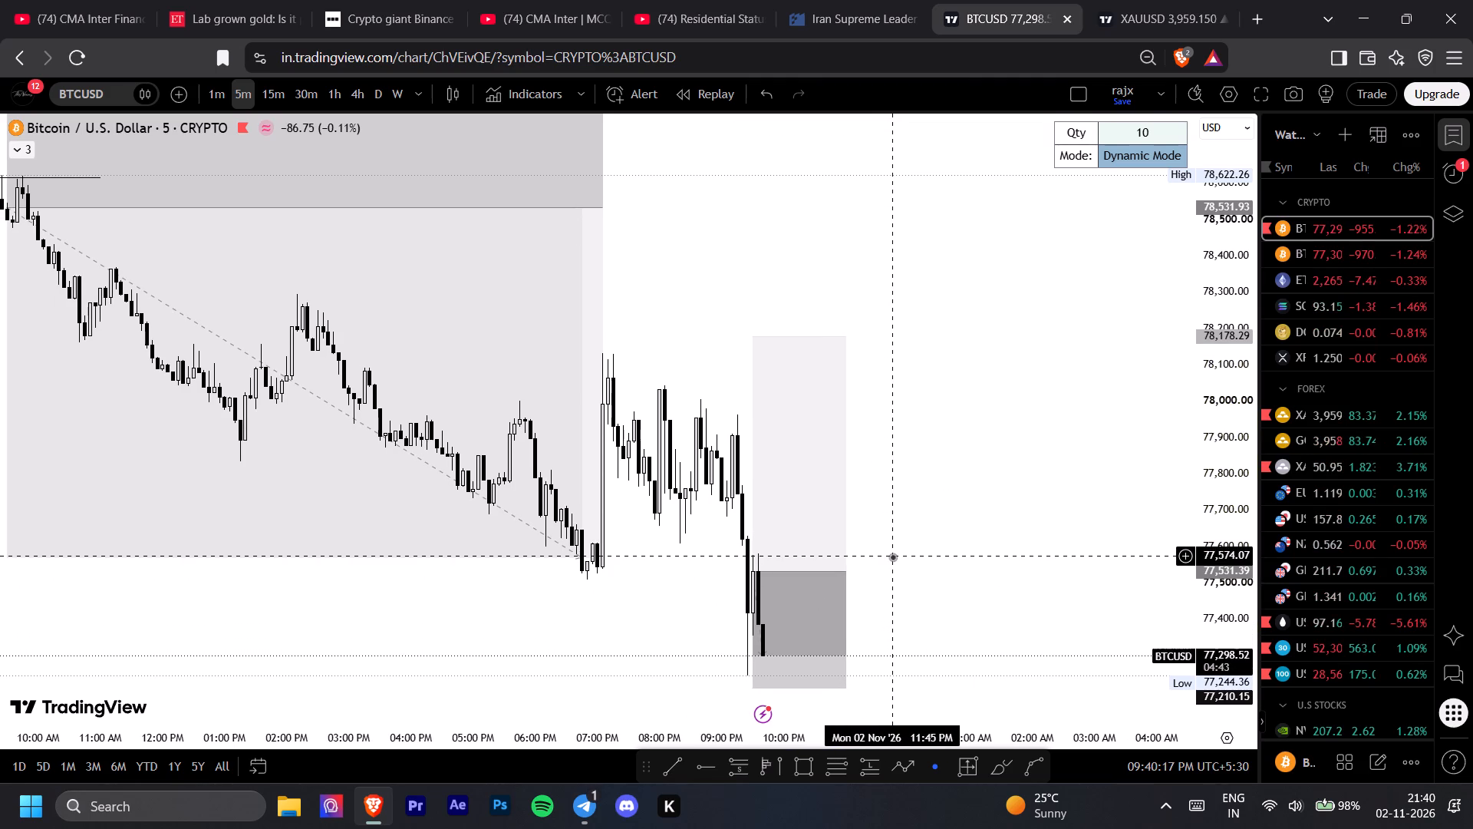
left_click_drag(931, 650, 931, 642)
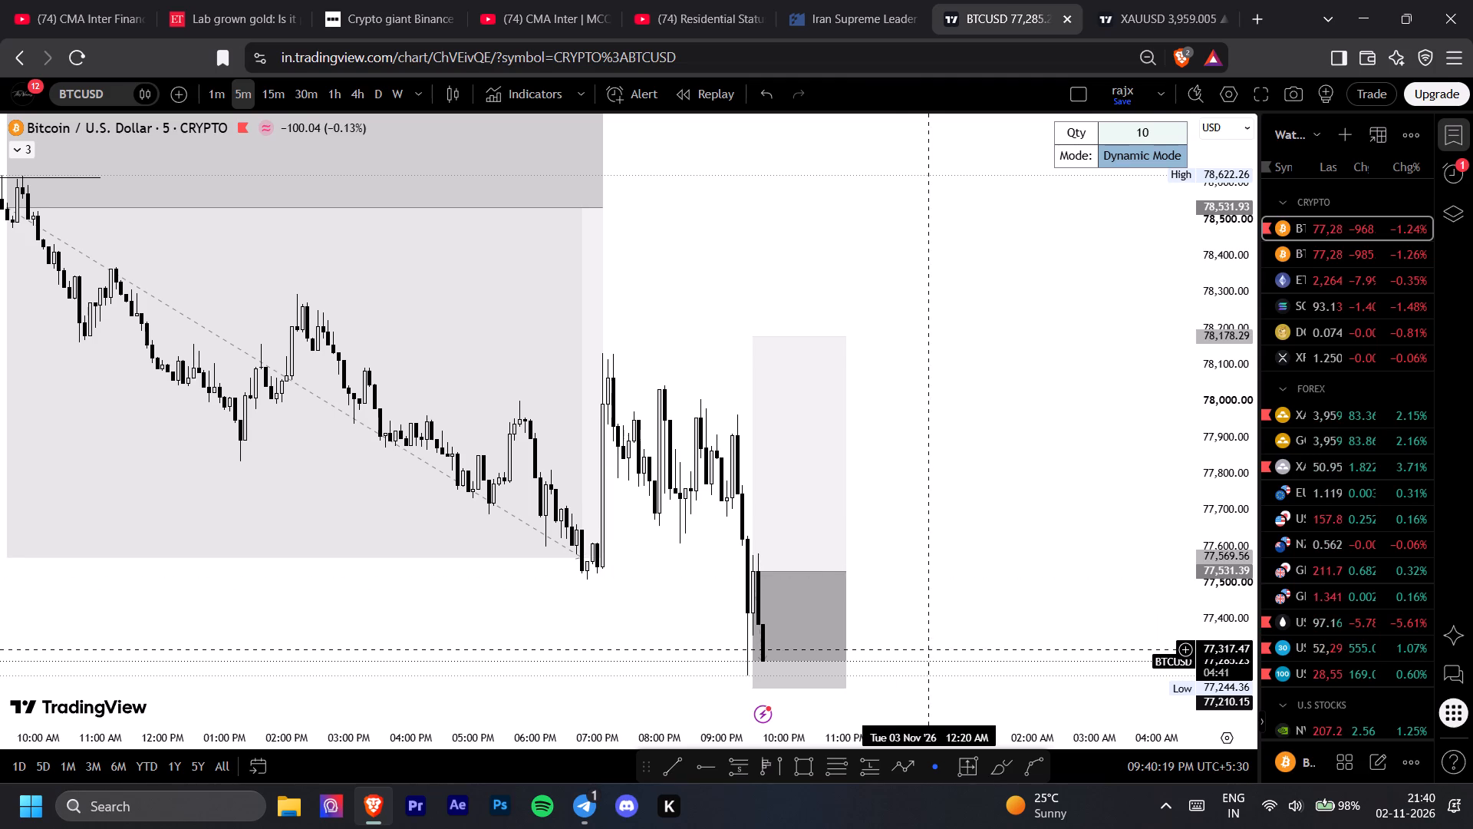
left_click_drag(931, 642, 937, 599)
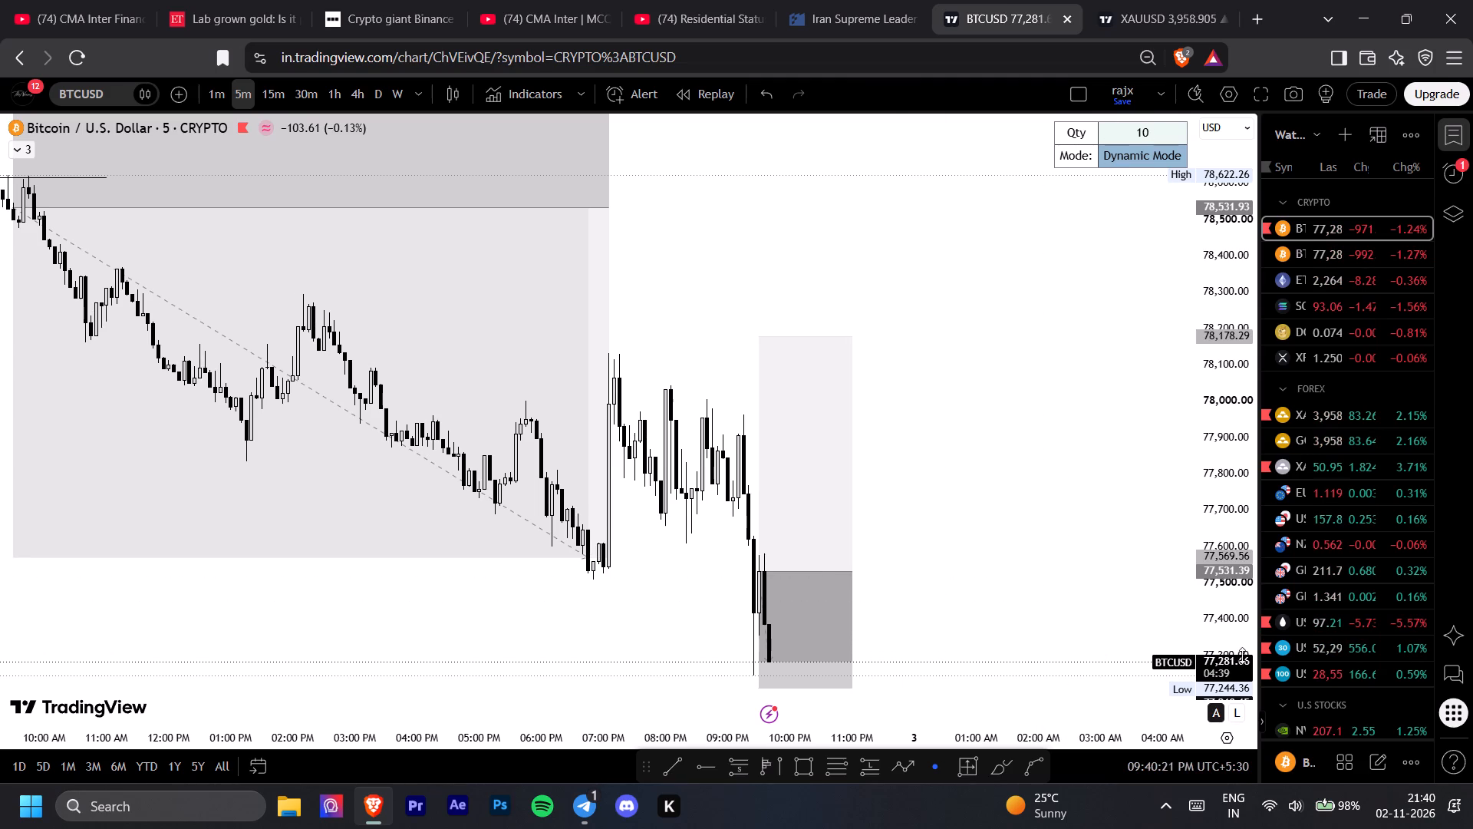
left_click_drag(1234, 622, 1232, 637)
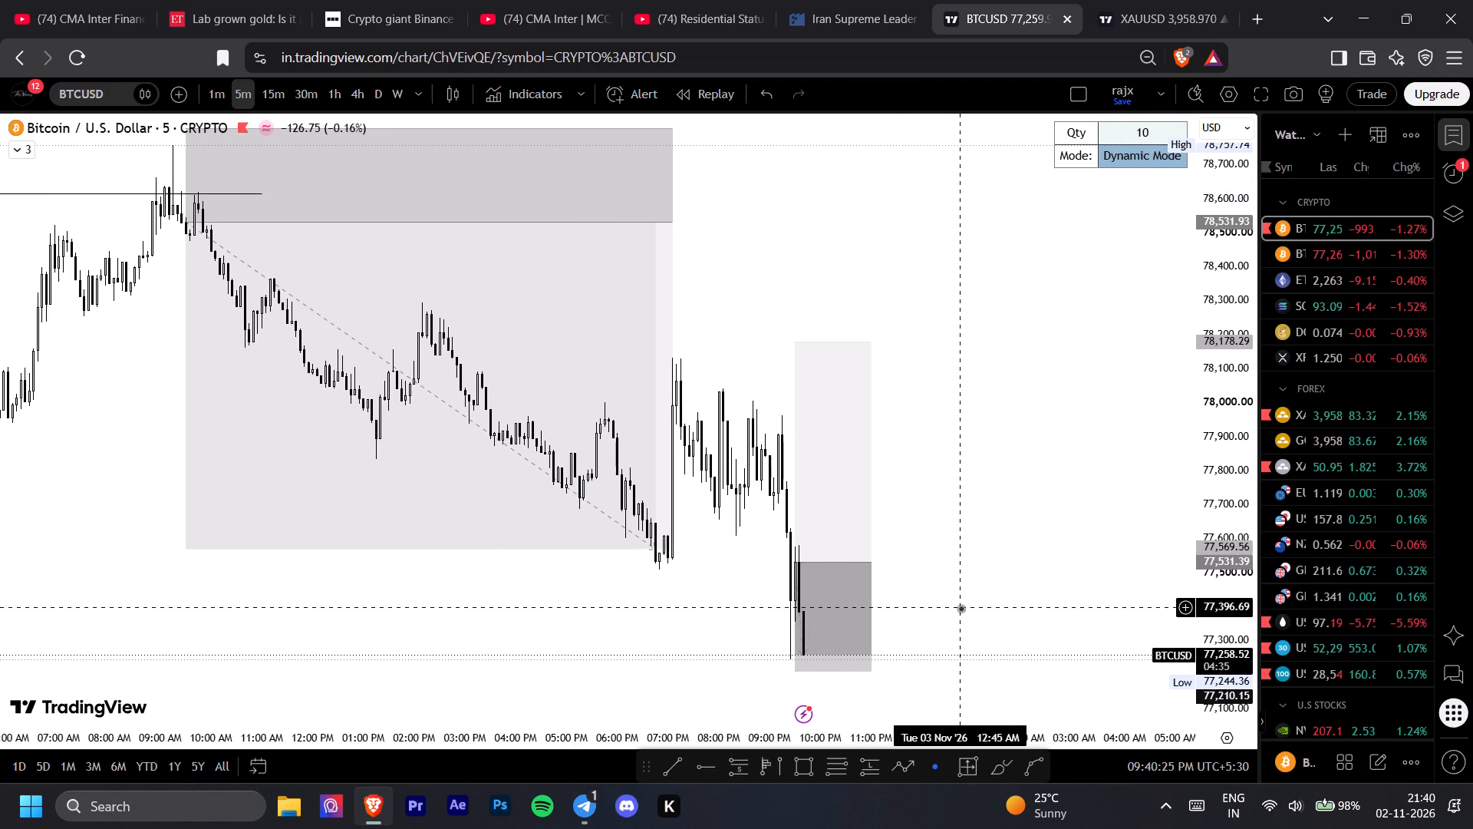
left_click(24, 151)
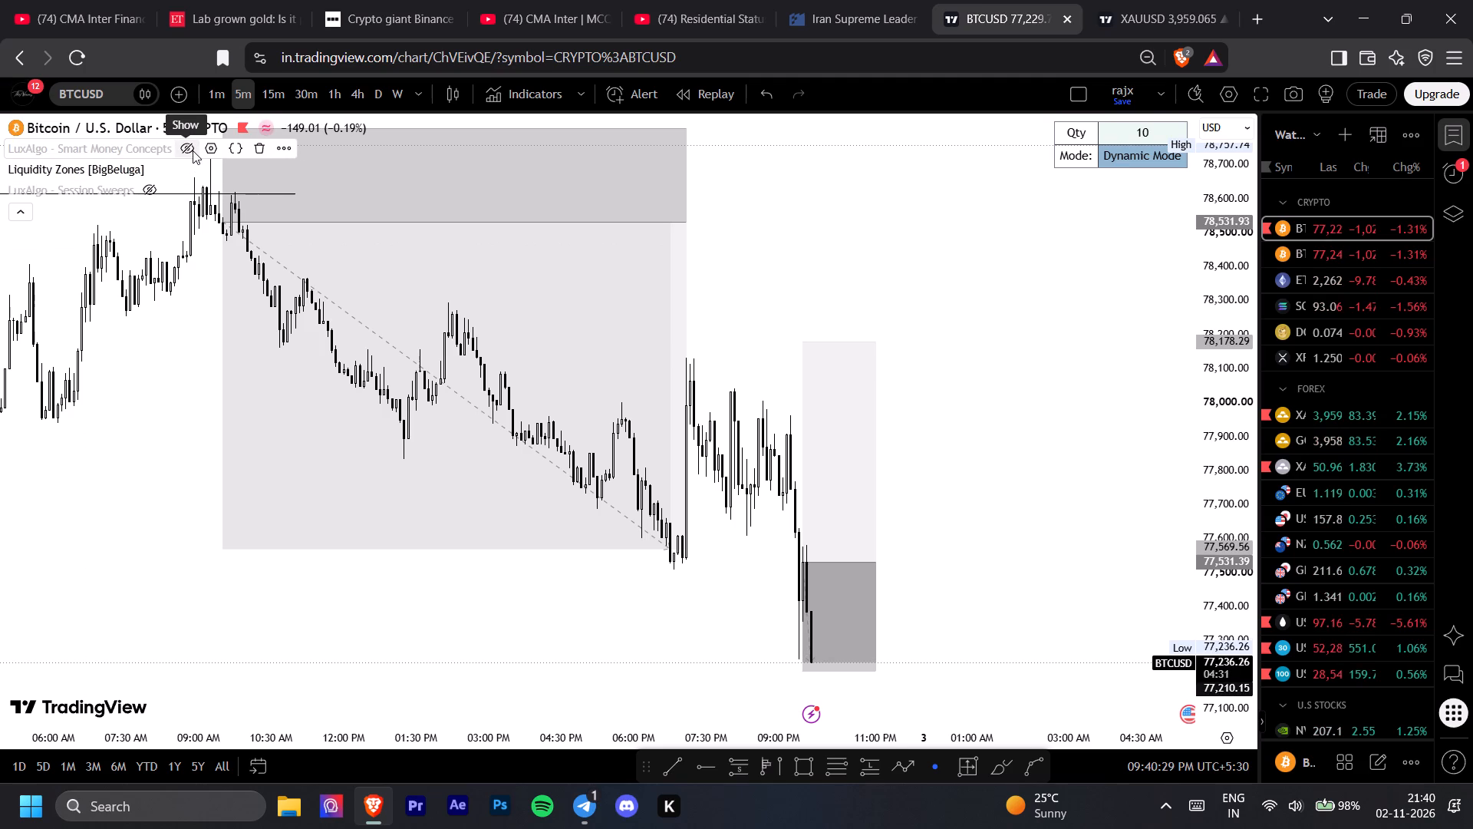
left_click(193, 150)
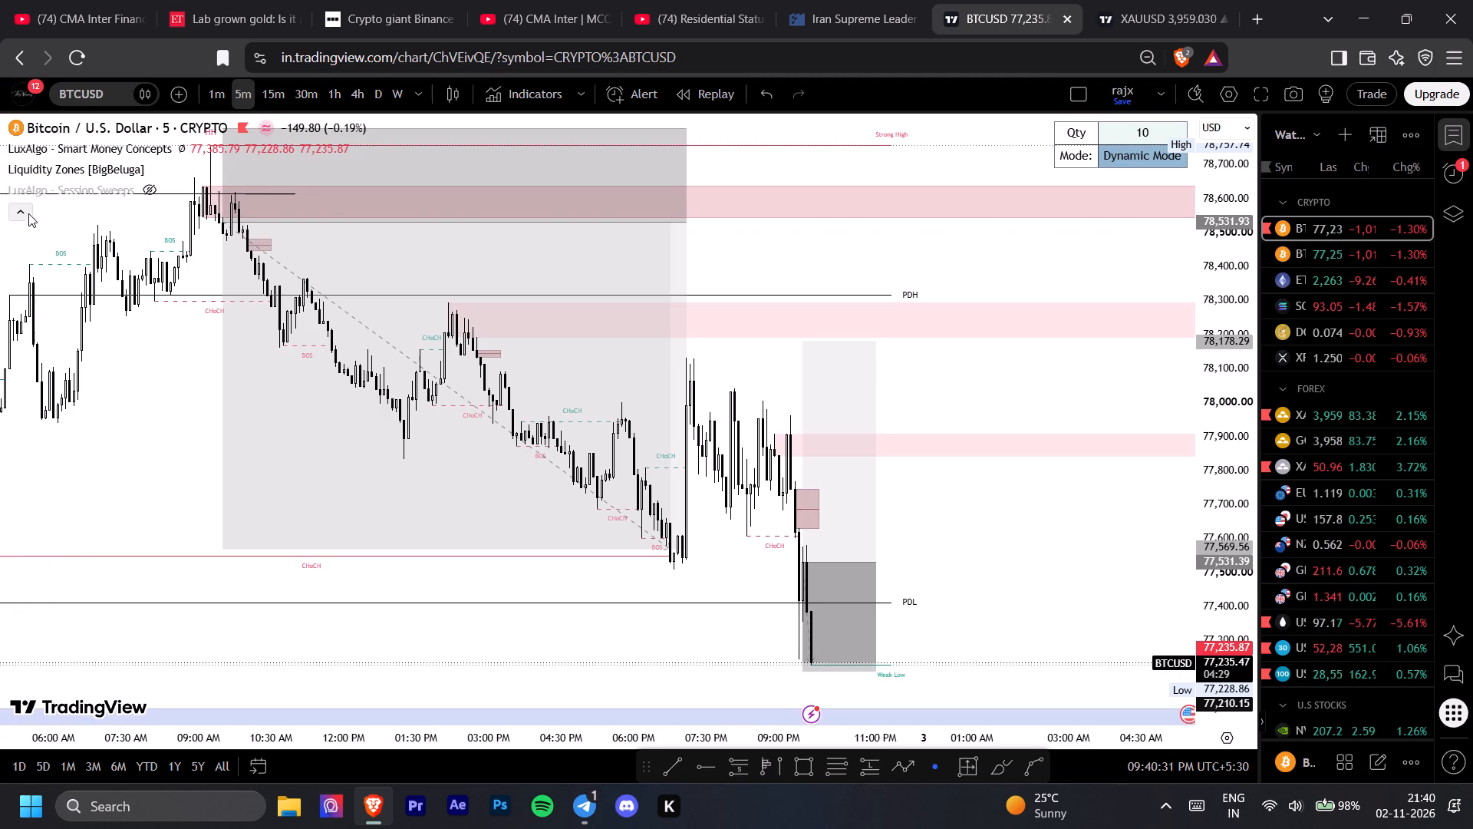
left_click(26, 210)
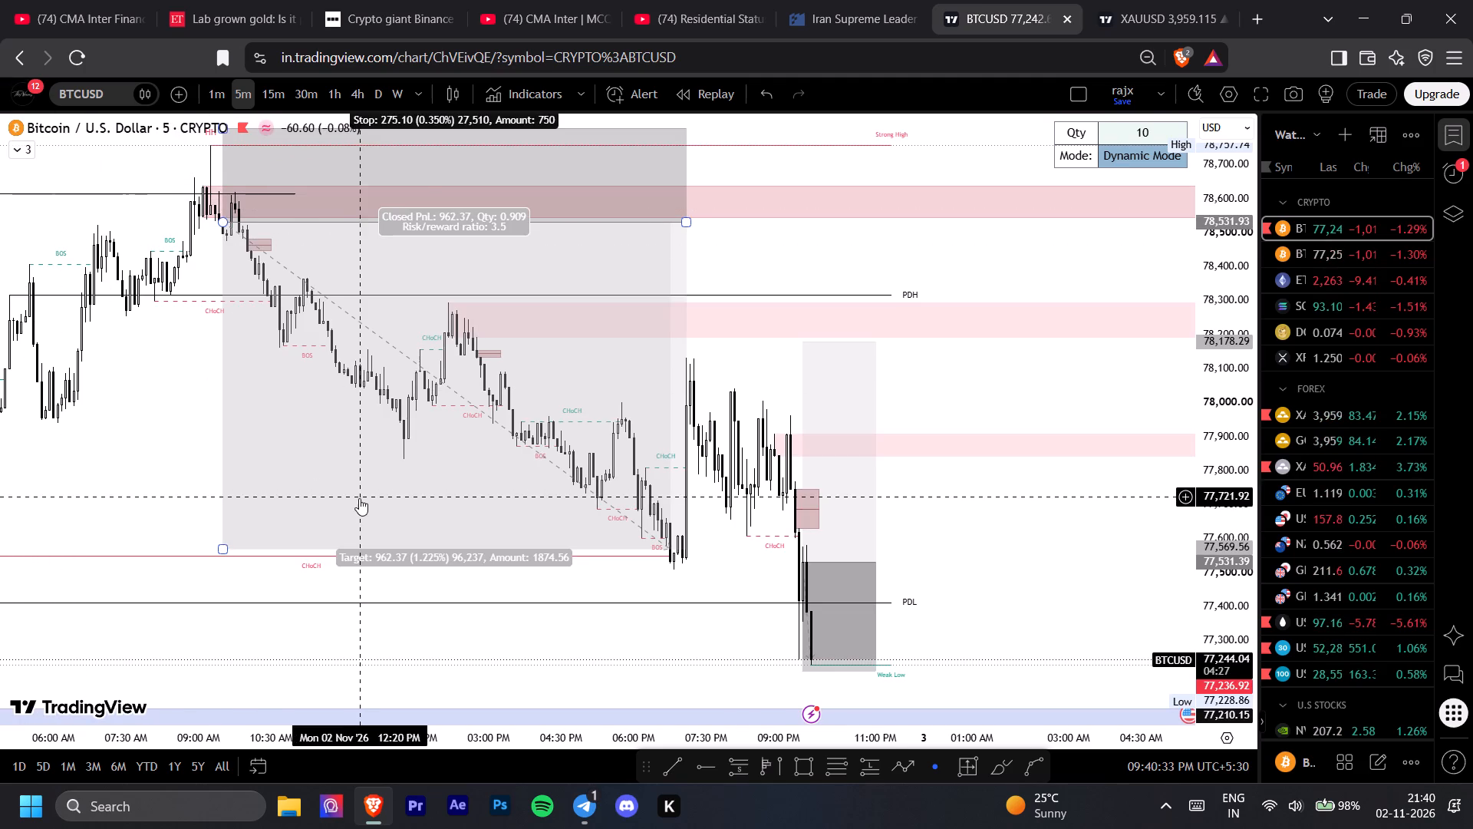
Shorten the open long position entered at 77,531.39 so it ends at about 10:20 PM on 2 November, and deselect it.
left_click(575, 651)
left_click_drag(575, 651, 577, 643)
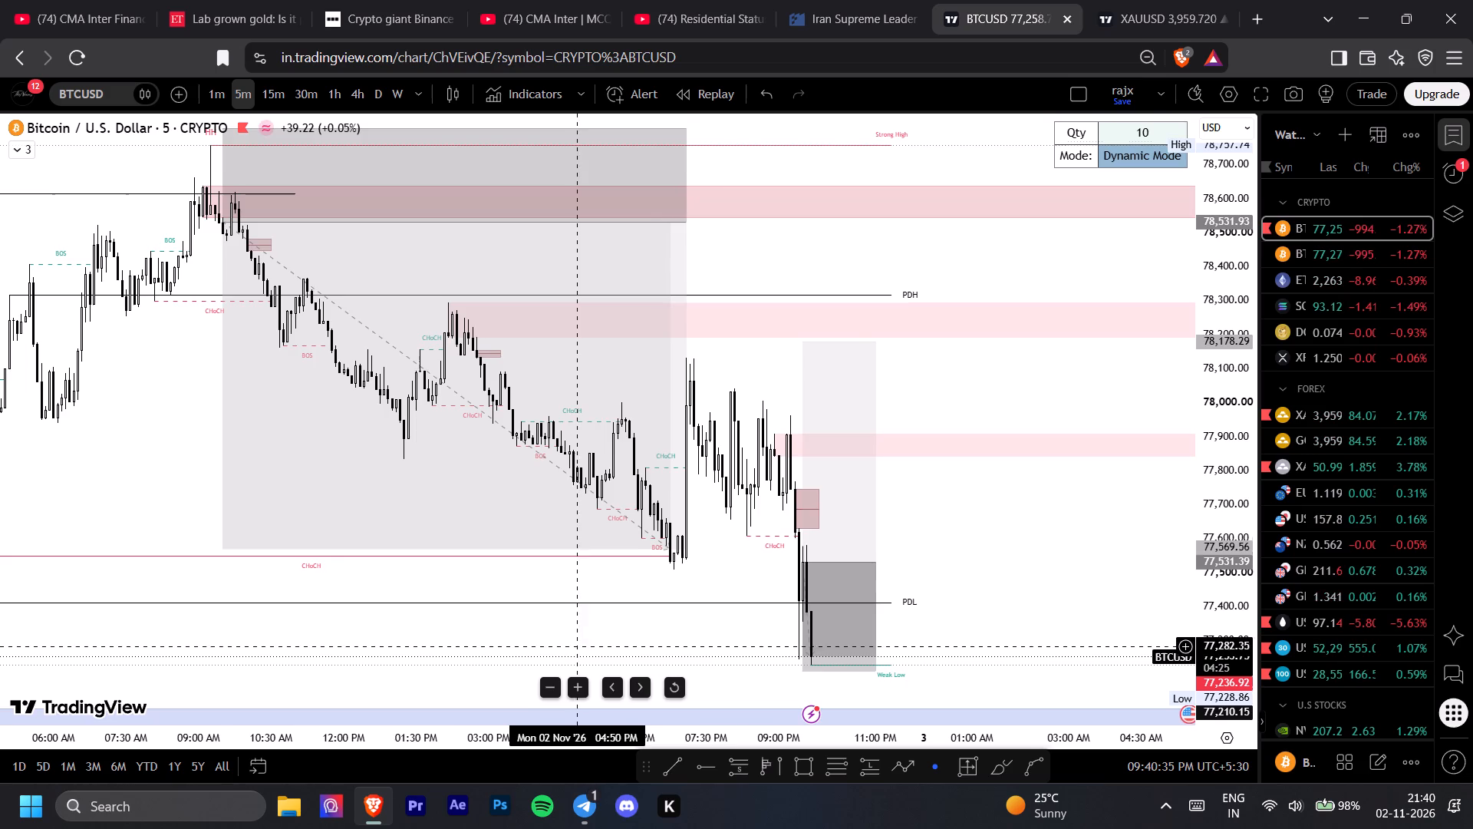
left_click_drag(577, 643, 598, 586)
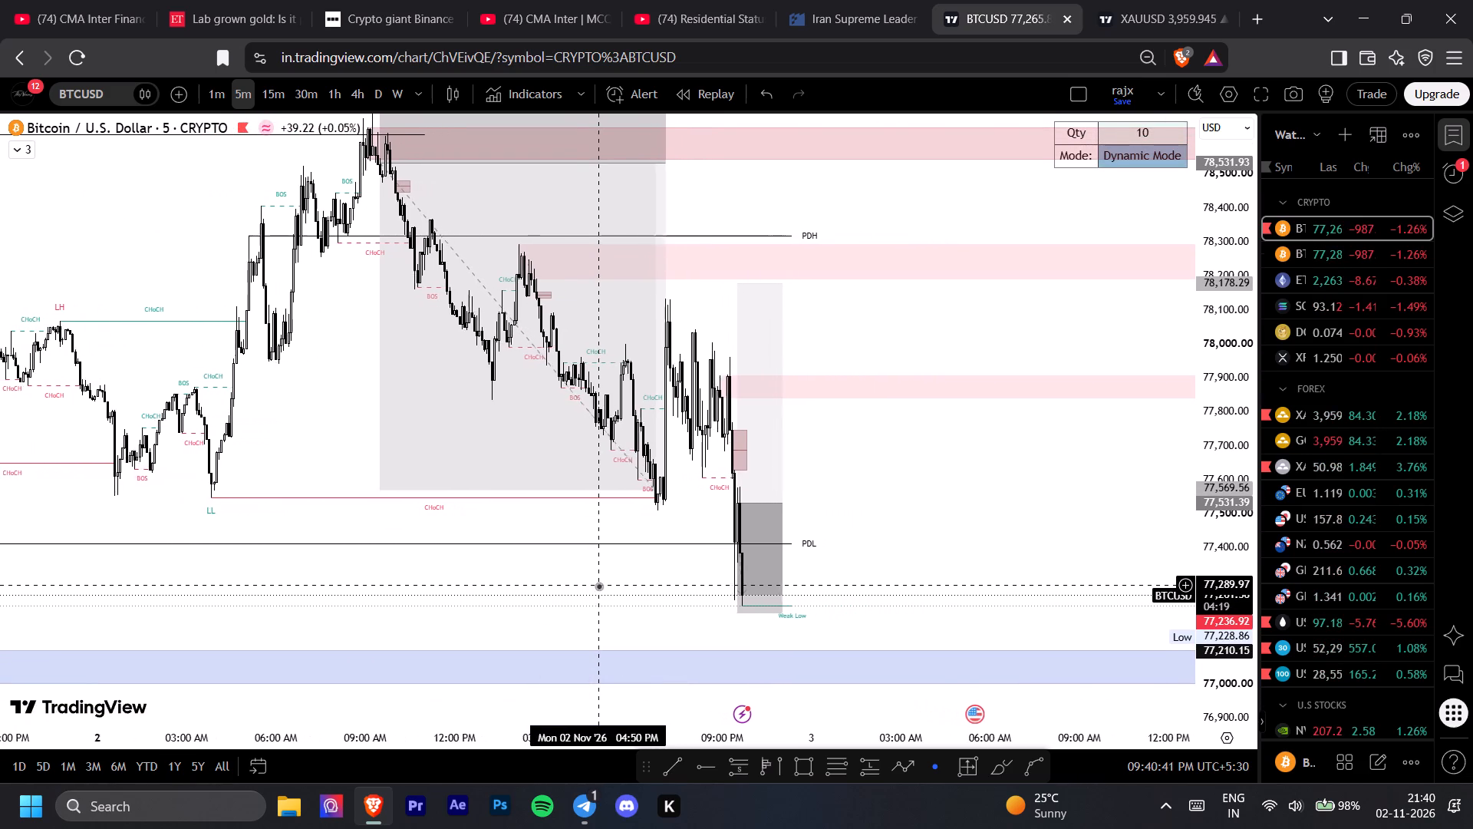
scroll(598, 586, "up", 1)
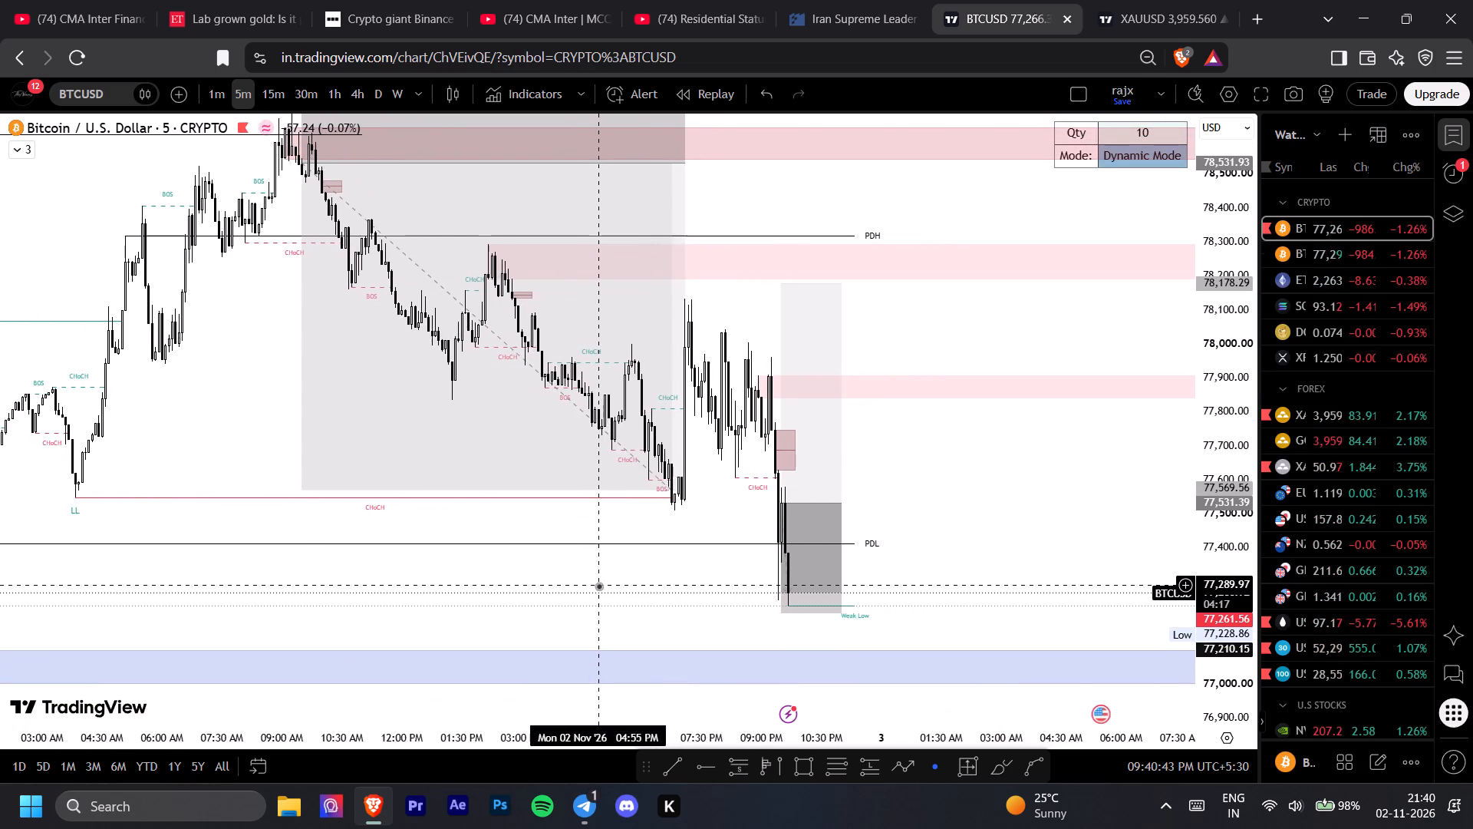
scroll(598, 586, "up", 2)
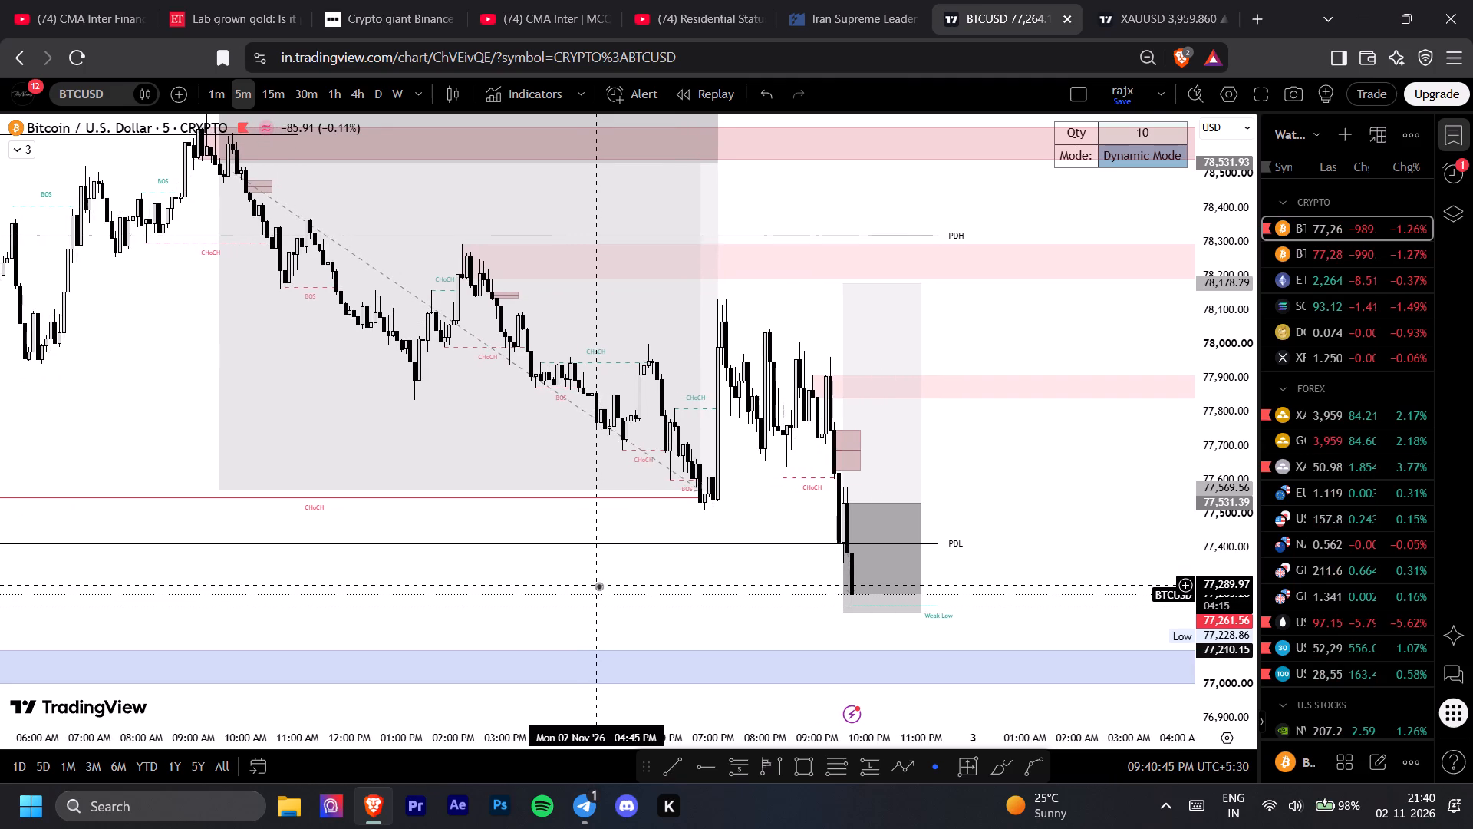
left_click_drag(651, 598, 651, 599)
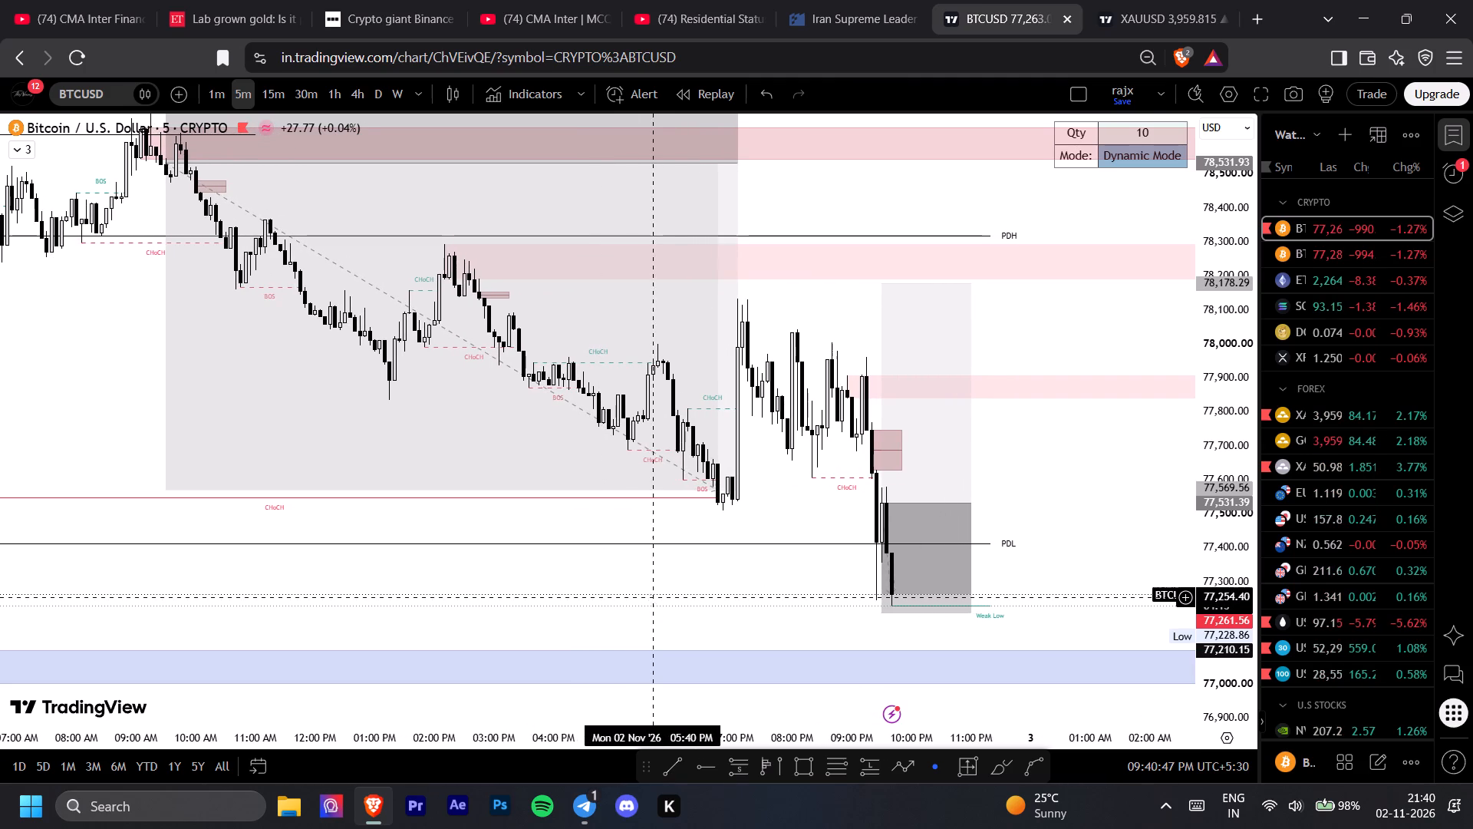
left_click_drag(651, 599, 585, 606)
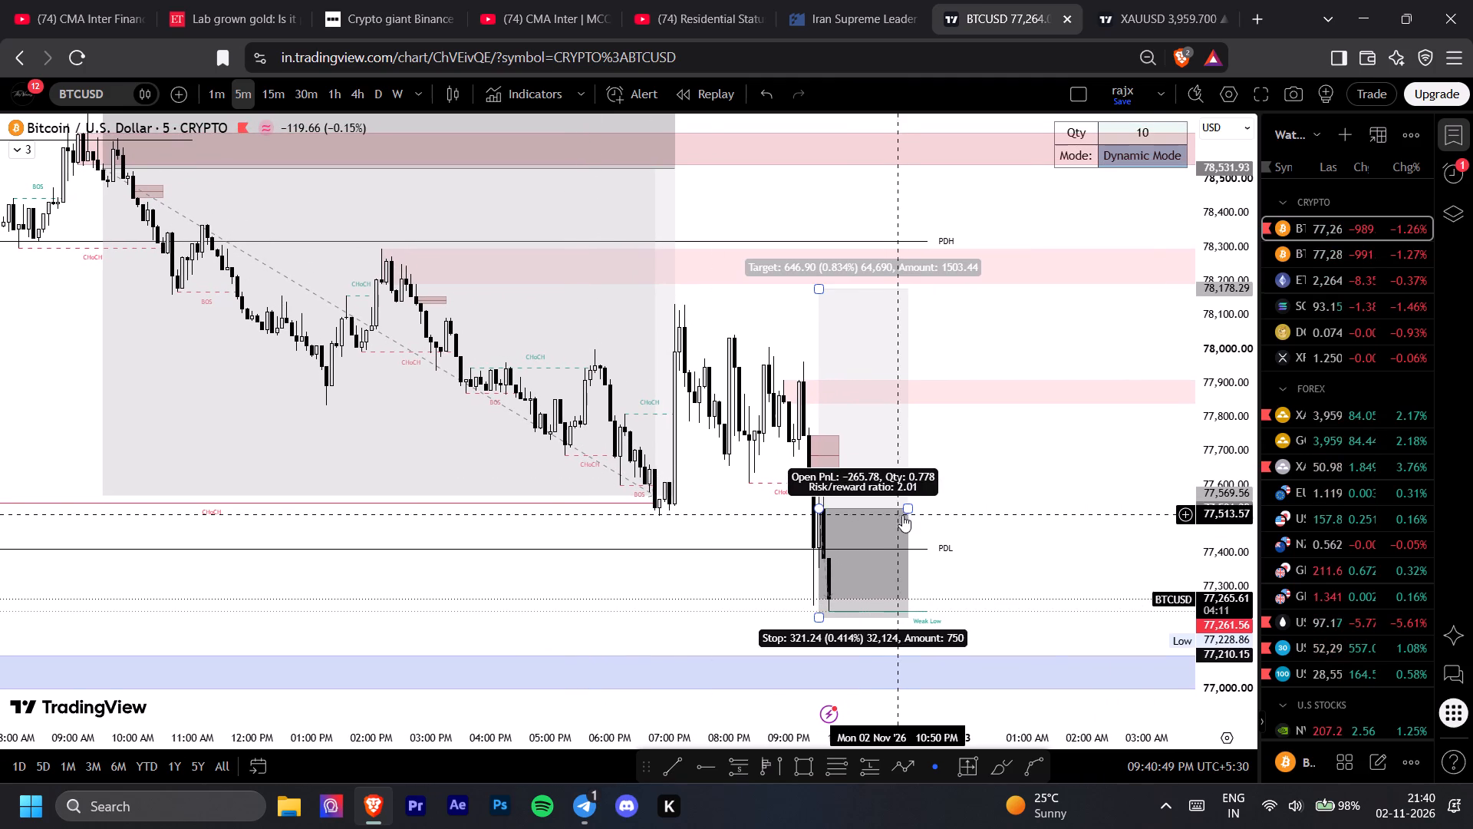
left_click_drag(905, 509, 882, 511)
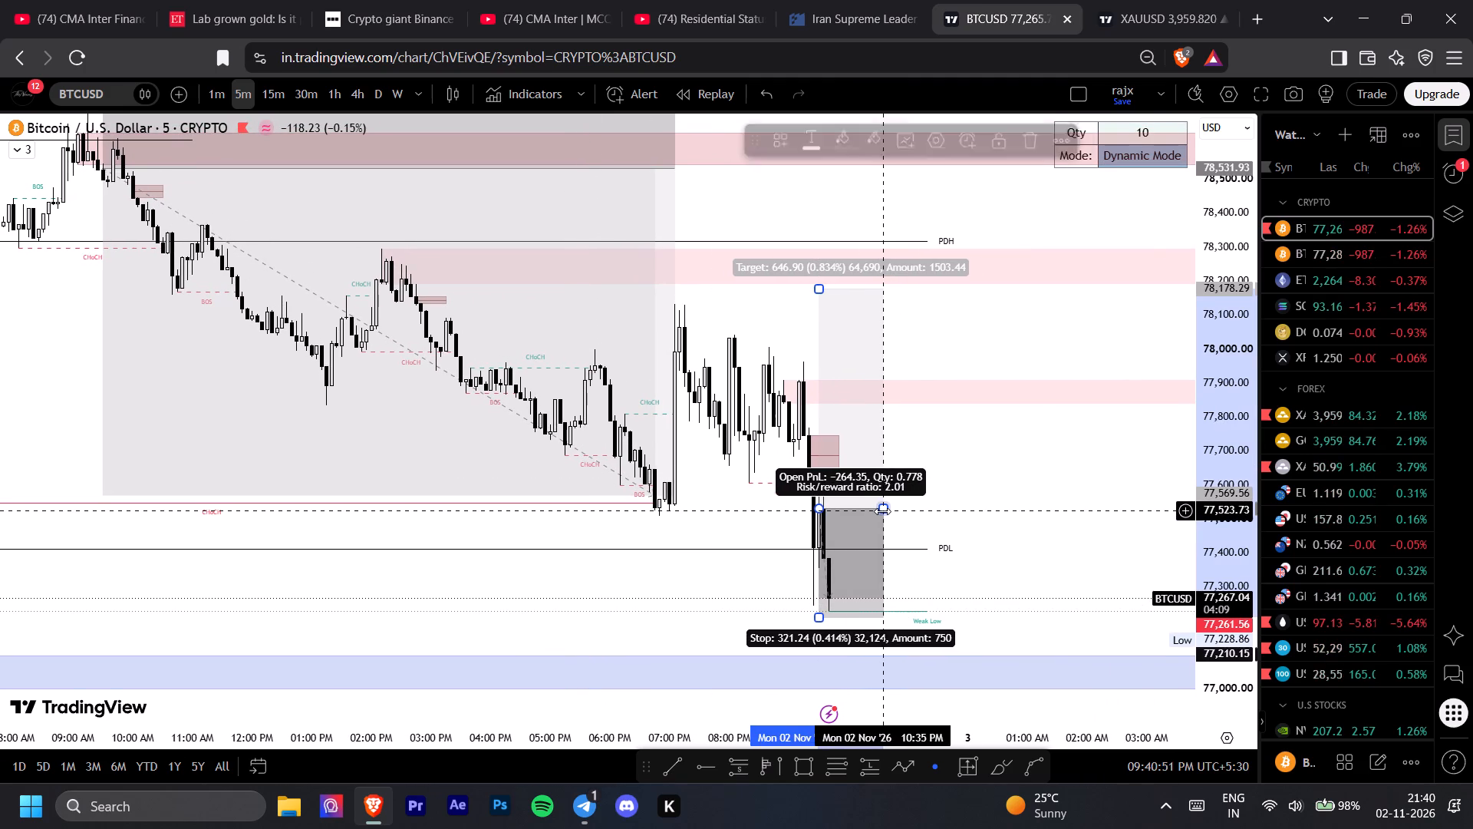
left_click_drag(882, 511, 871, 515)
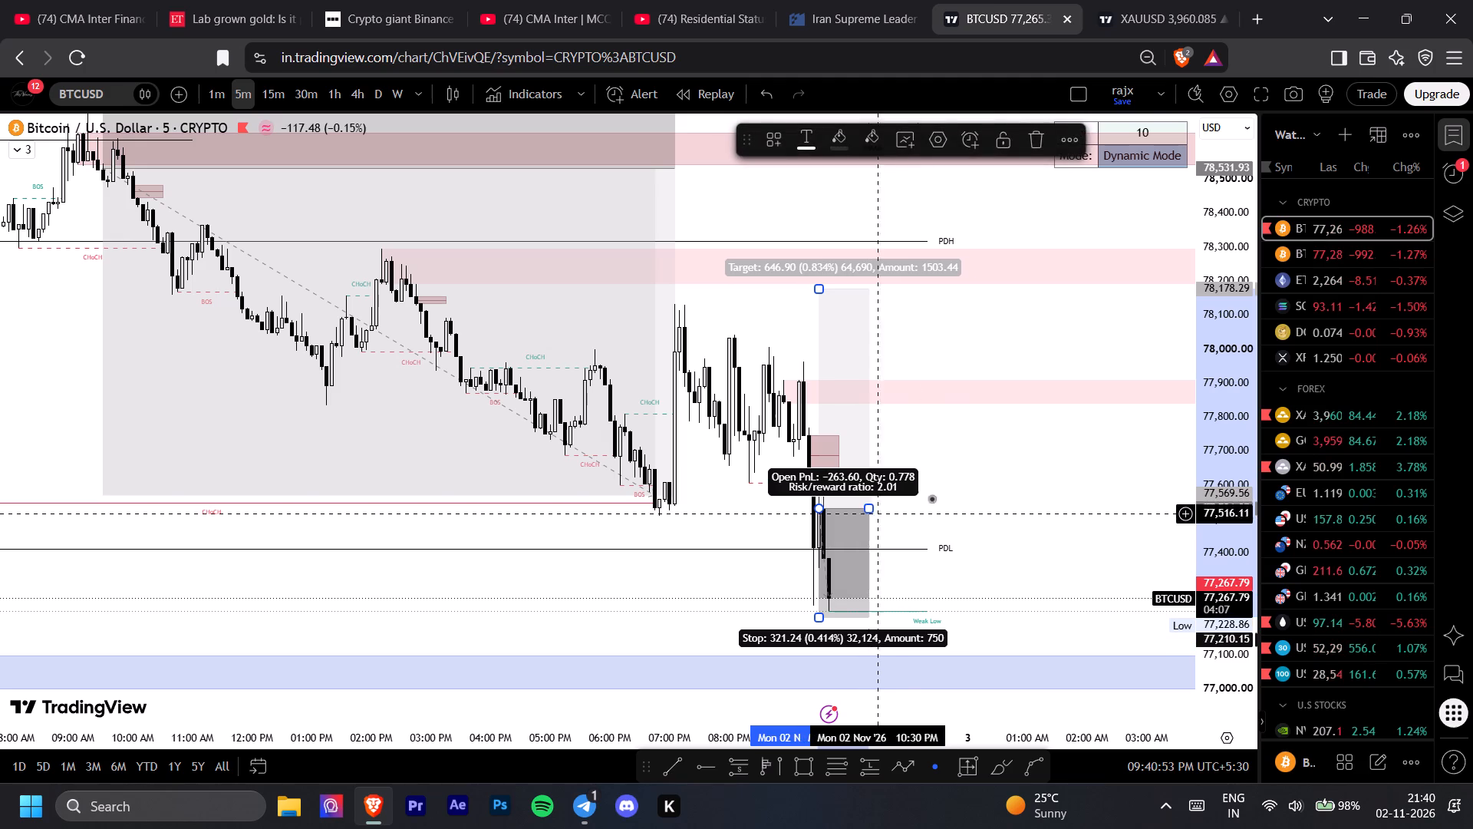
left_click(954, 494)
left_click_drag(954, 494, 957, 507)
left_click_drag(957, 507, 945, 514)
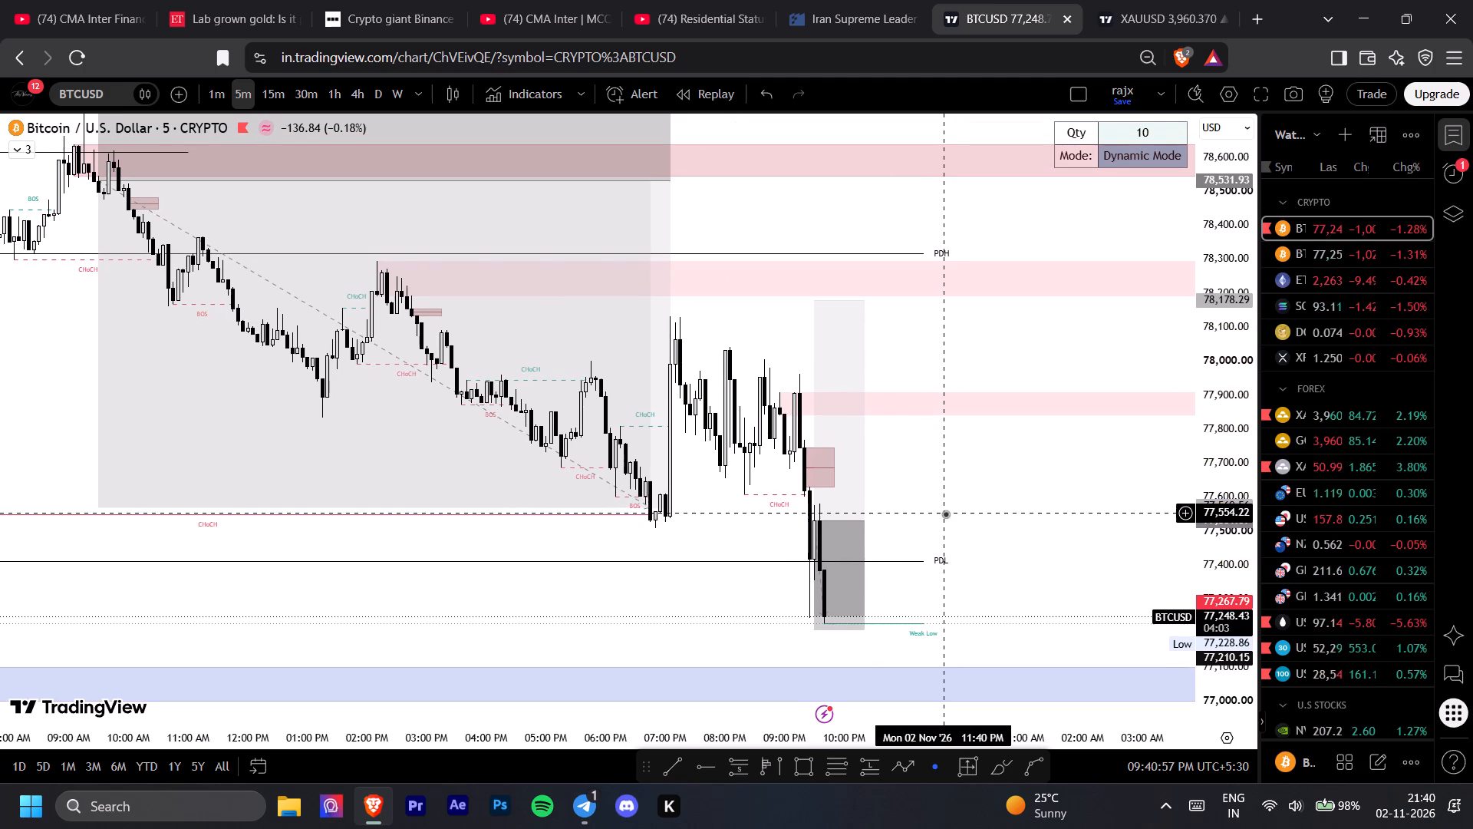
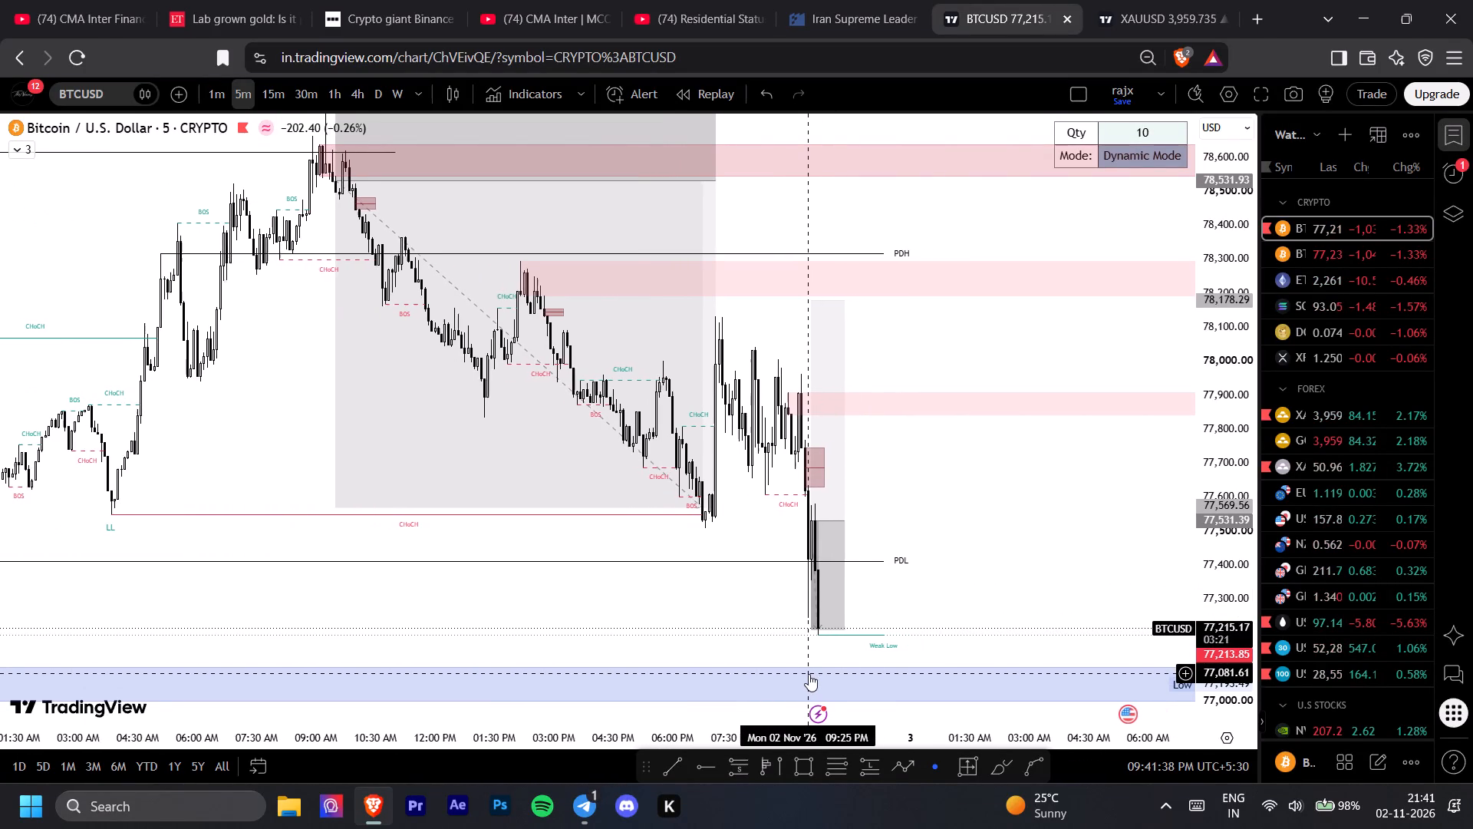
Examine the earlier 5-minute BTCUSD price structure from 31 October onward, including the blue zone near 77,000 and the PWL line.
left_click_drag(726, 658, 787, 557)
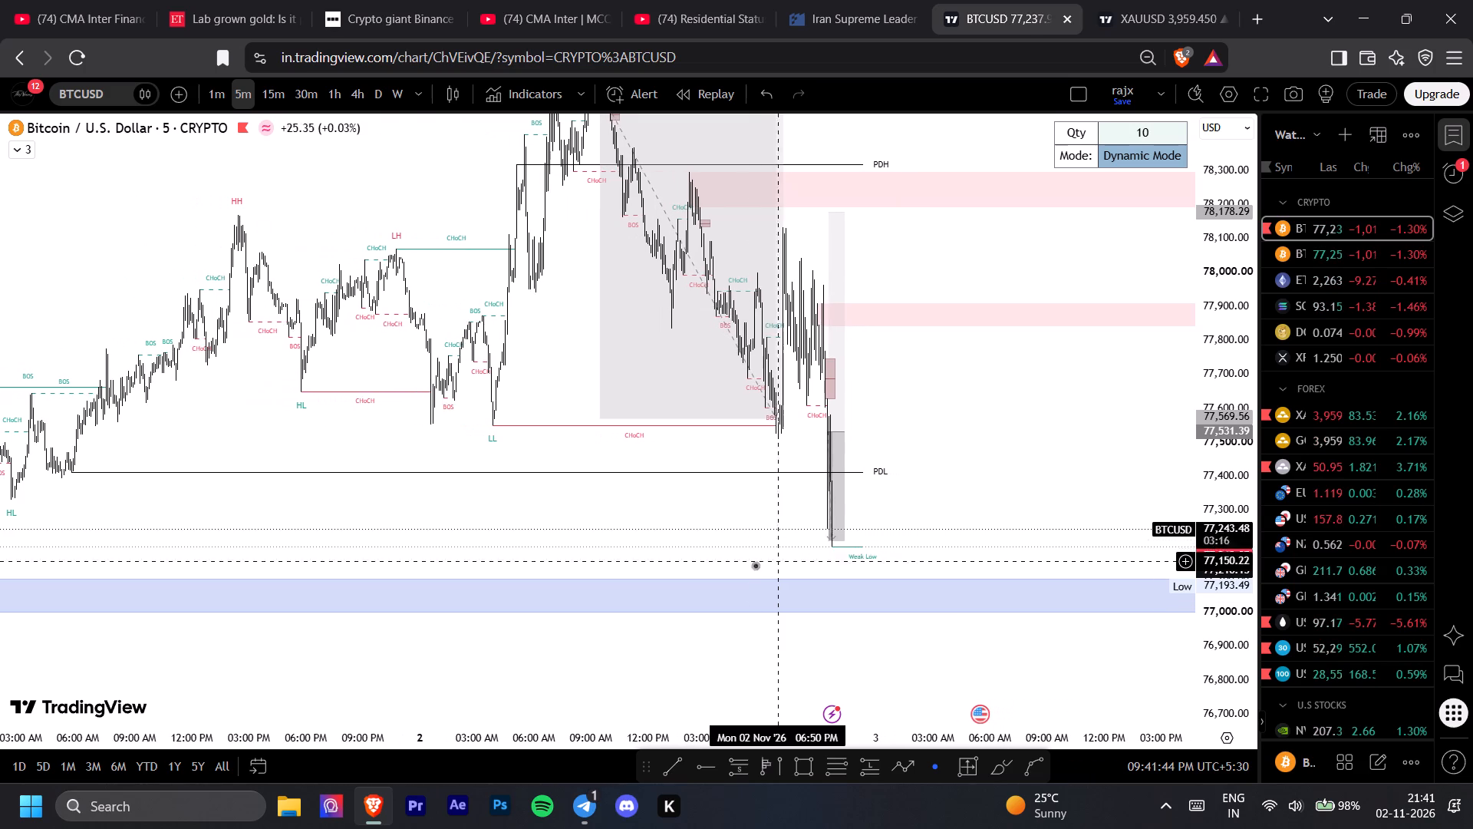
left_click_drag(628, 522, 986, 439)
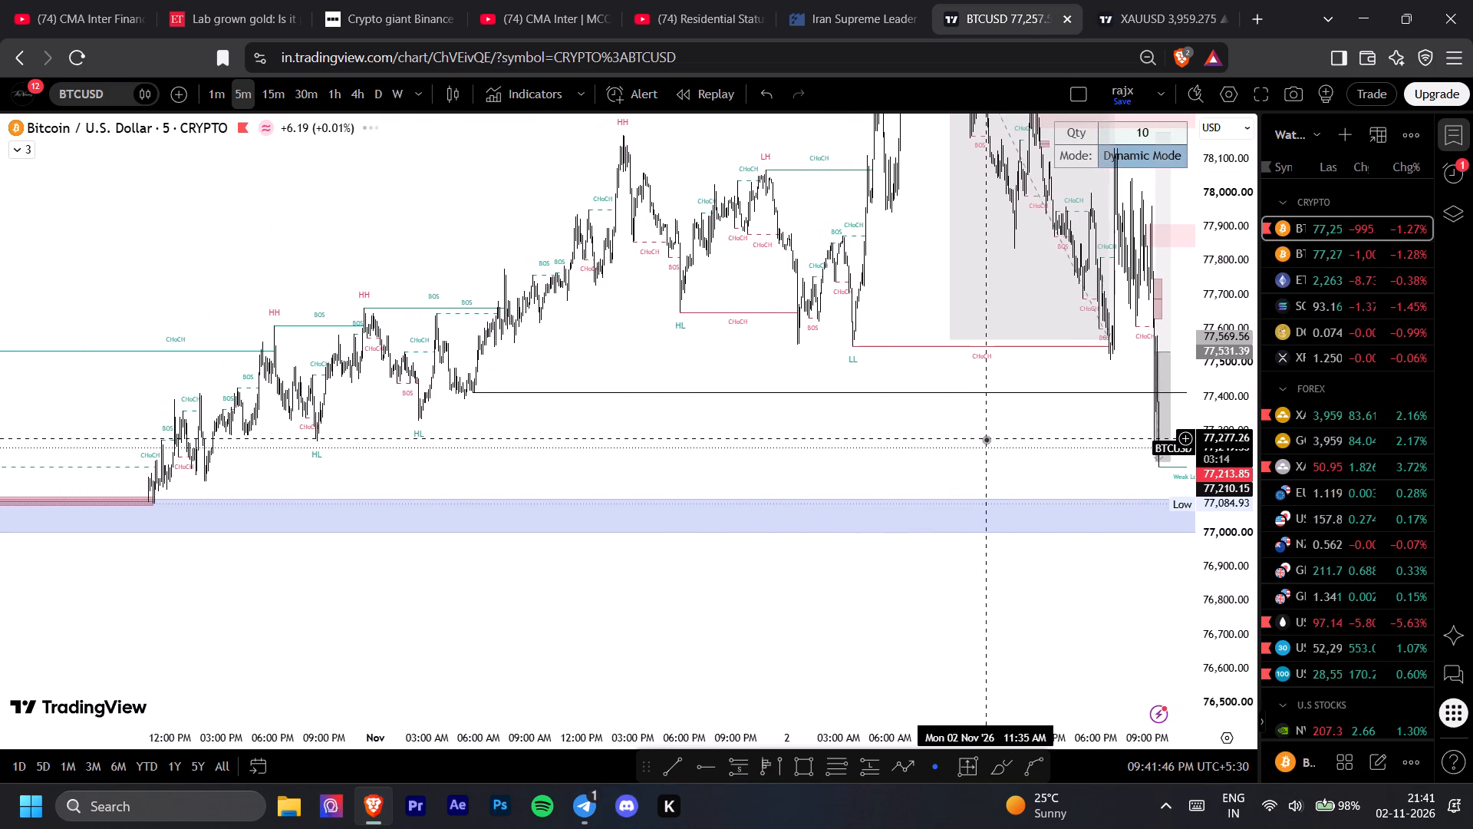
left_click_drag(786, 596, 588, 547)
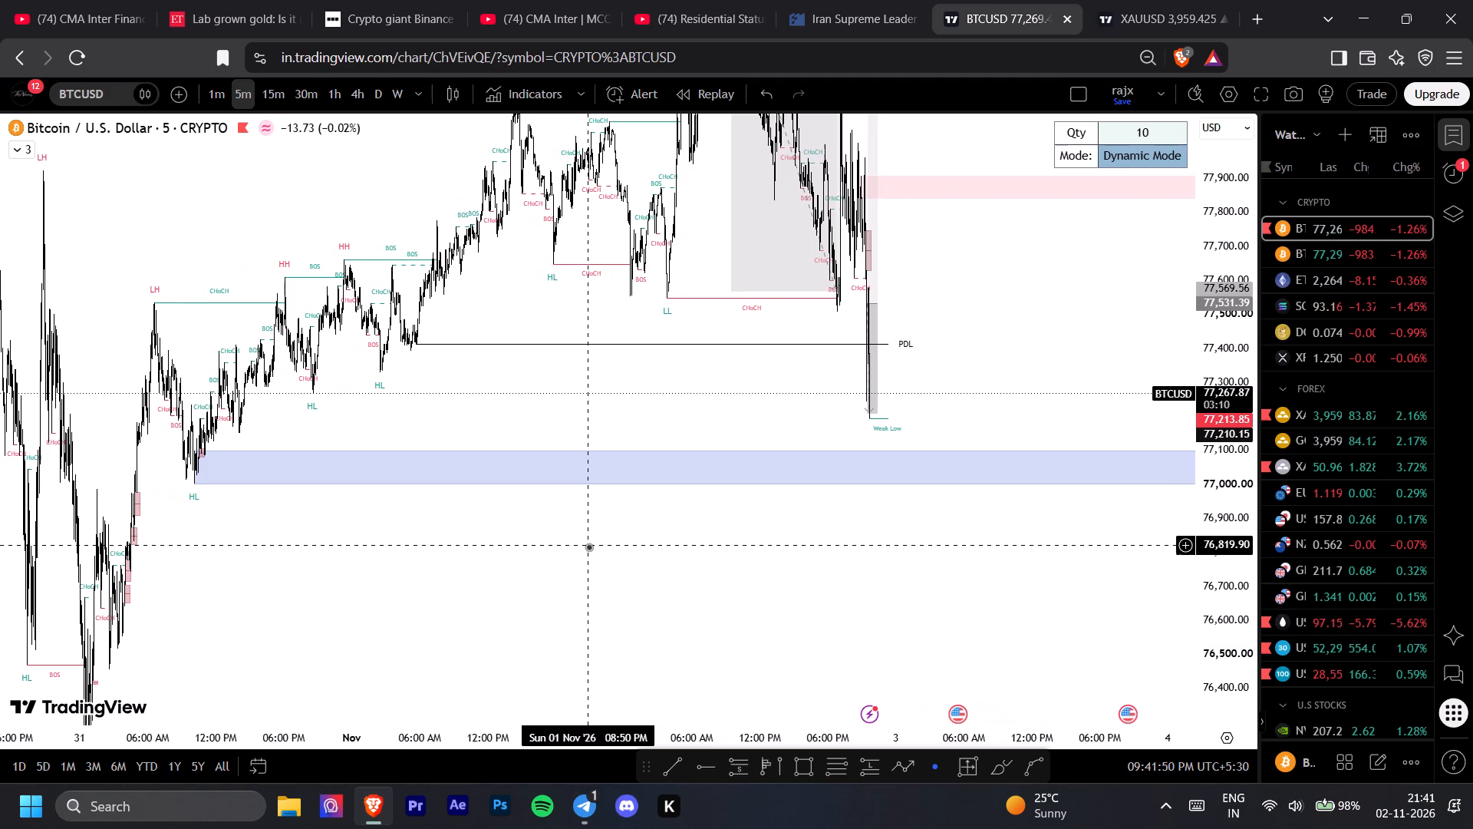
left_click_drag(1213, 477, 1192, 607)
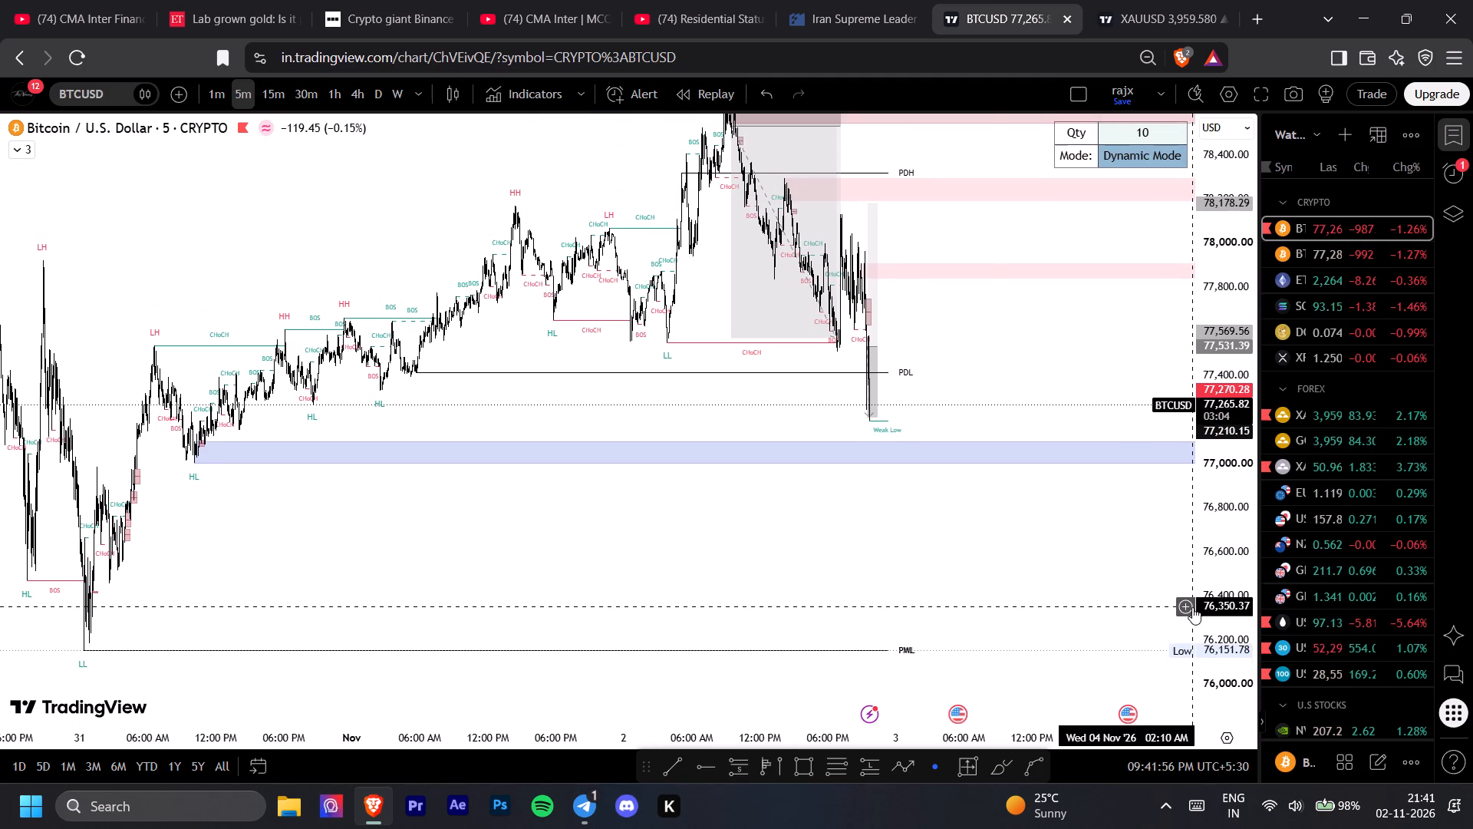
left_click_drag(904, 544, 921, 511)
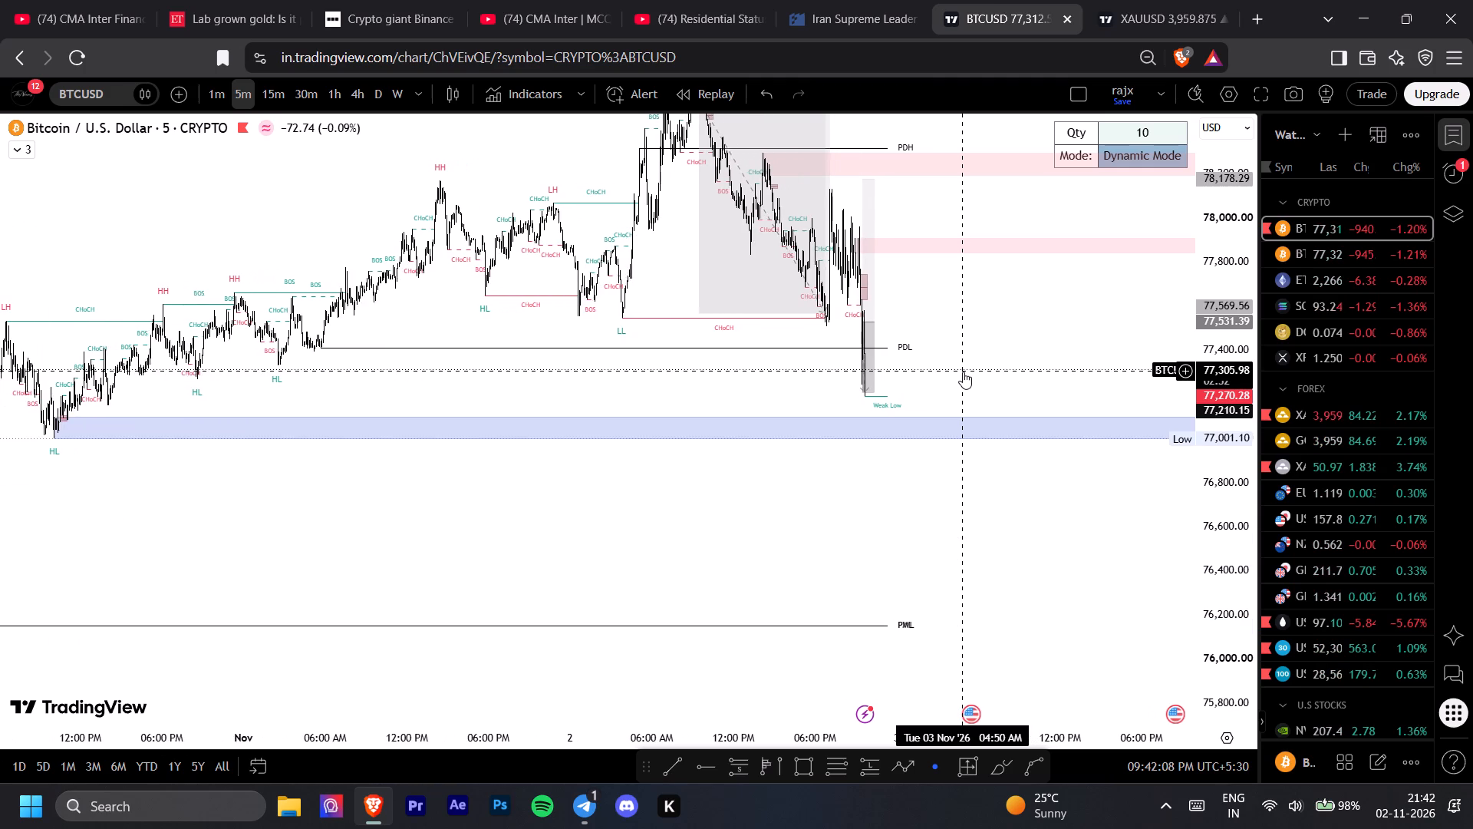
scroll(963, 372, "up", 1)
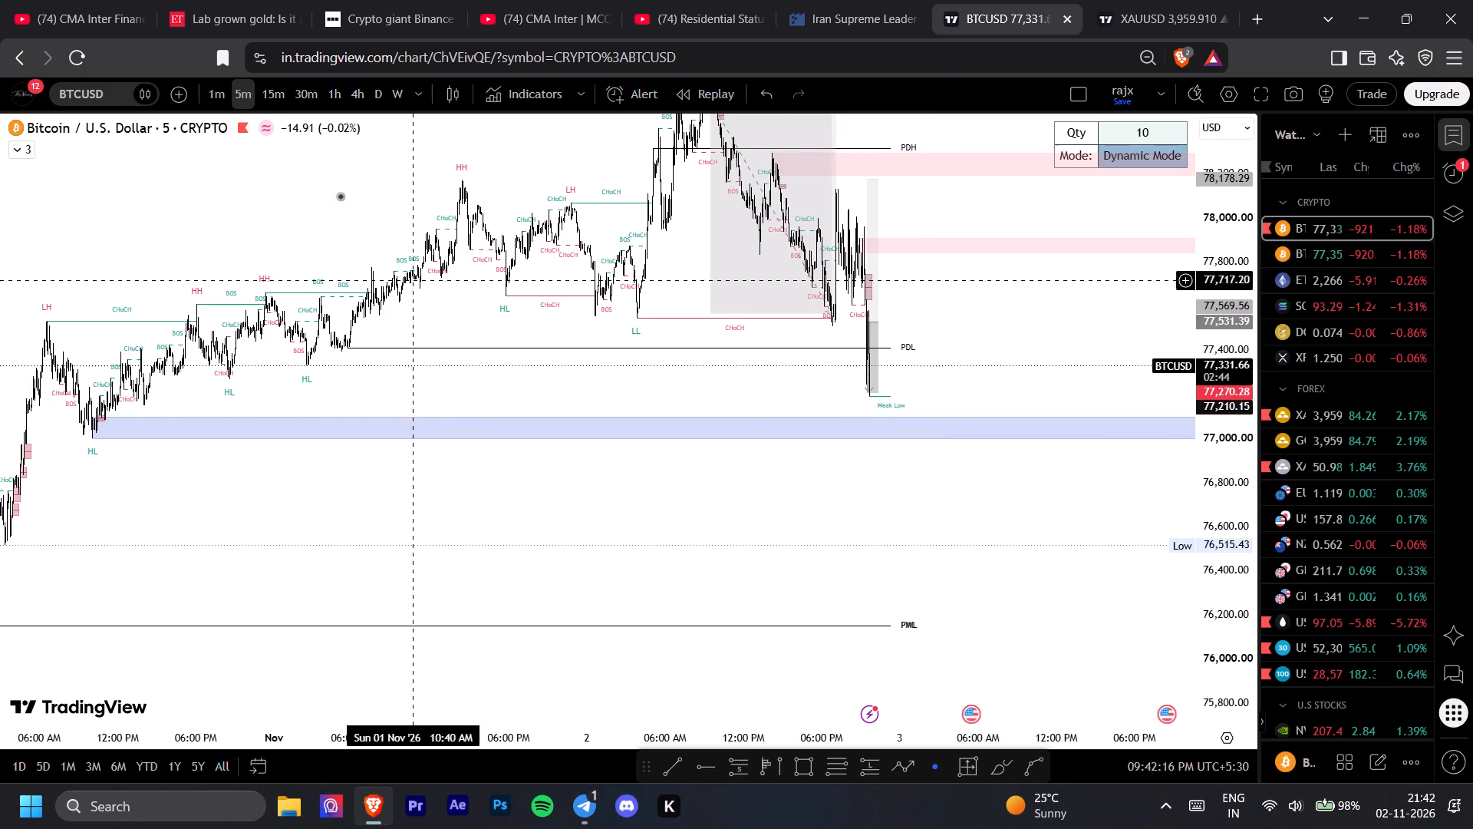
Switch the BTCUSD chart to 30 minutes and examine the swing between the PWL low and the 2 November high.
left_click(302, 101)
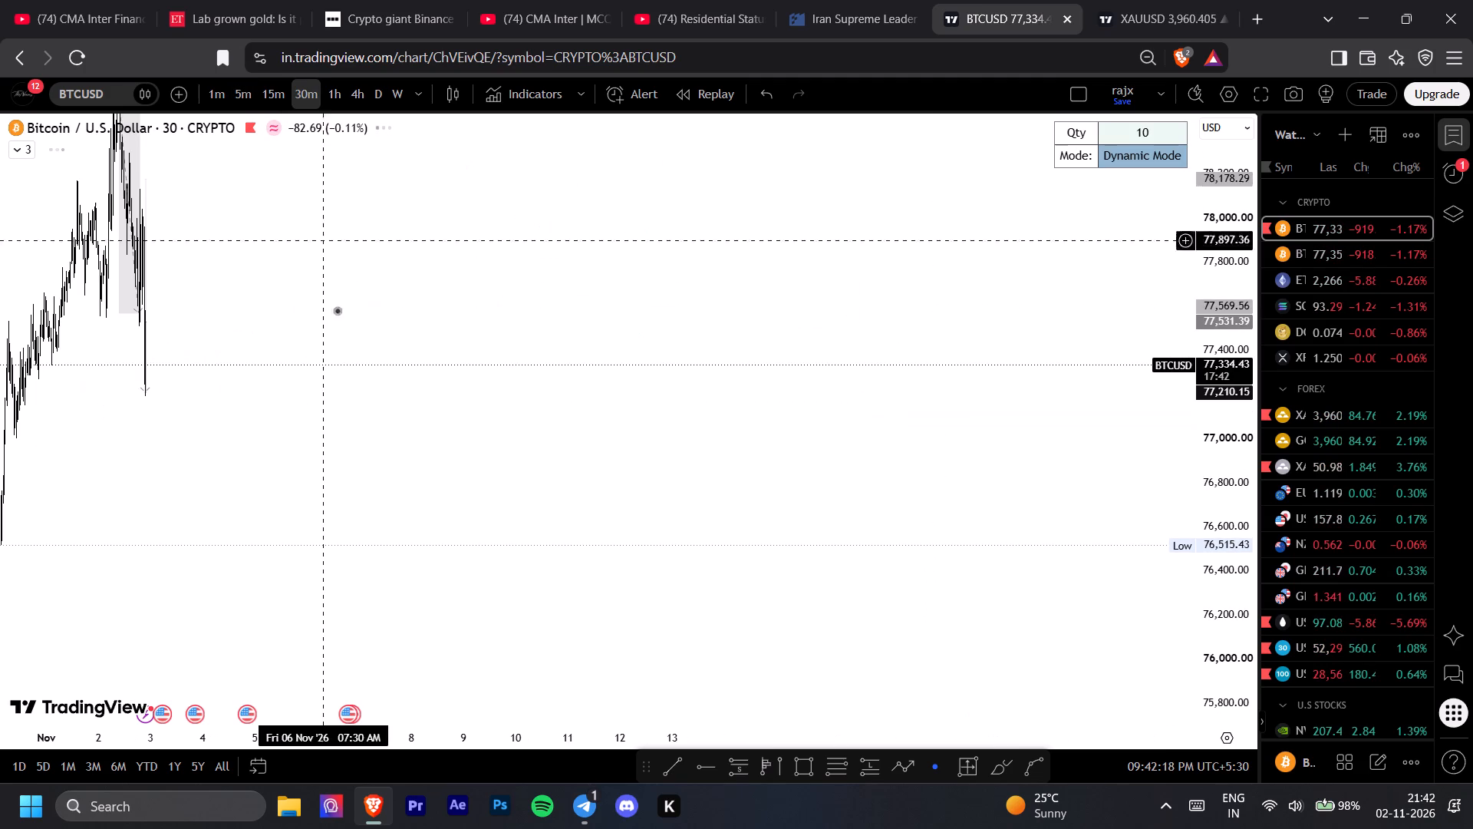
left_click_drag(304, 378, 738, 468)
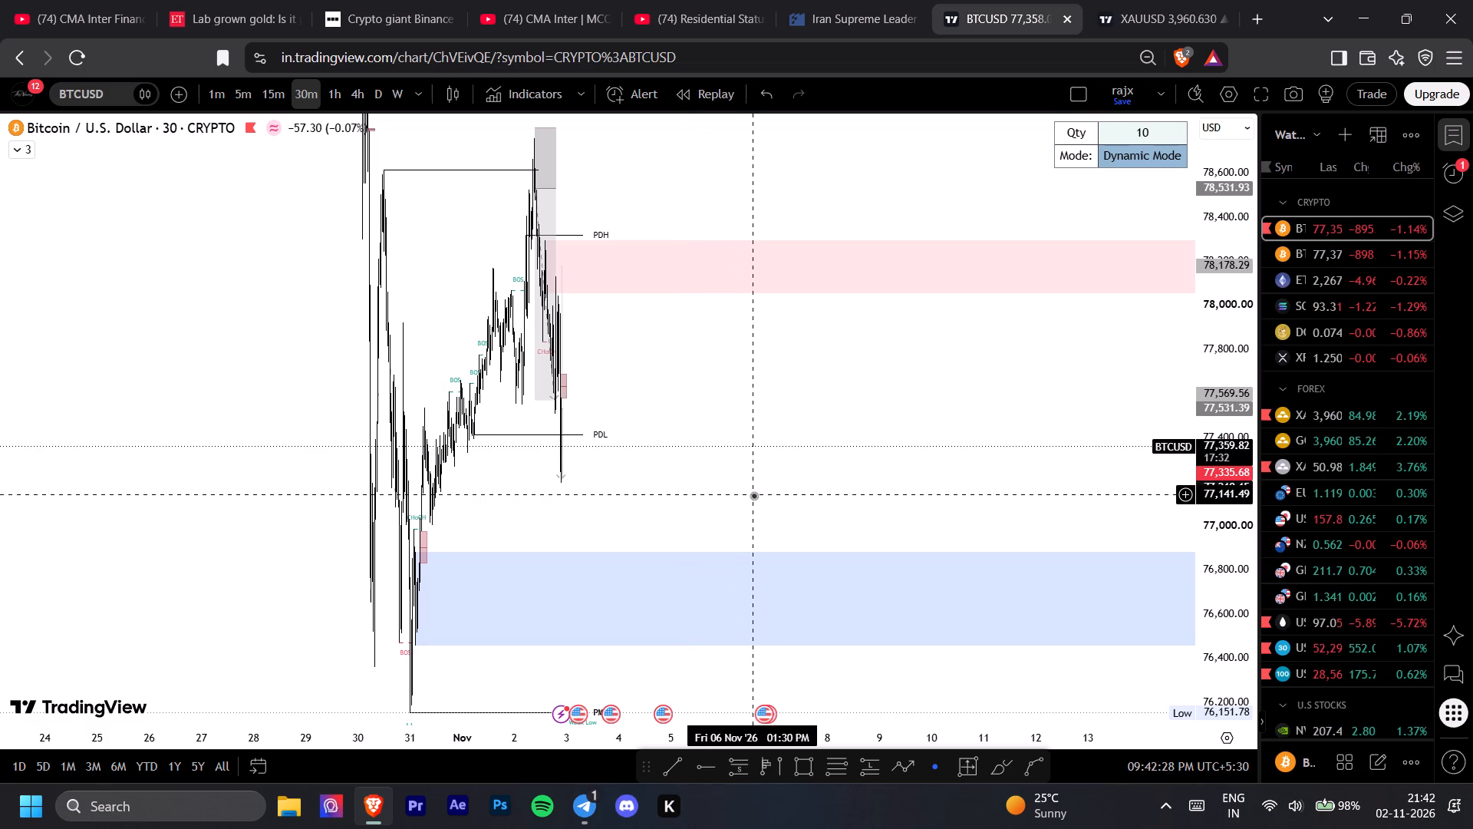
left_click_drag(753, 495, 802, 526)
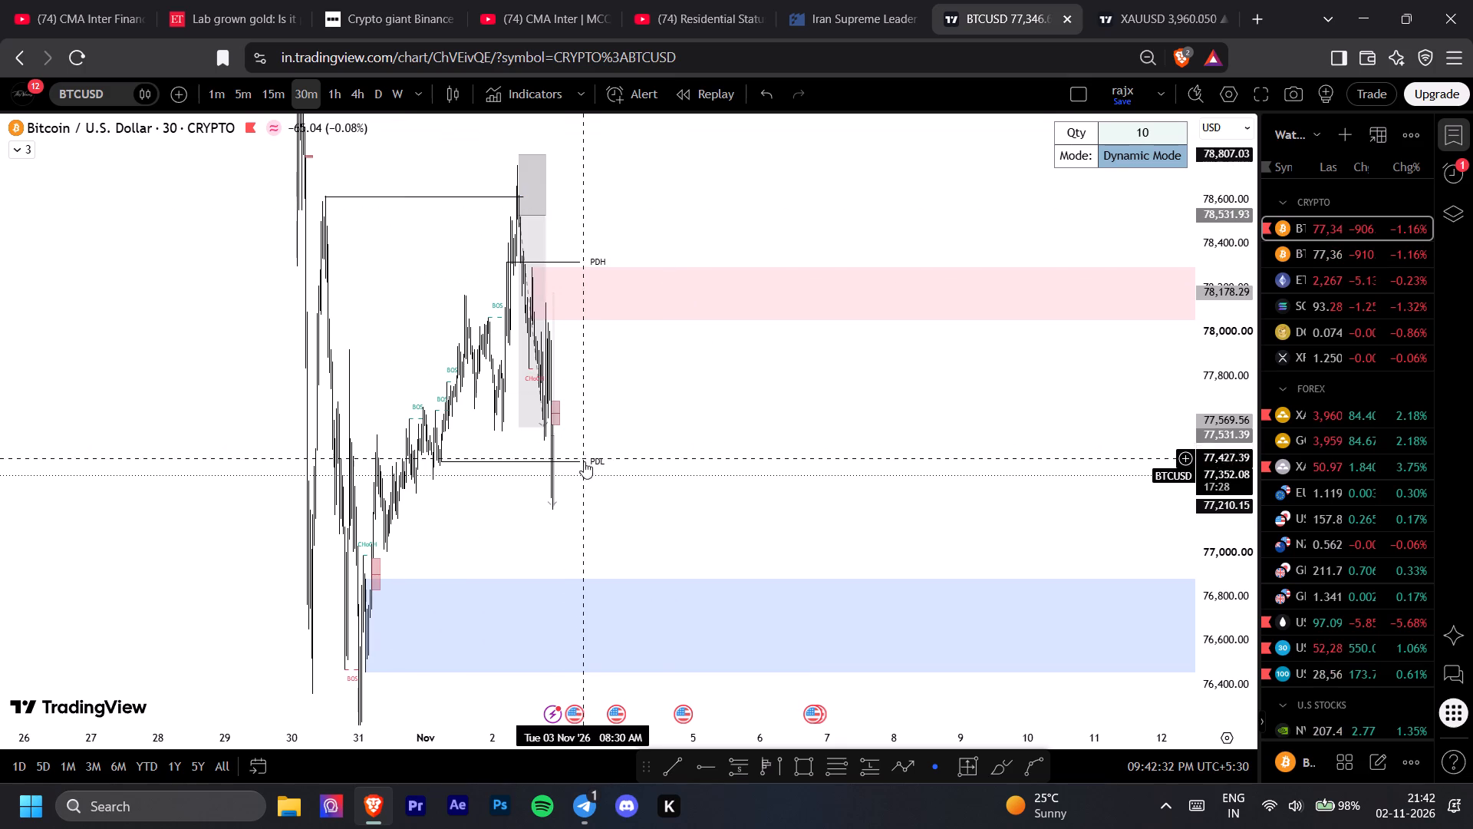
left_click_drag(669, 487, 714, 427)
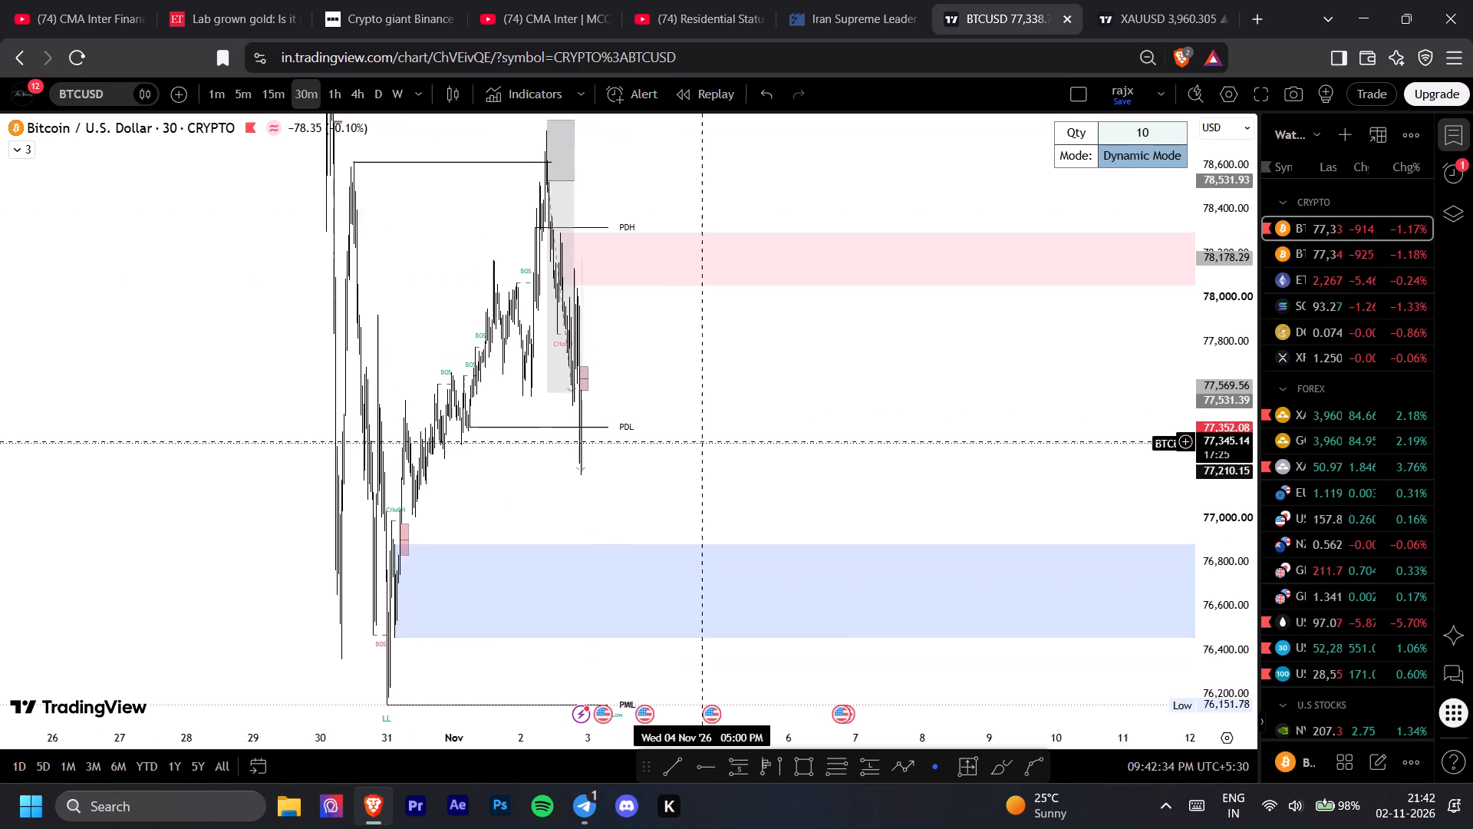
left_click_drag(714, 427, 763, 365)
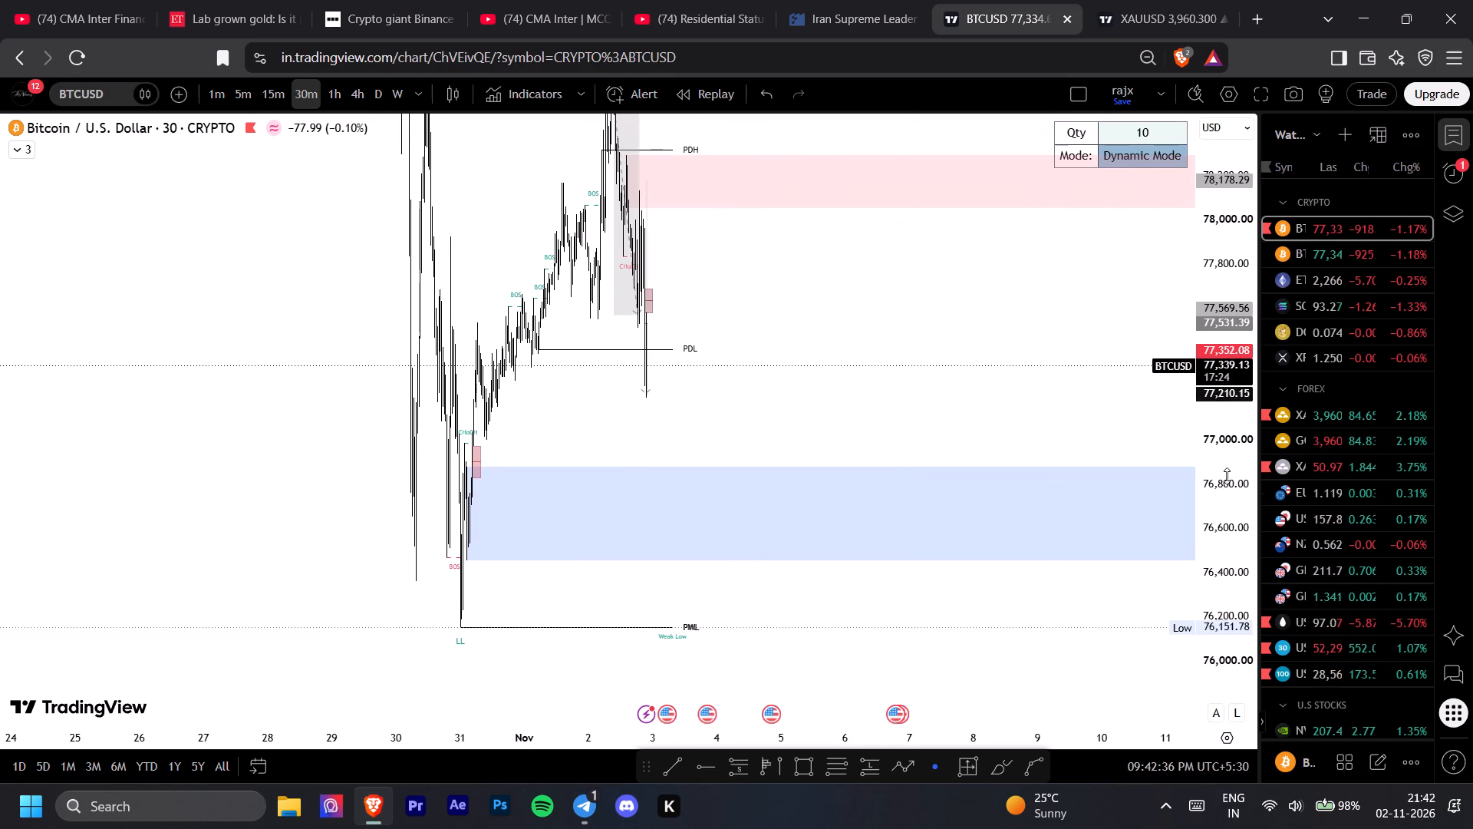
left_click_drag(1230, 477, 1230, 546)
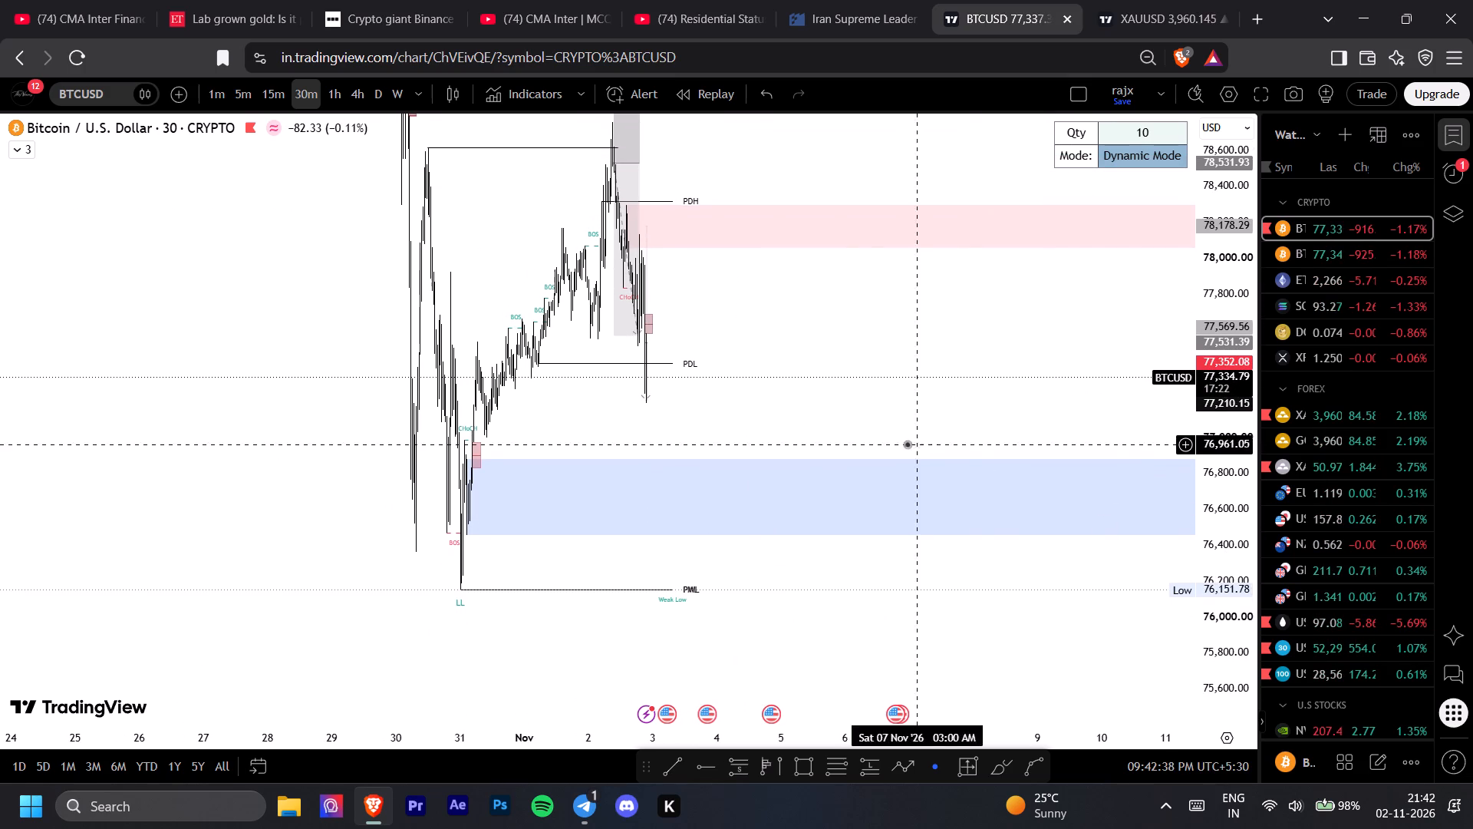
left_click_drag(819, 417, 806, 449)
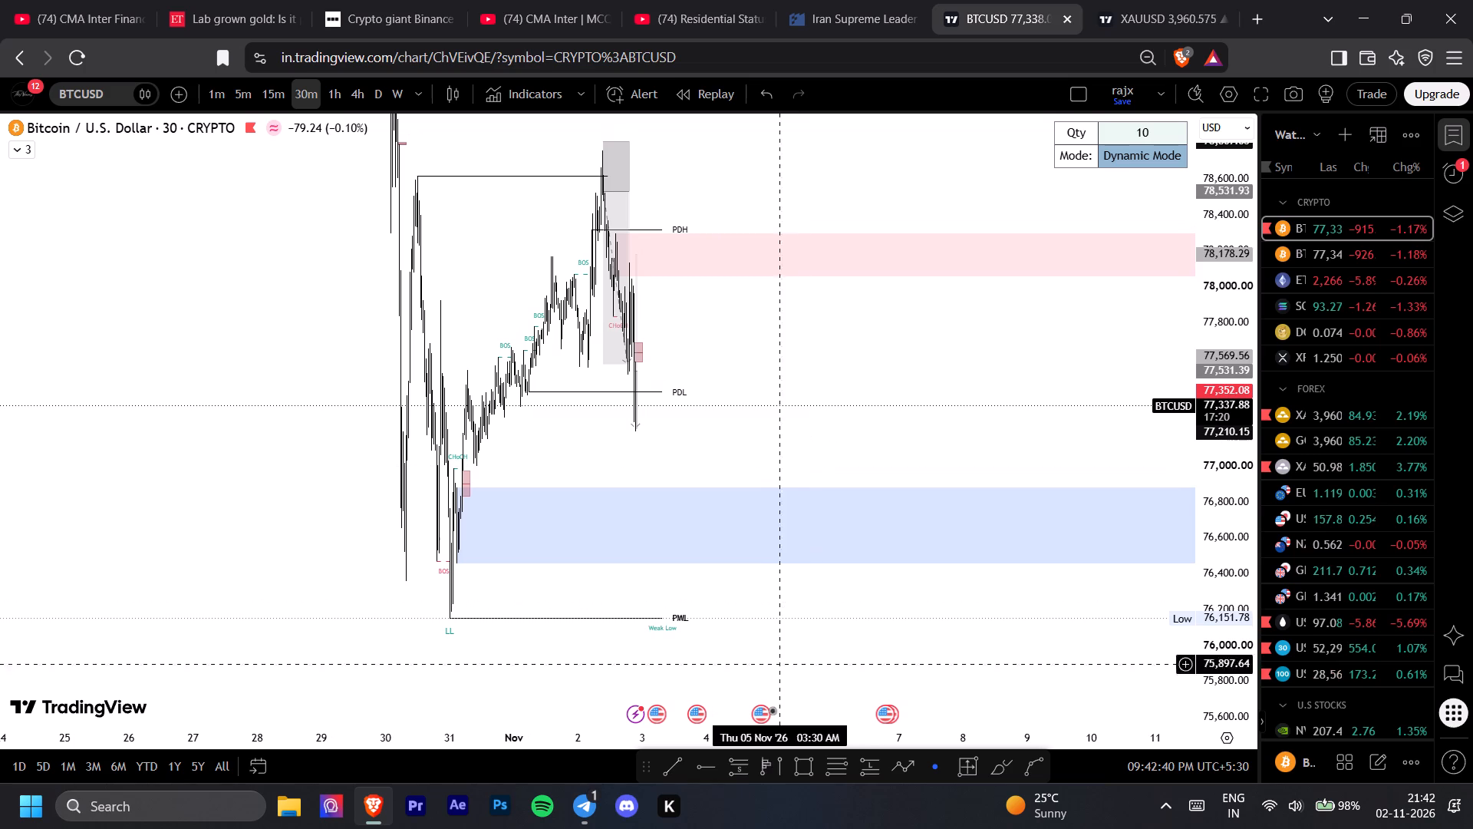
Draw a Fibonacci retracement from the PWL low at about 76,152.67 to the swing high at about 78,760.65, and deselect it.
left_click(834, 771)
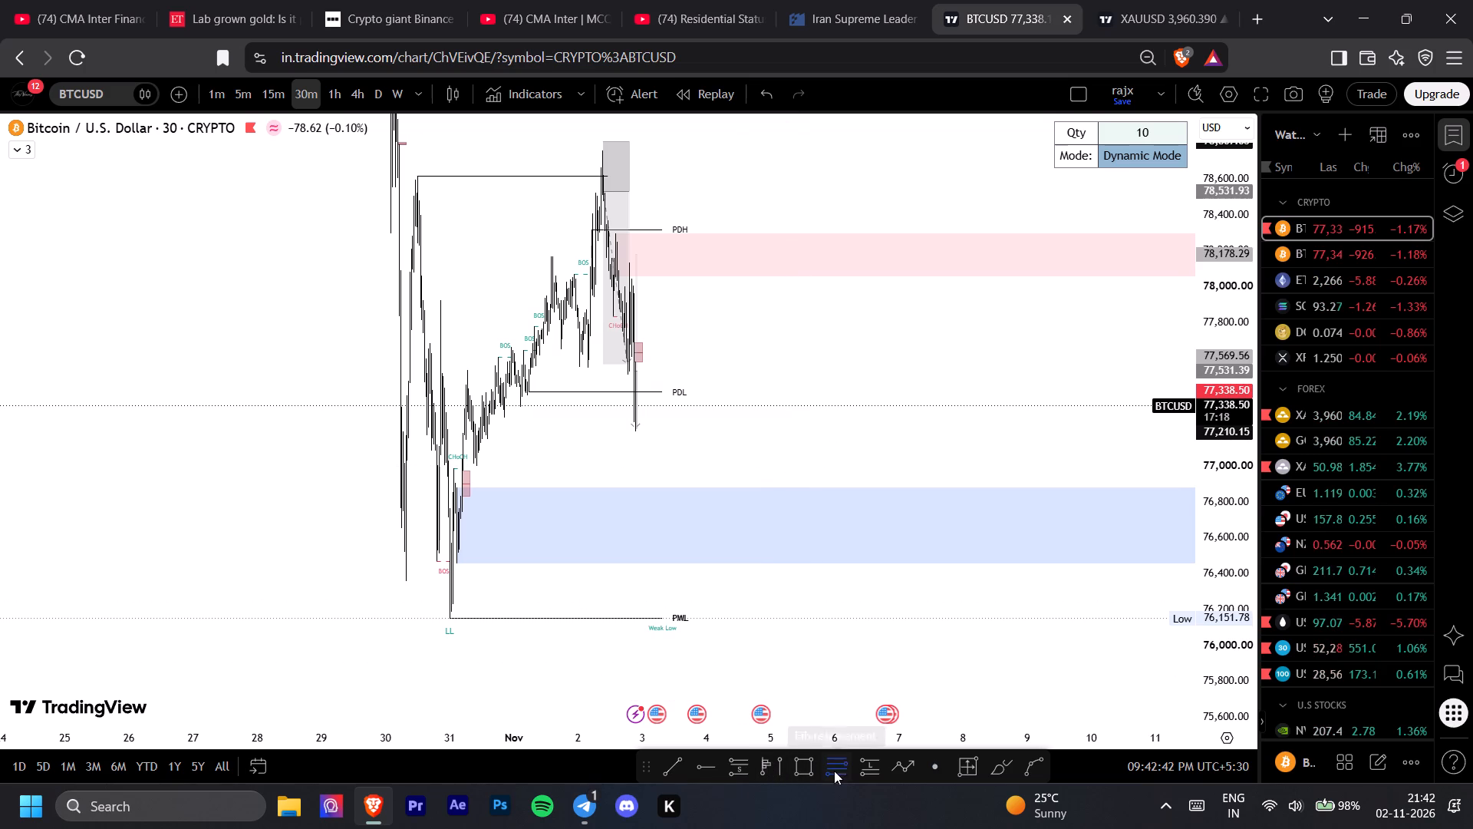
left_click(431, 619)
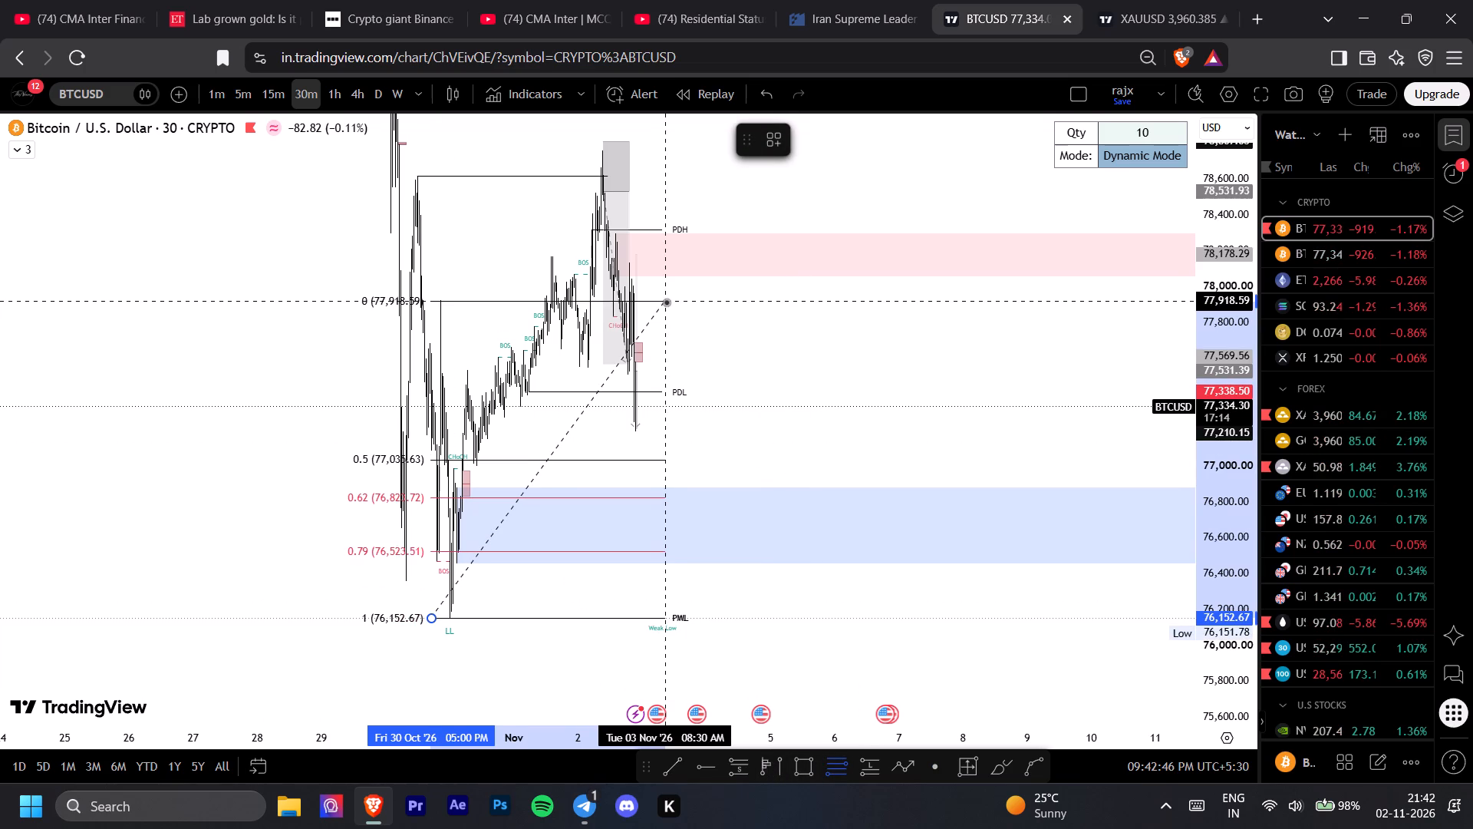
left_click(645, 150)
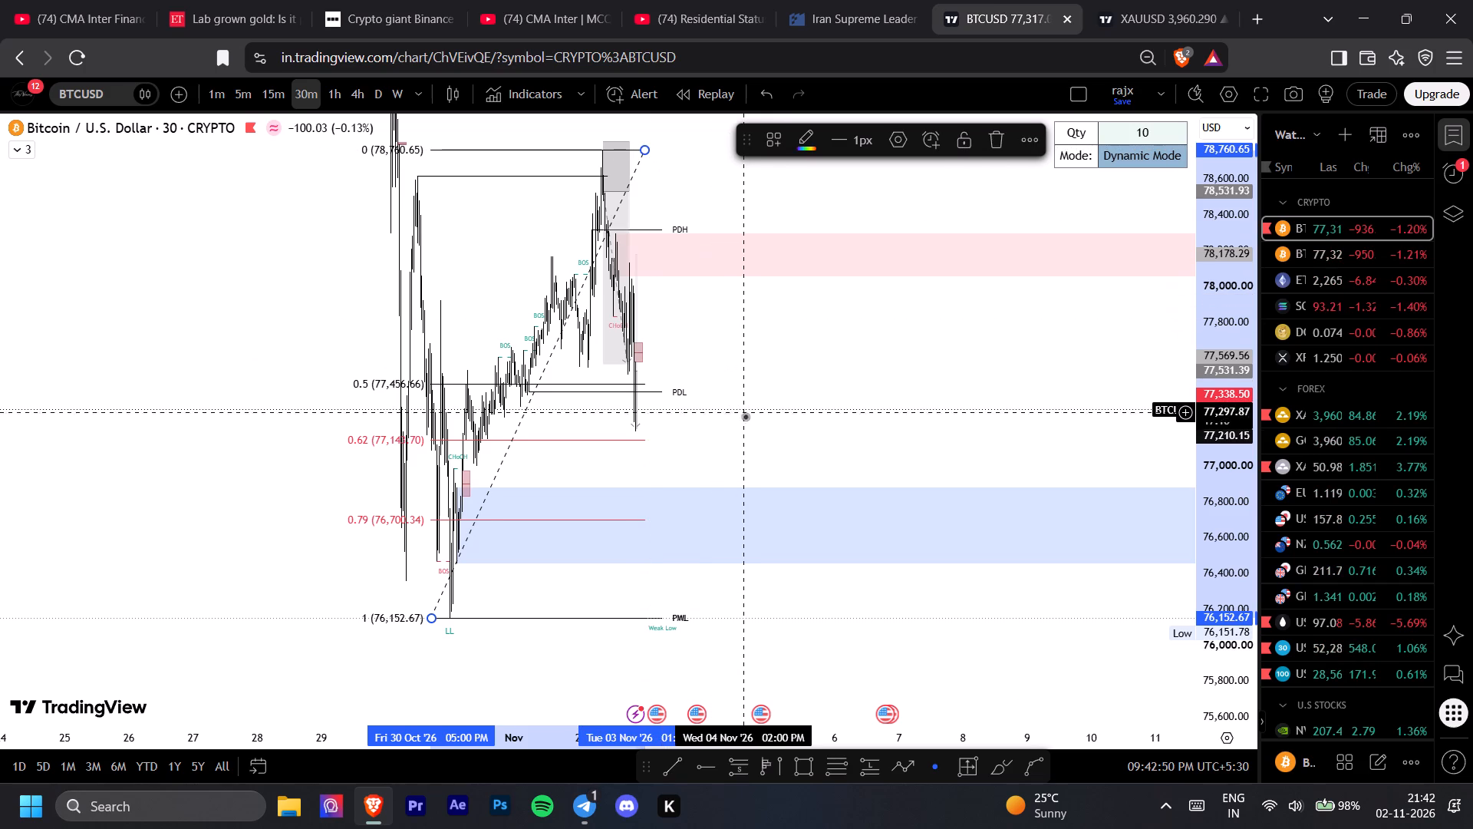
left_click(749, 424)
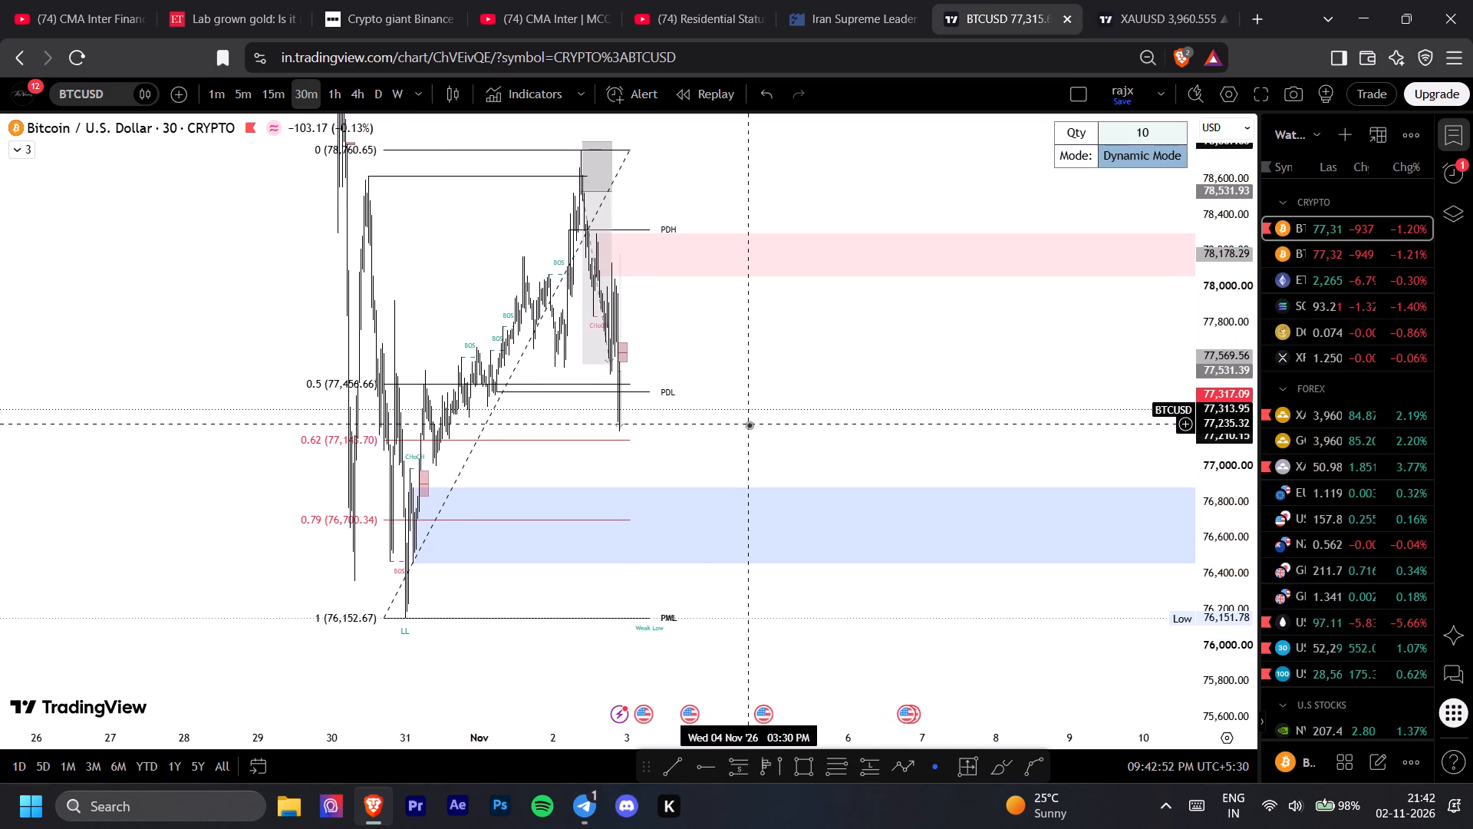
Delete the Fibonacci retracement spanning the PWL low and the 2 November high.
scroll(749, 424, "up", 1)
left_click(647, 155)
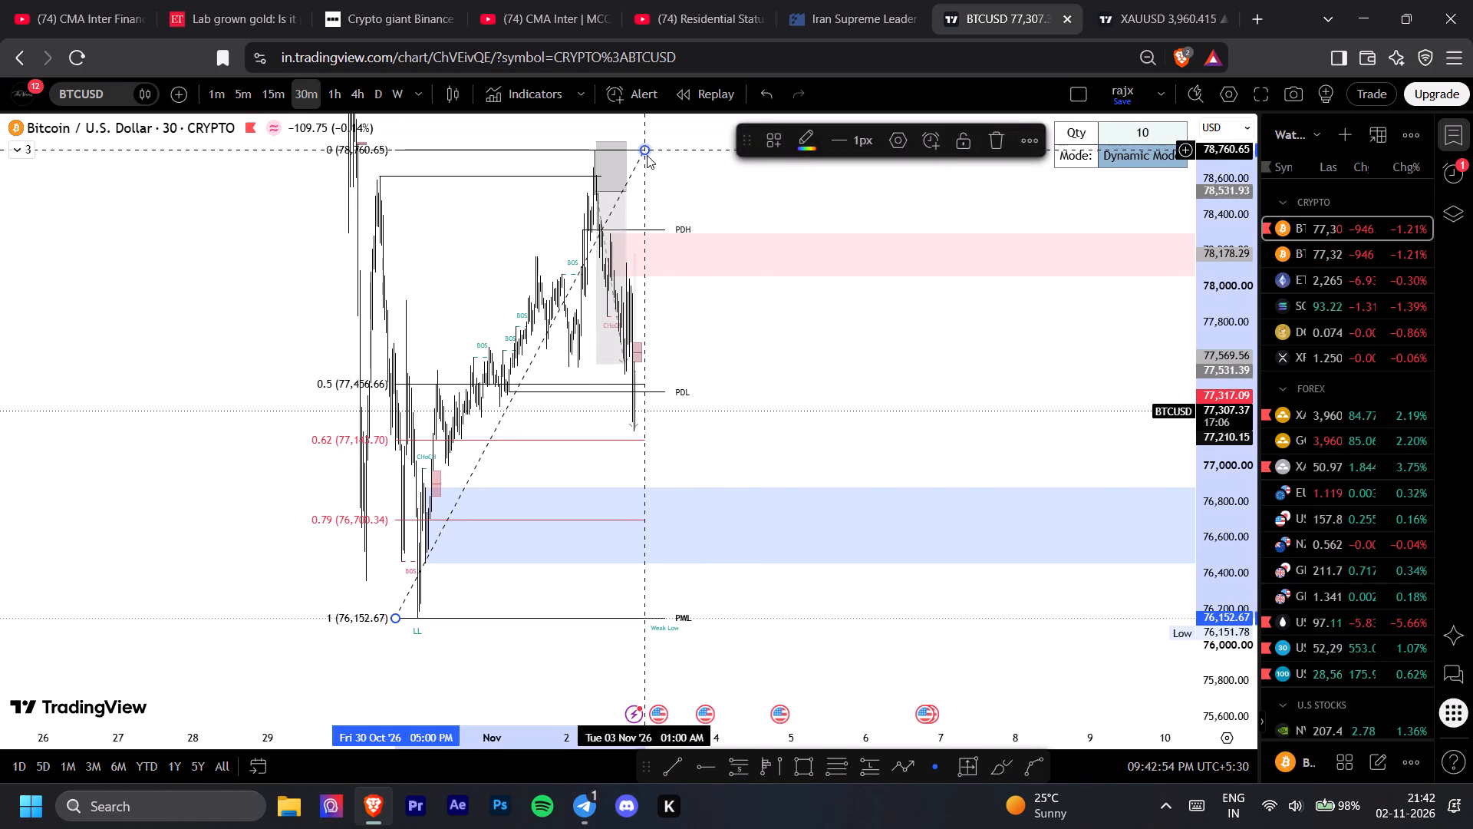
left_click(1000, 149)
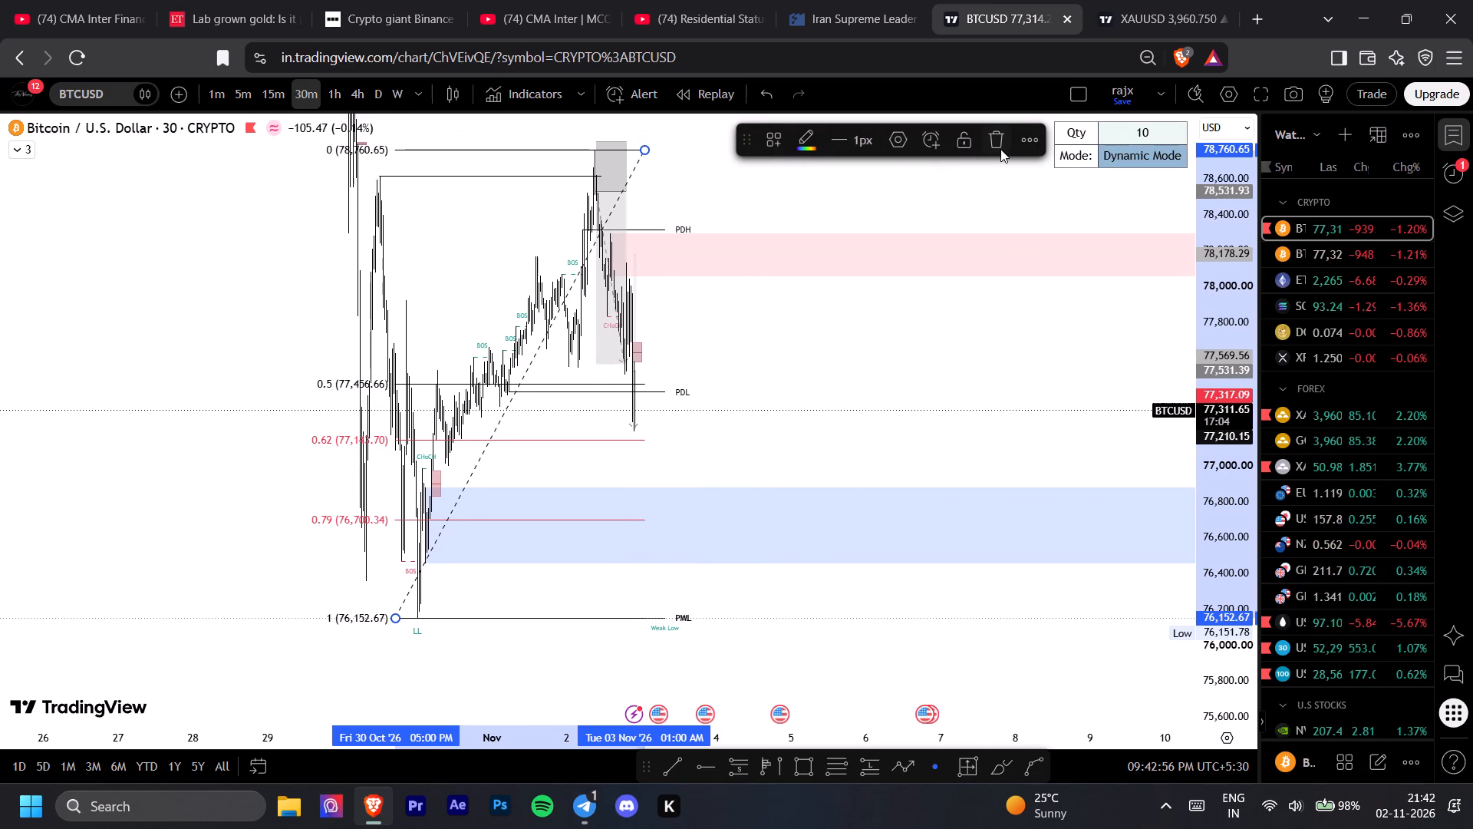
Switch the BTCUSD chart to 15 minutes, reset the chart view and examine price around the open long position.
left_click(272, 92)
right_click(712, 344)
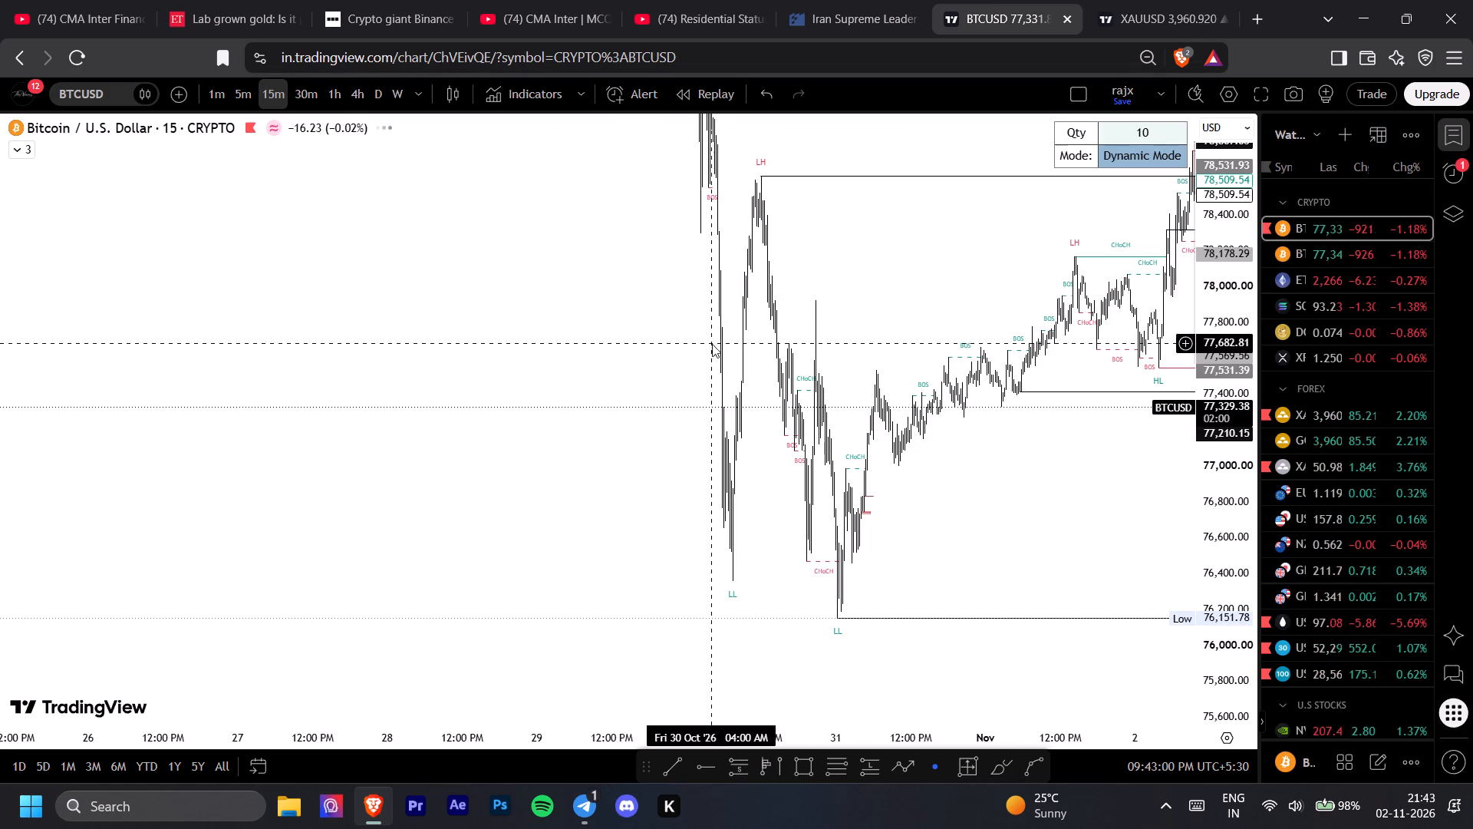
left_click(743, 342)
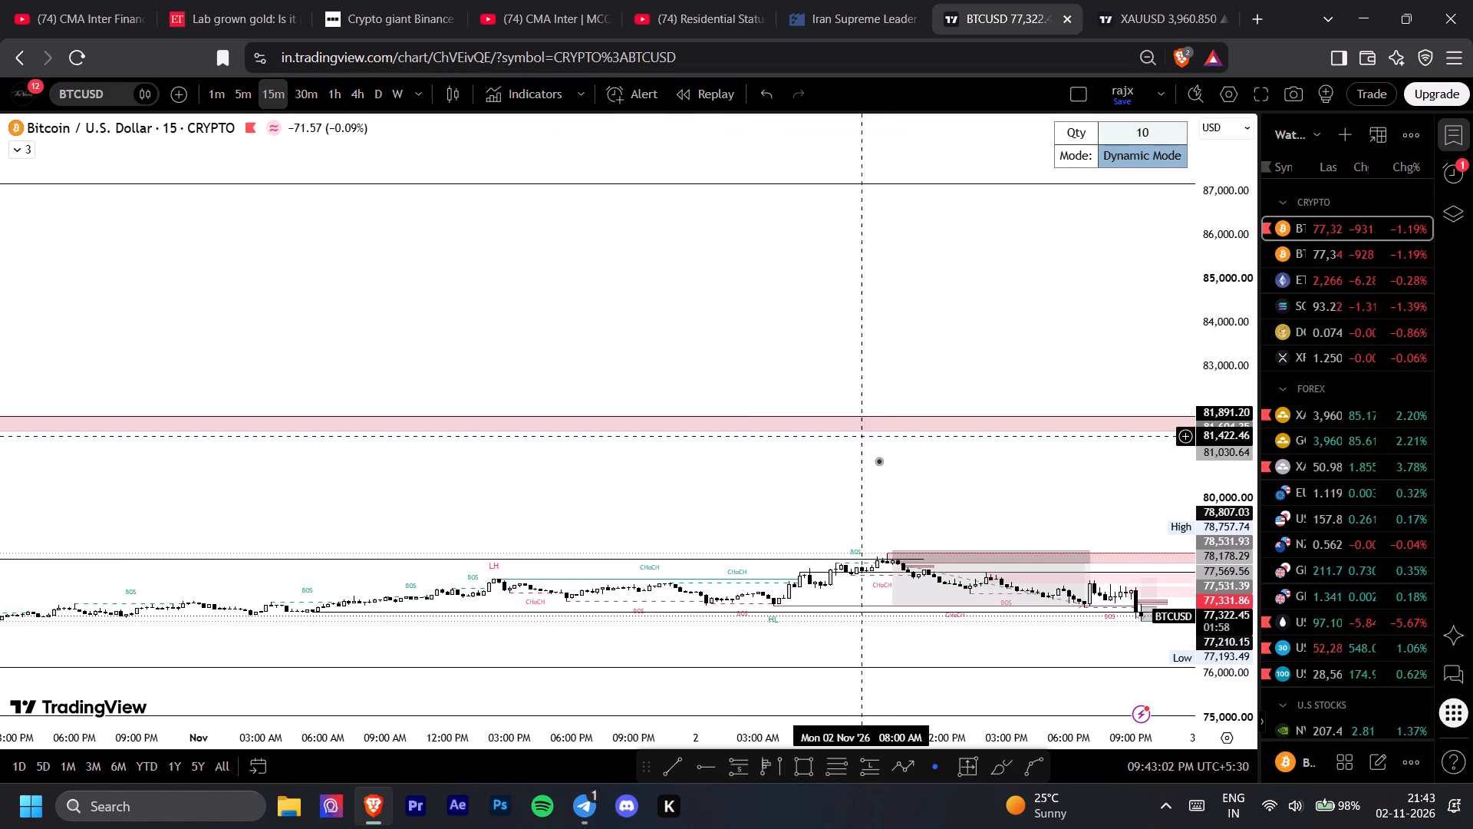
left_click_drag(883, 463, 486, 352)
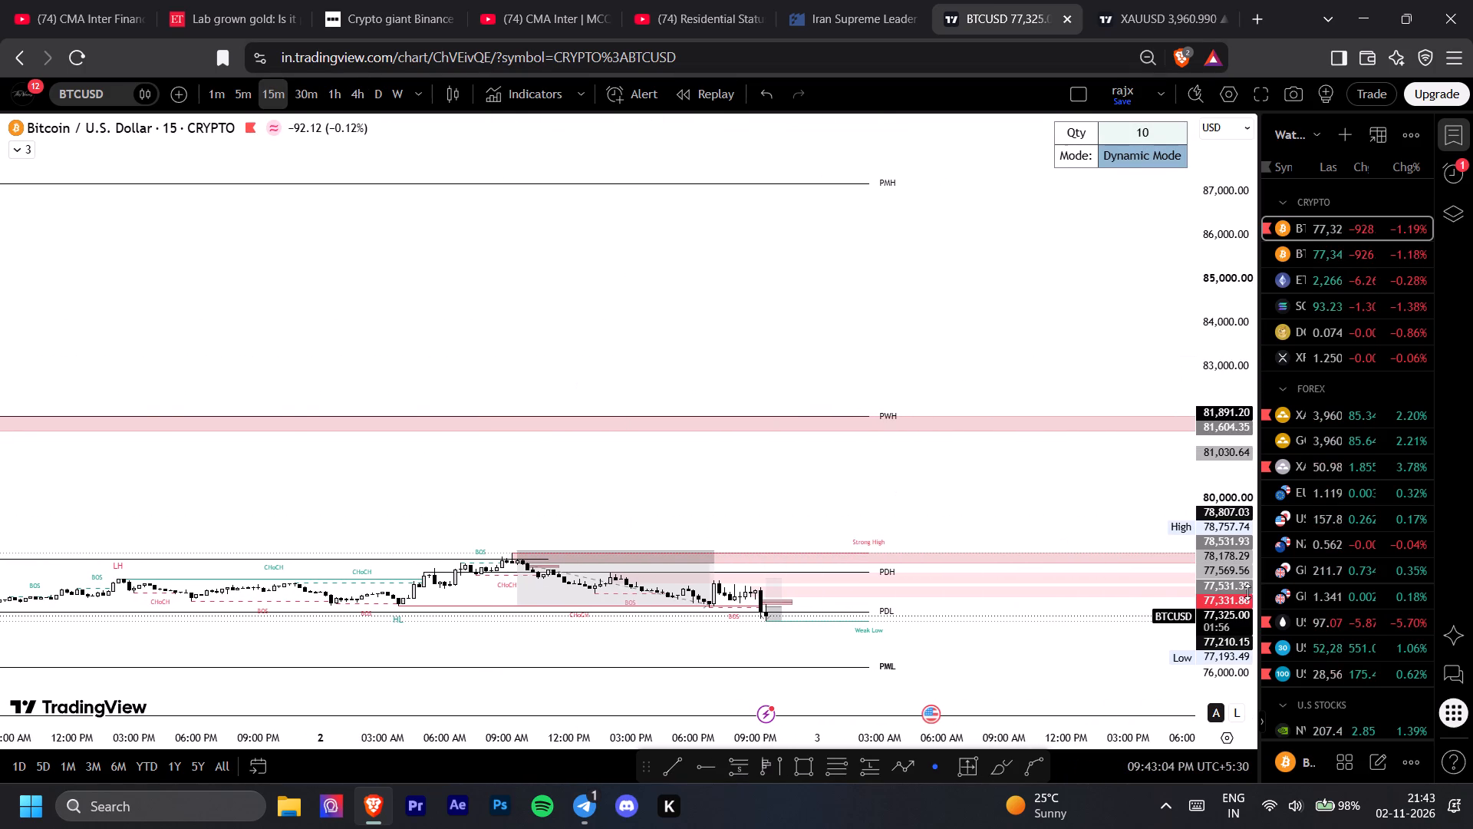
left_click_drag(1242, 615, 987, 67)
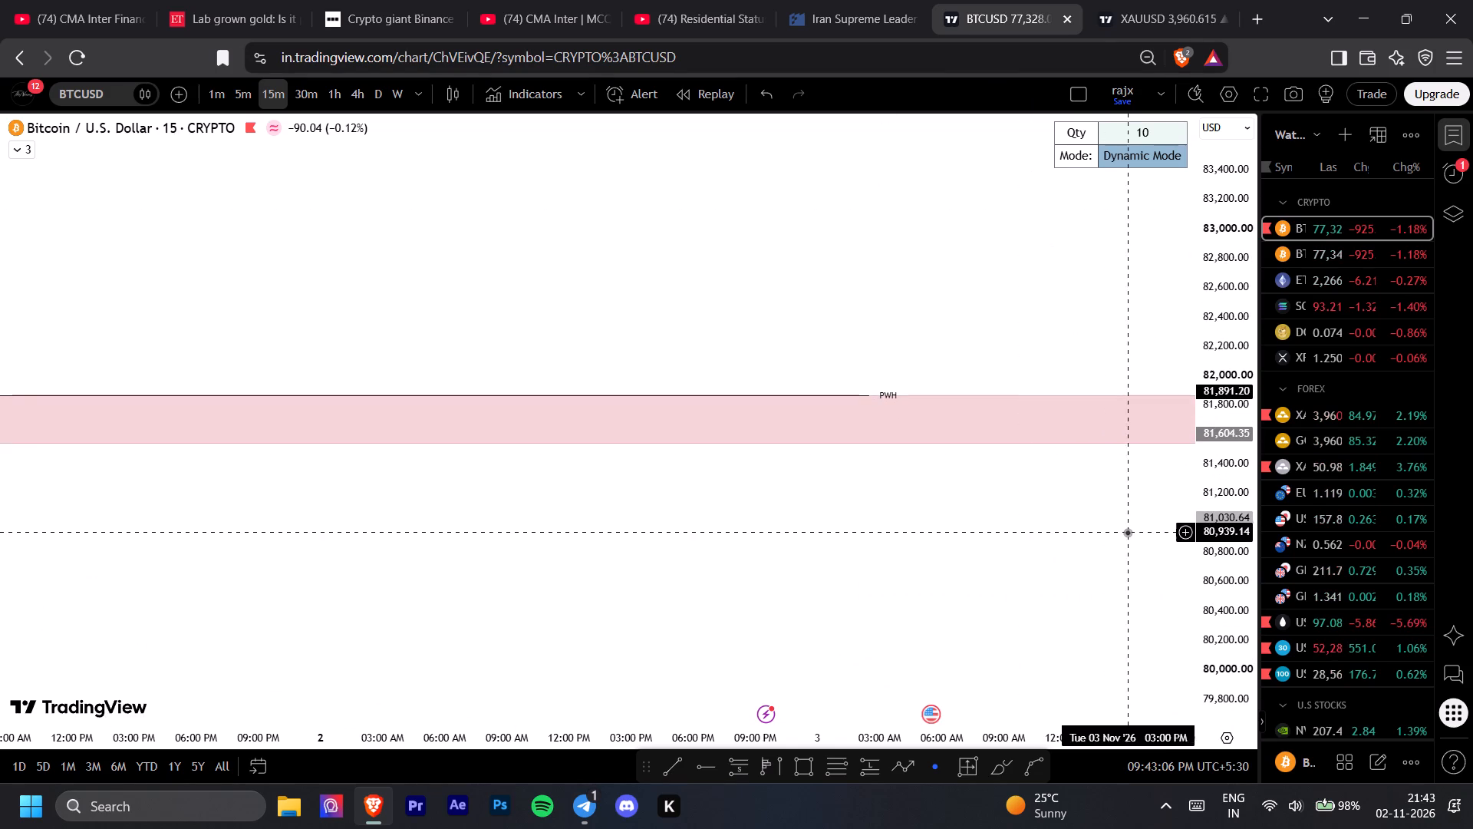
left_click_drag(1127, 532, 907, 0)
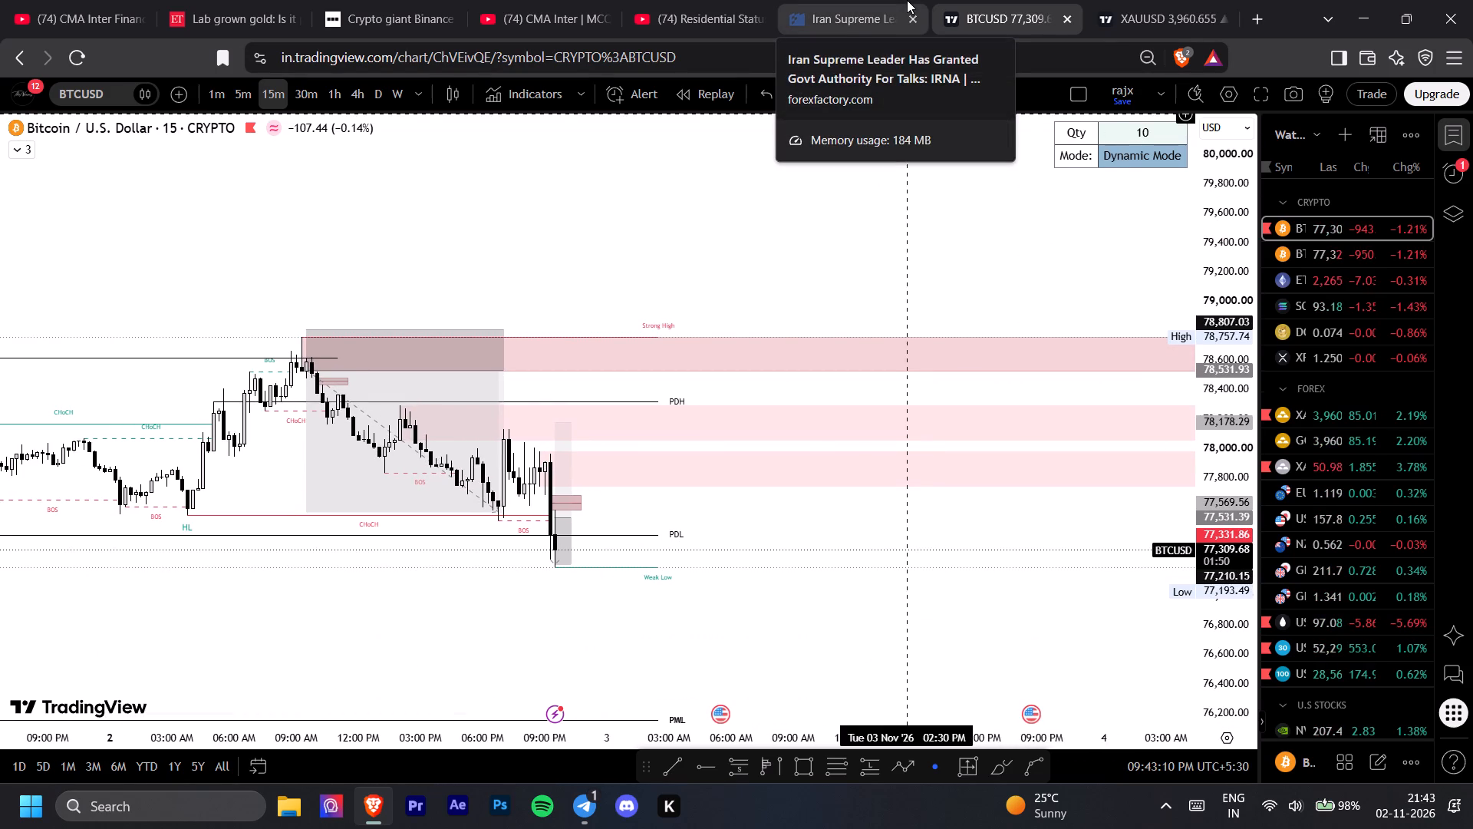
left_click_drag(1251, 583, 1221, 497)
left_click_drag(793, 593, 895, 566)
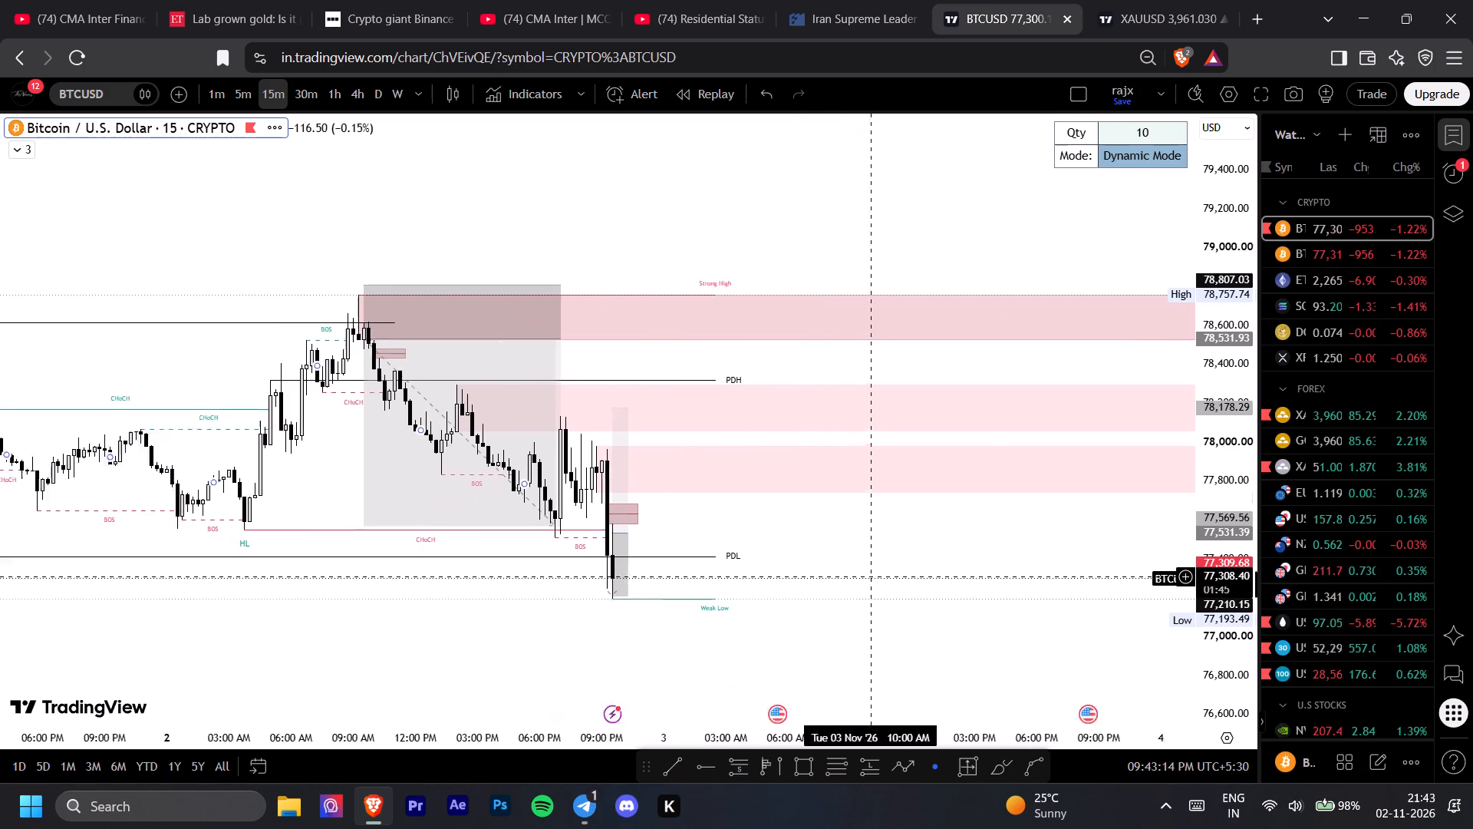
left_click_drag(895, 566, 976, 541)
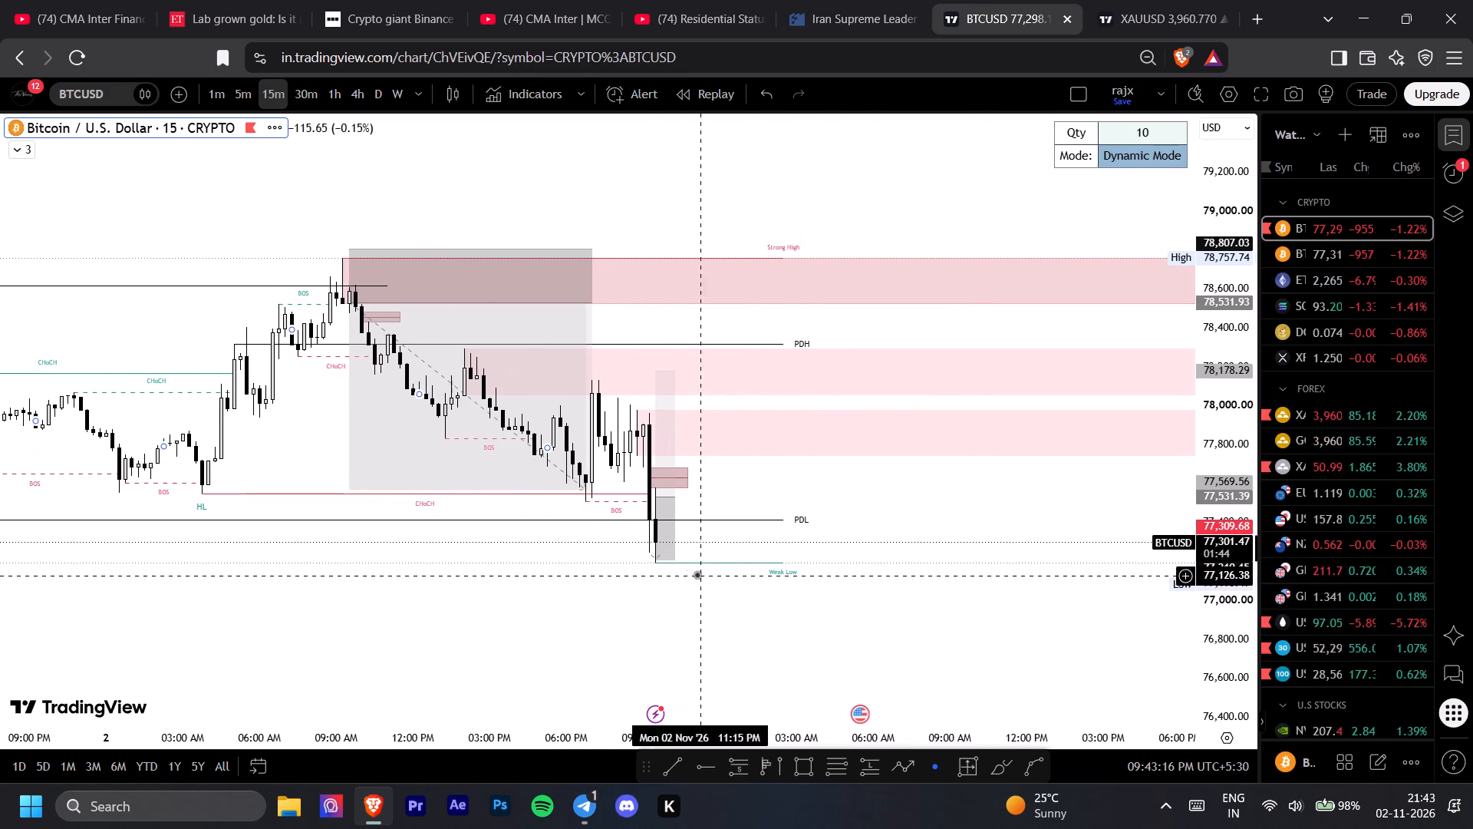
Lower the stop of the long position entered at 77,531.39 to about 77,170.77, and deselect it.
left_click_drag(651, 557, 644, 569)
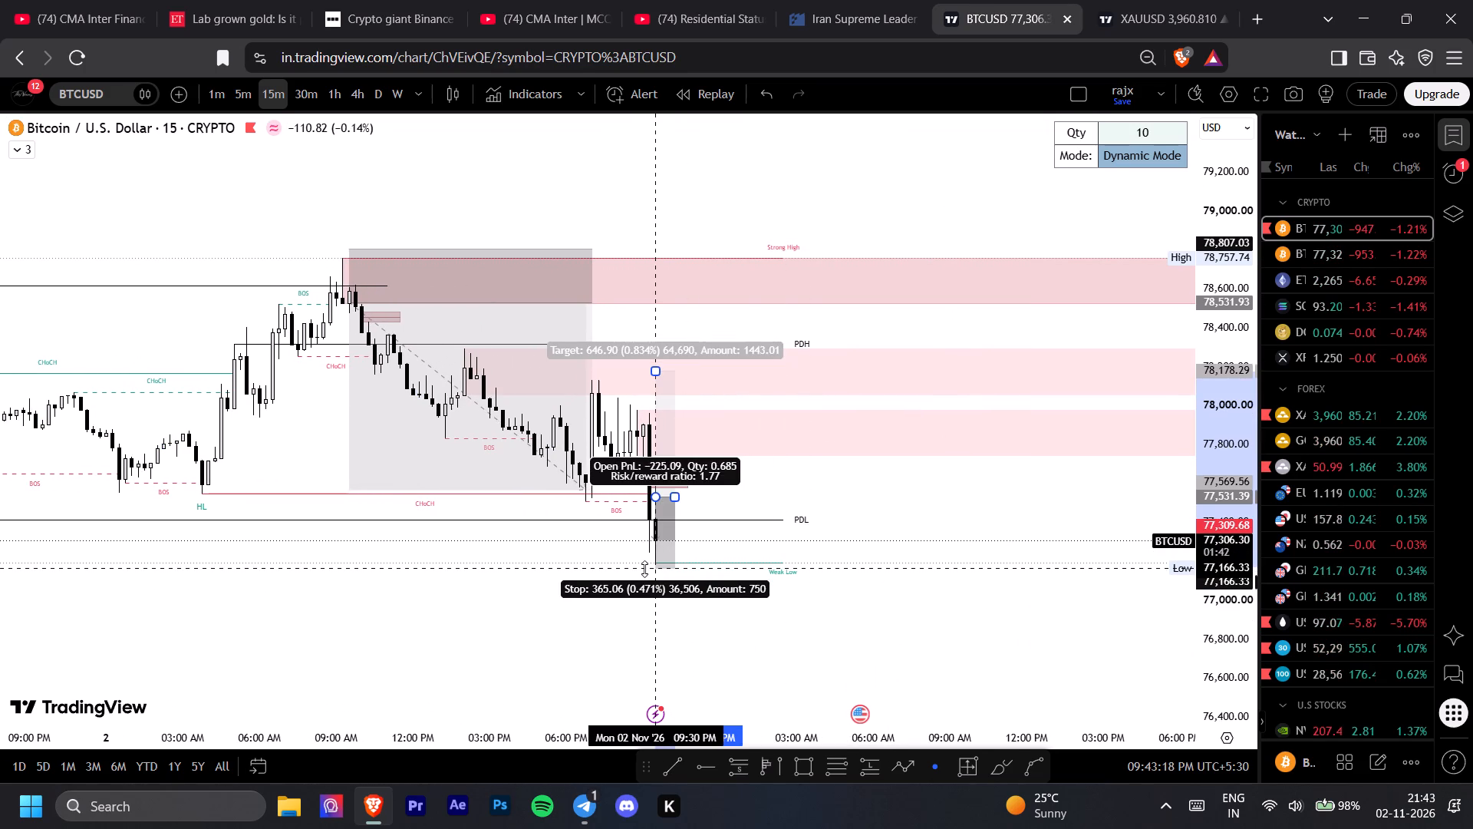
left_click_drag(644, 569, 644, 568)
left_click(629, 550)
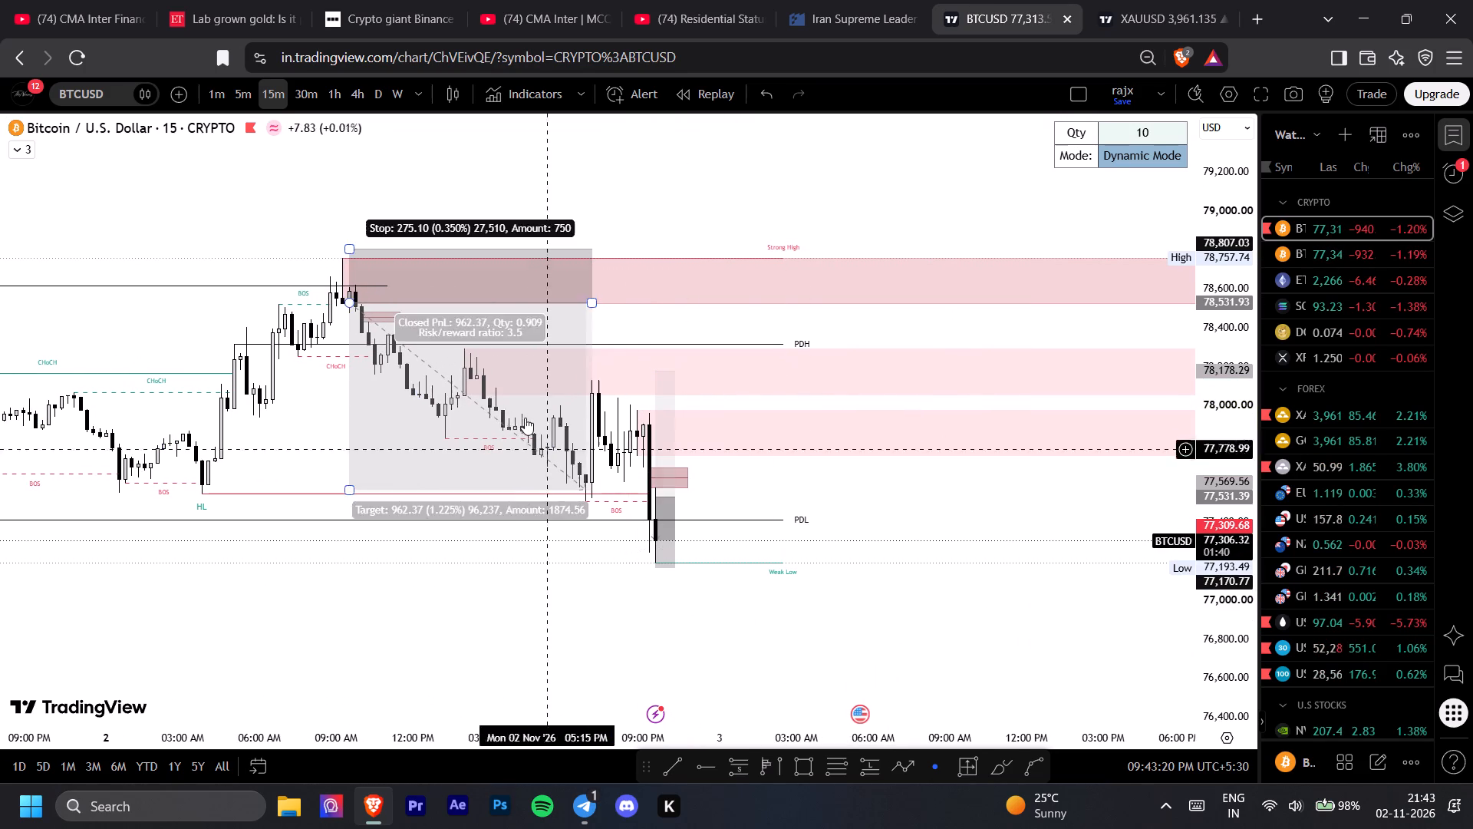
Set the BTCUSD chart back to the 5-minute timeframe with the open long position in view.
left_click(250, 97)
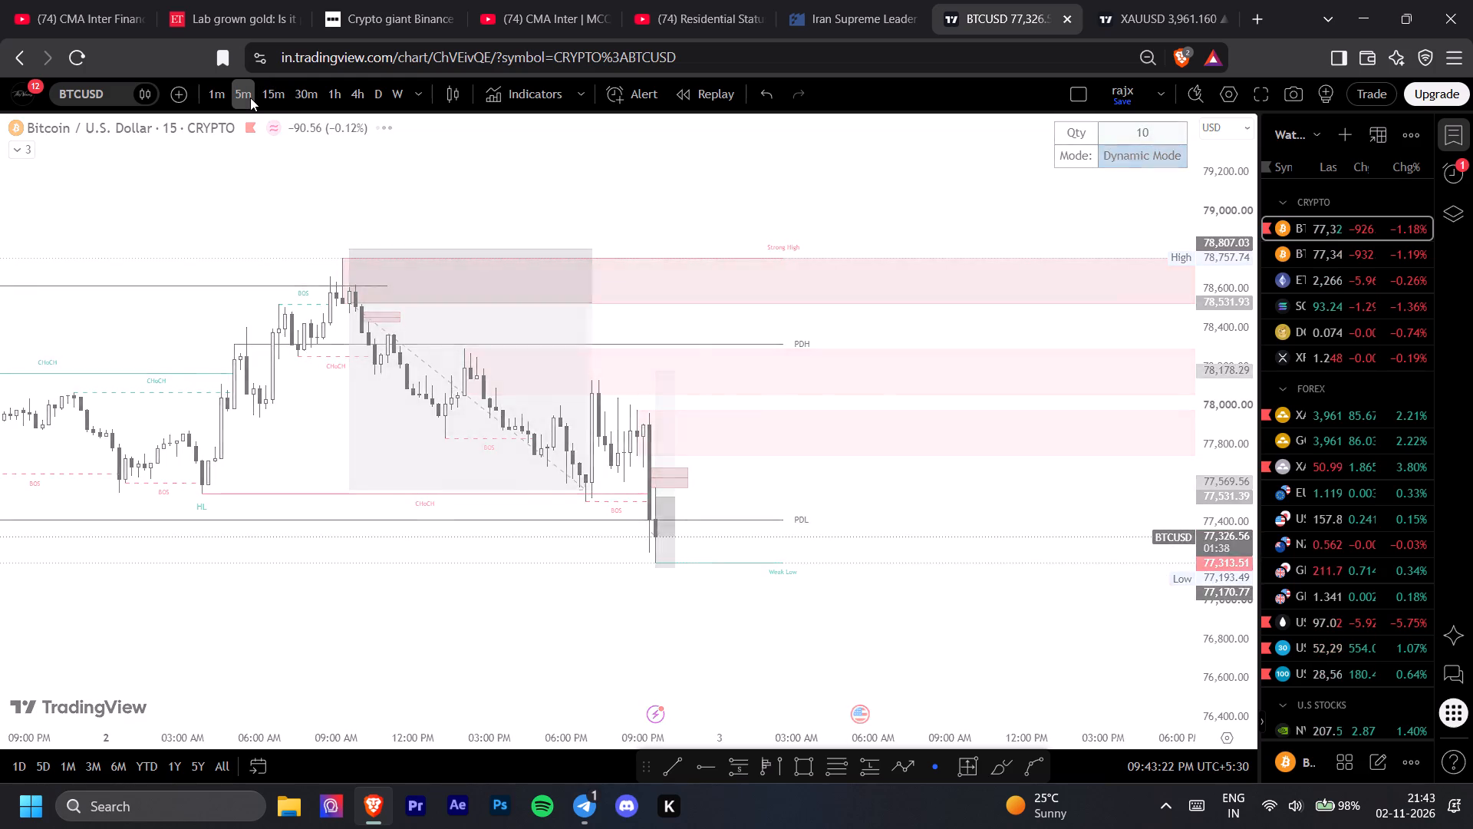
left_click_drag(854, 385, 199, 355)
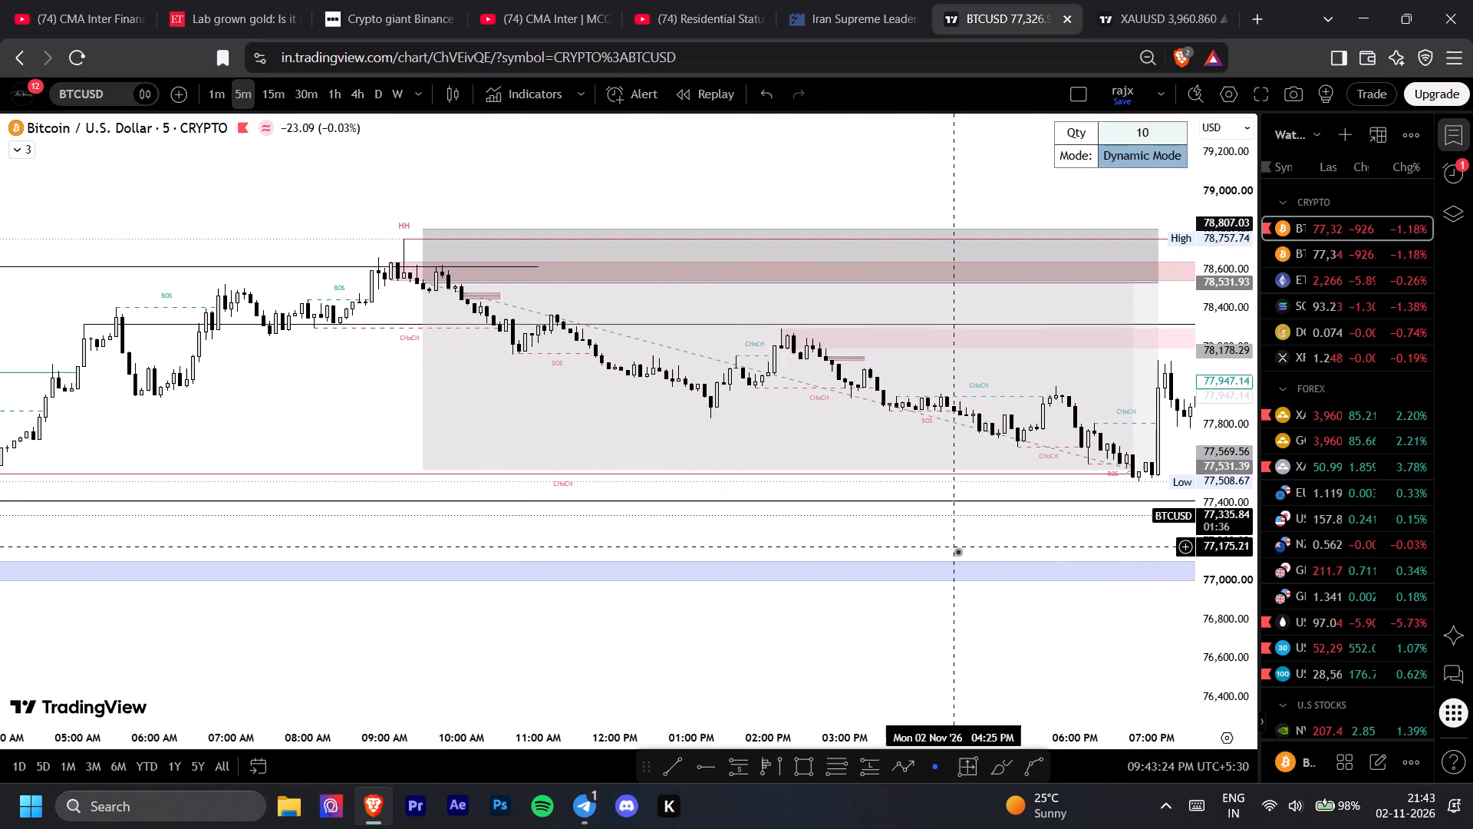
left_click_drag(957, 551, 266, 462)
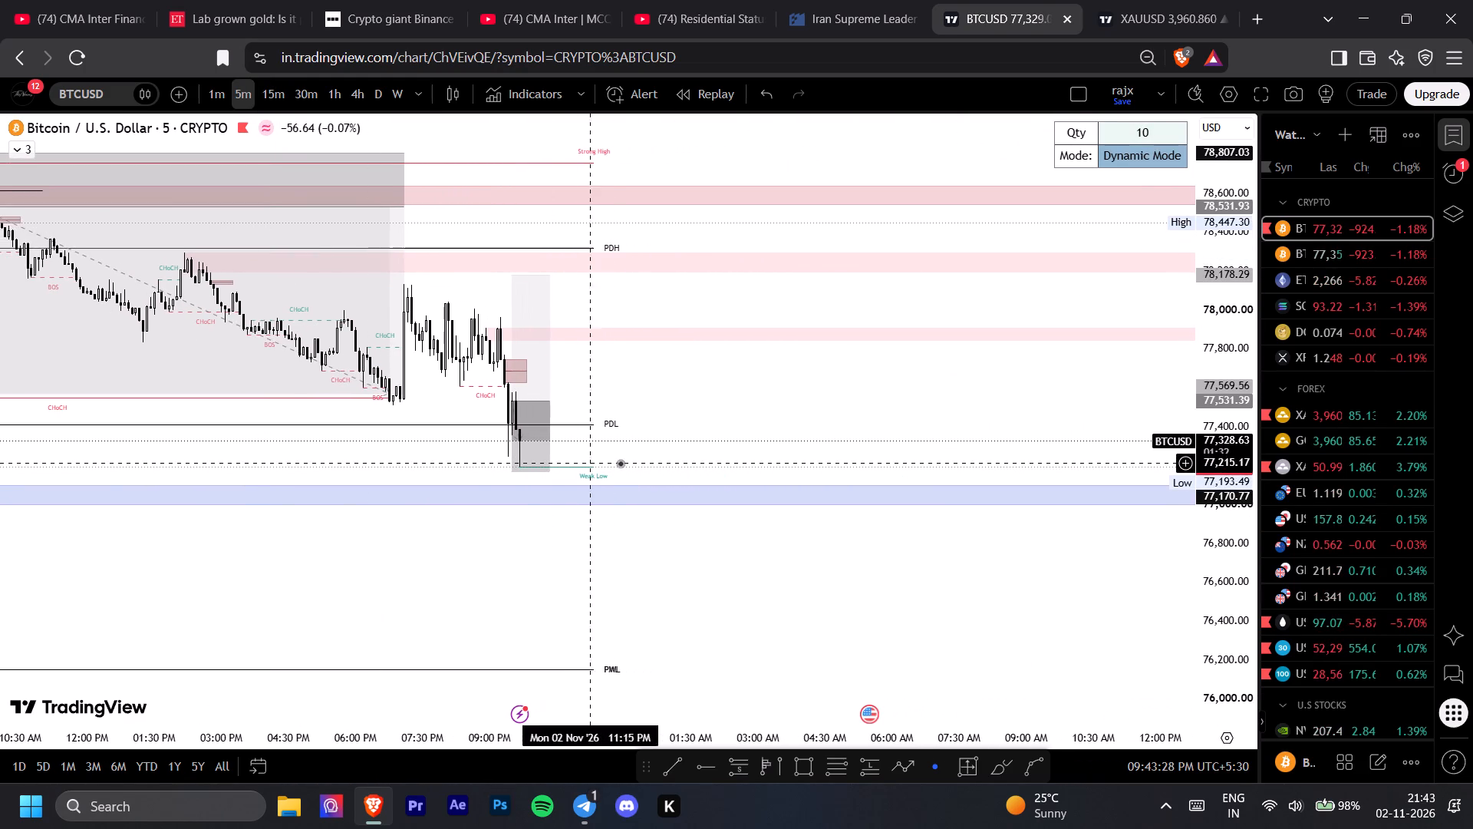
left_click(631, 461)
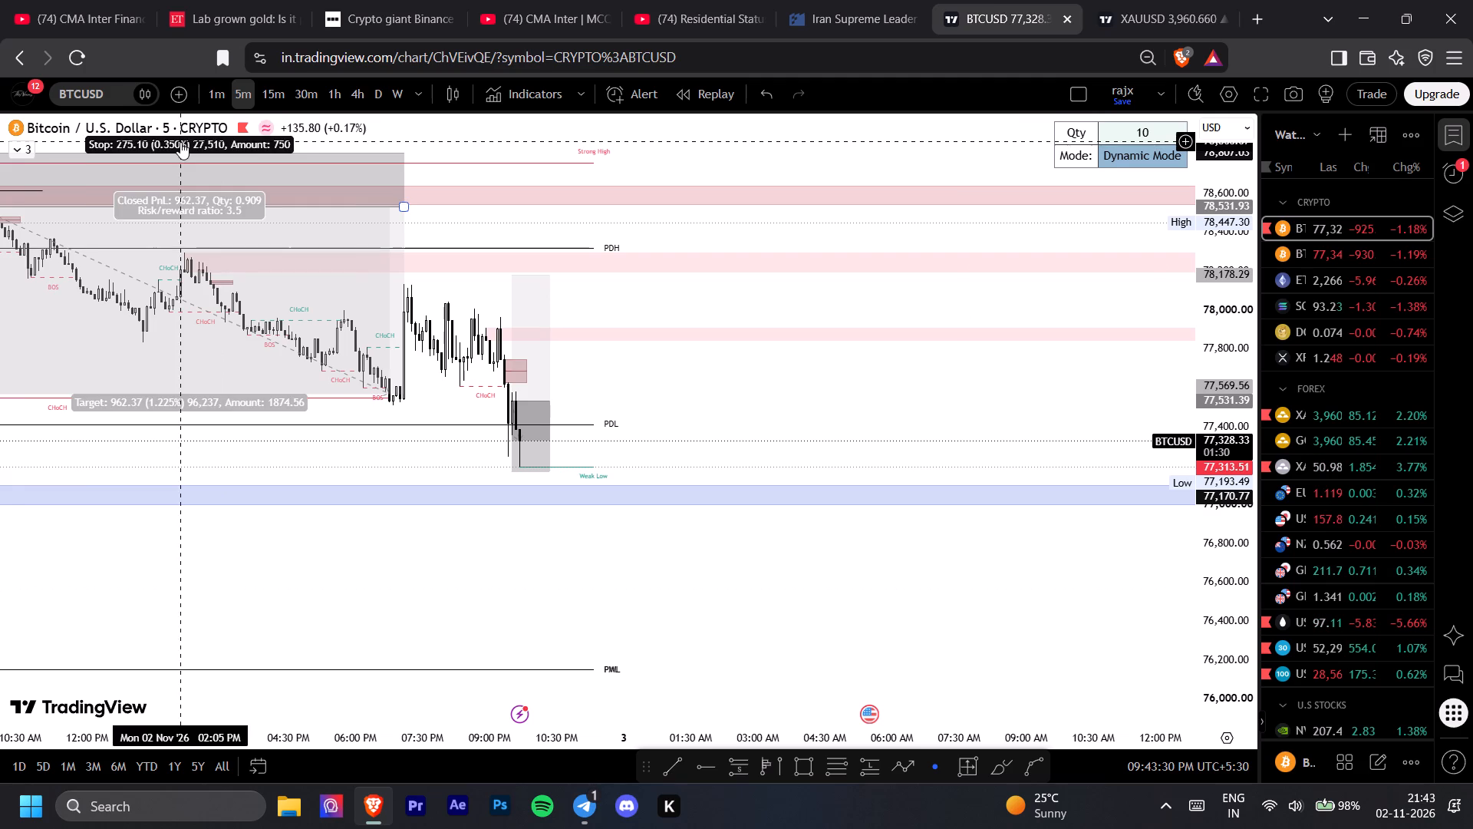
Hide the LuxAlgo Smart Money Concepts indicator on the BTCUSD chart and collapse the indicator list.
left_click(18, 147)
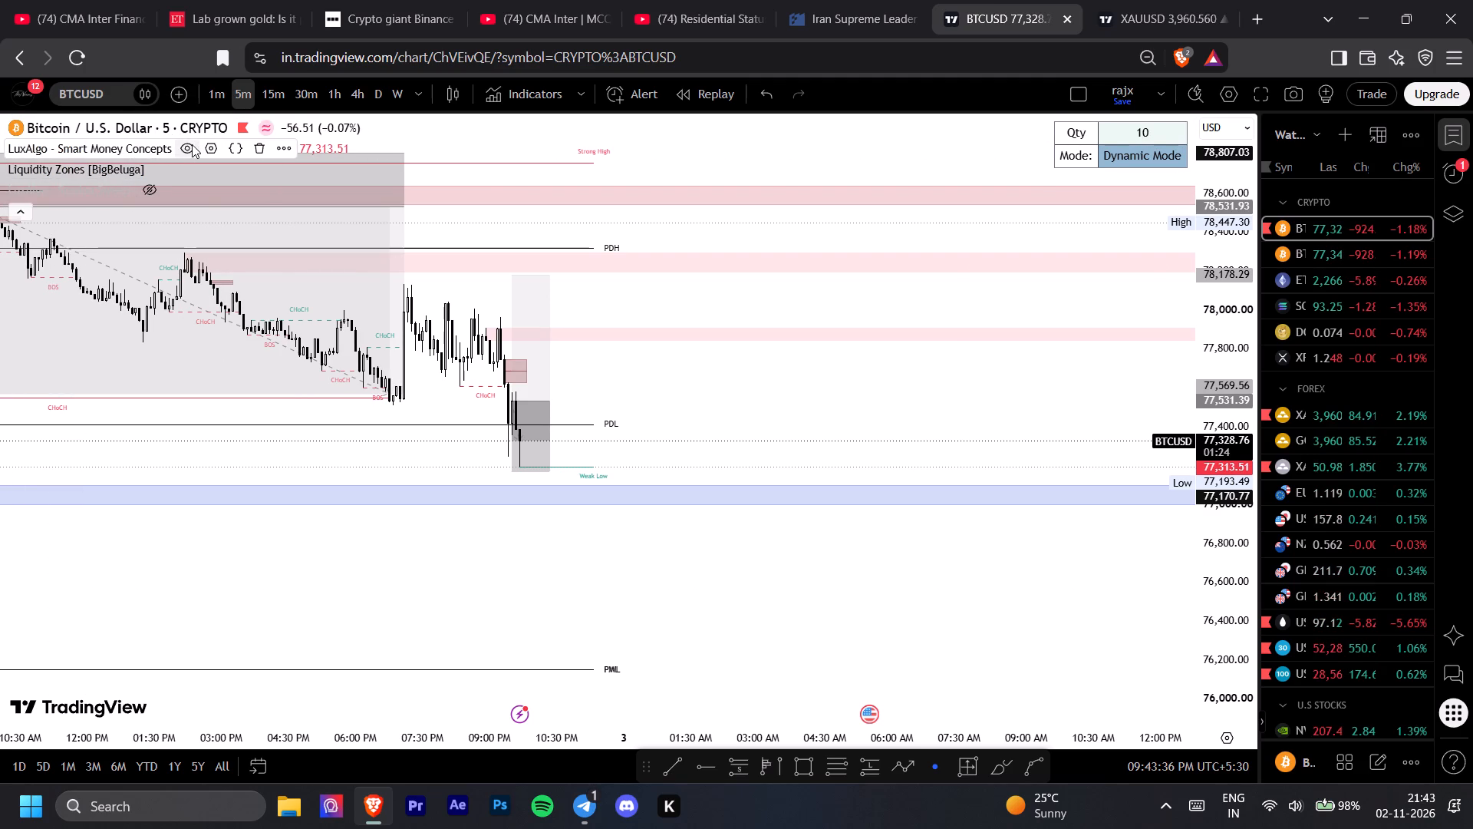
left_click(190, 147)
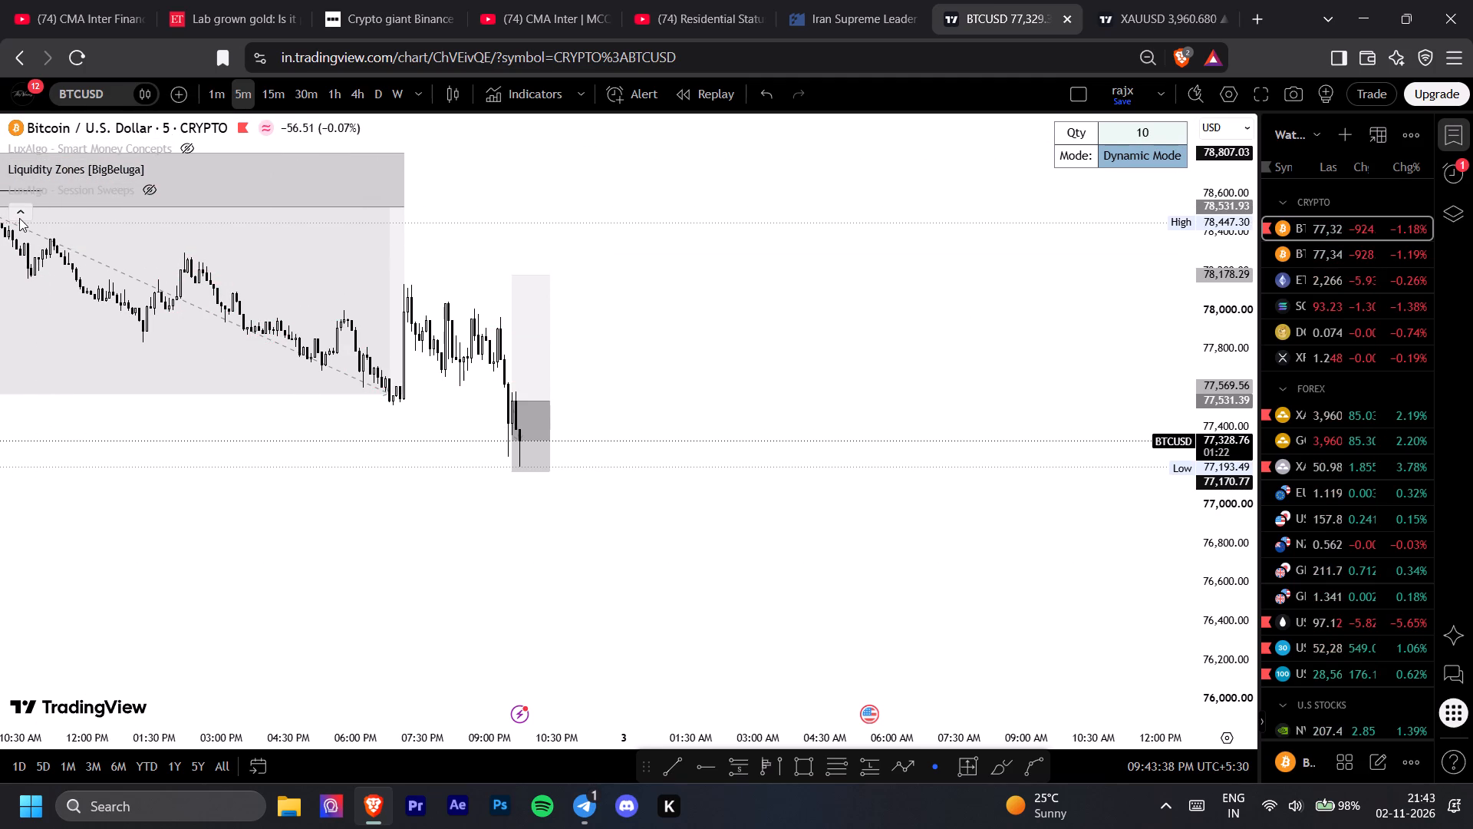
left_click(19, 218)
left_click_drag(797, 585, 1090, 667)
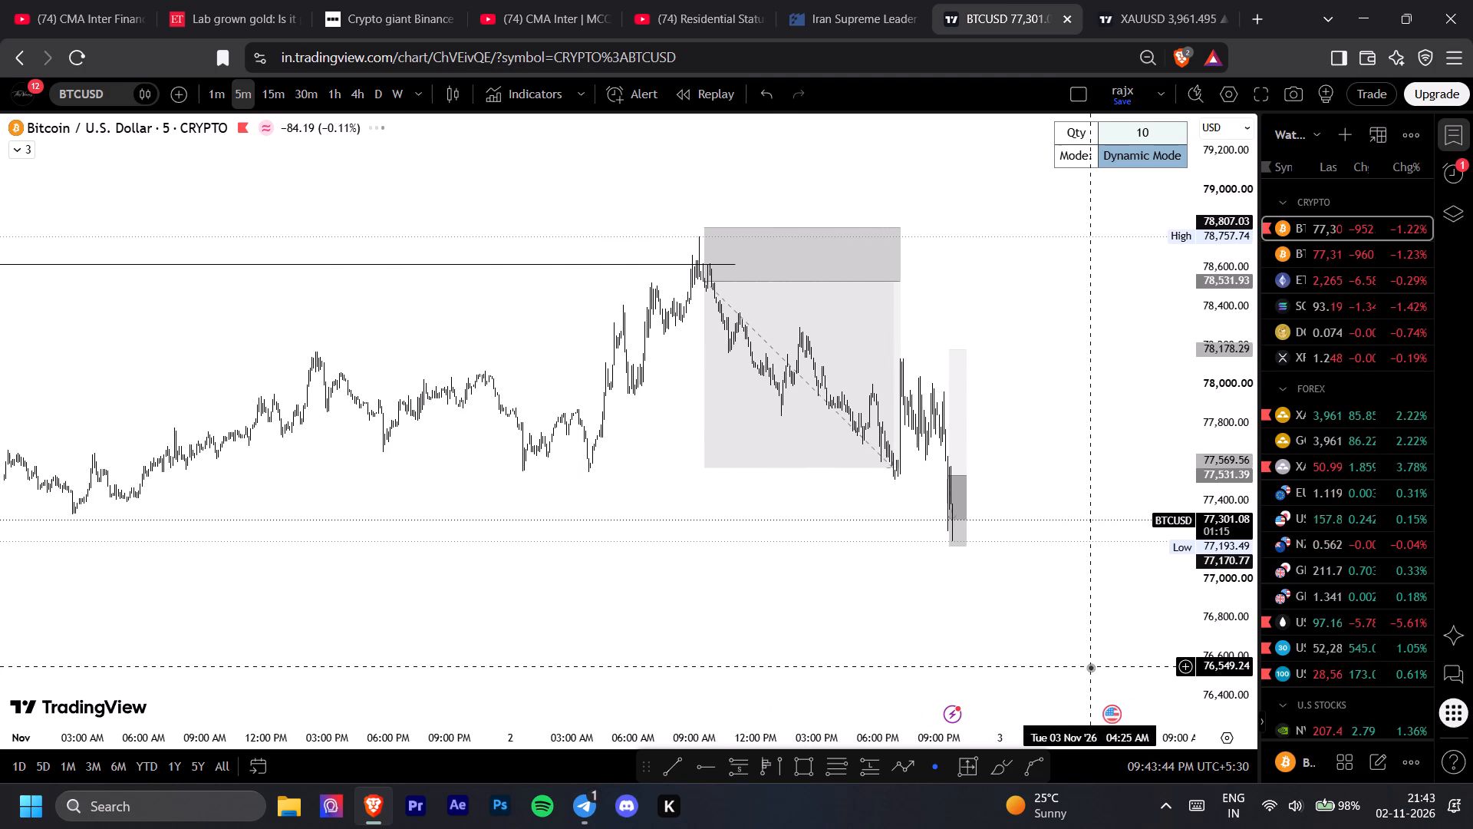
Examine the 5-minute BTCUSD price action from the earlier short position to the open long position.
scroll(977, 514, "left", 1)
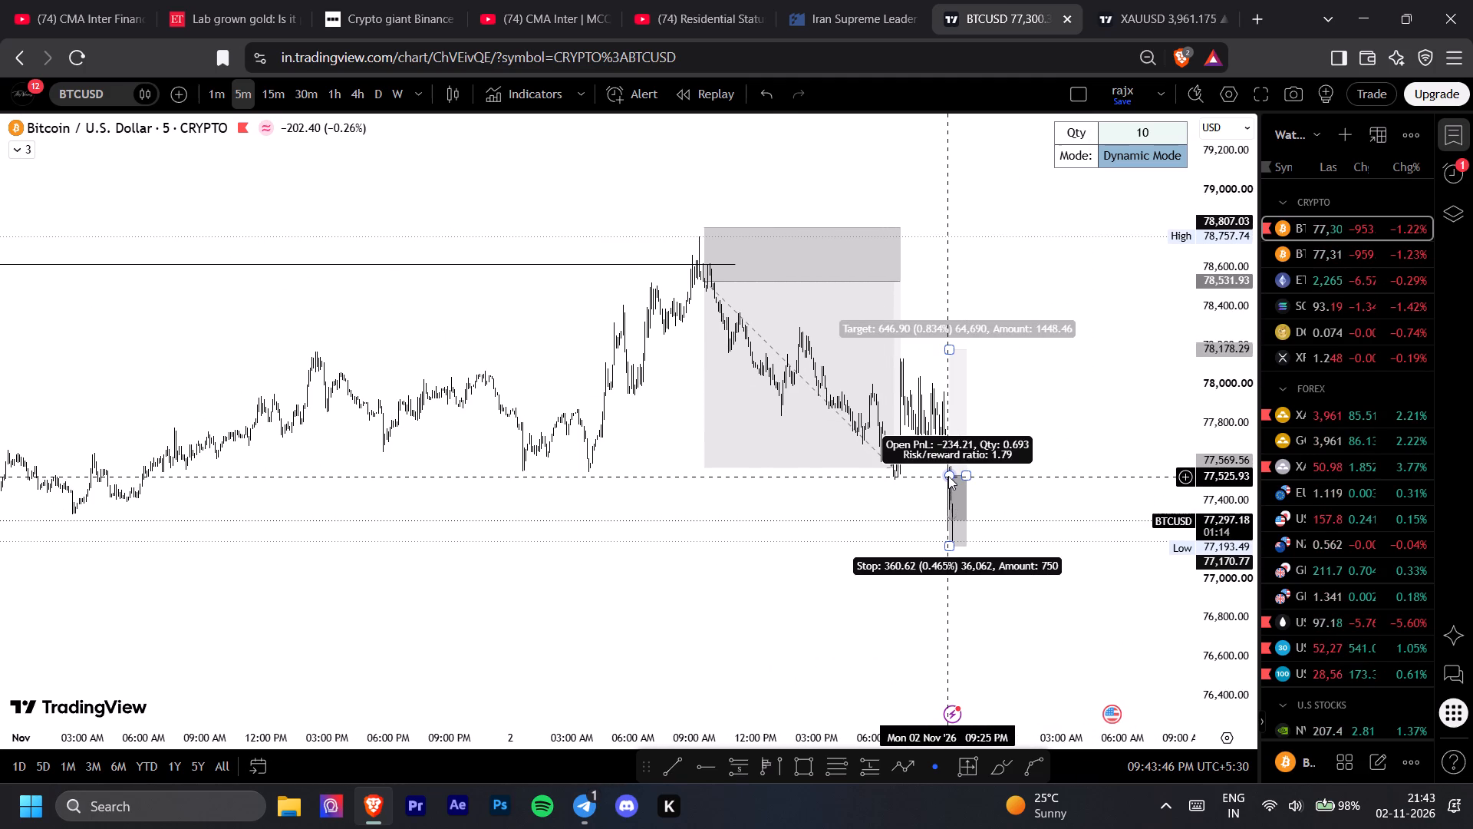
left_click(950, 471)
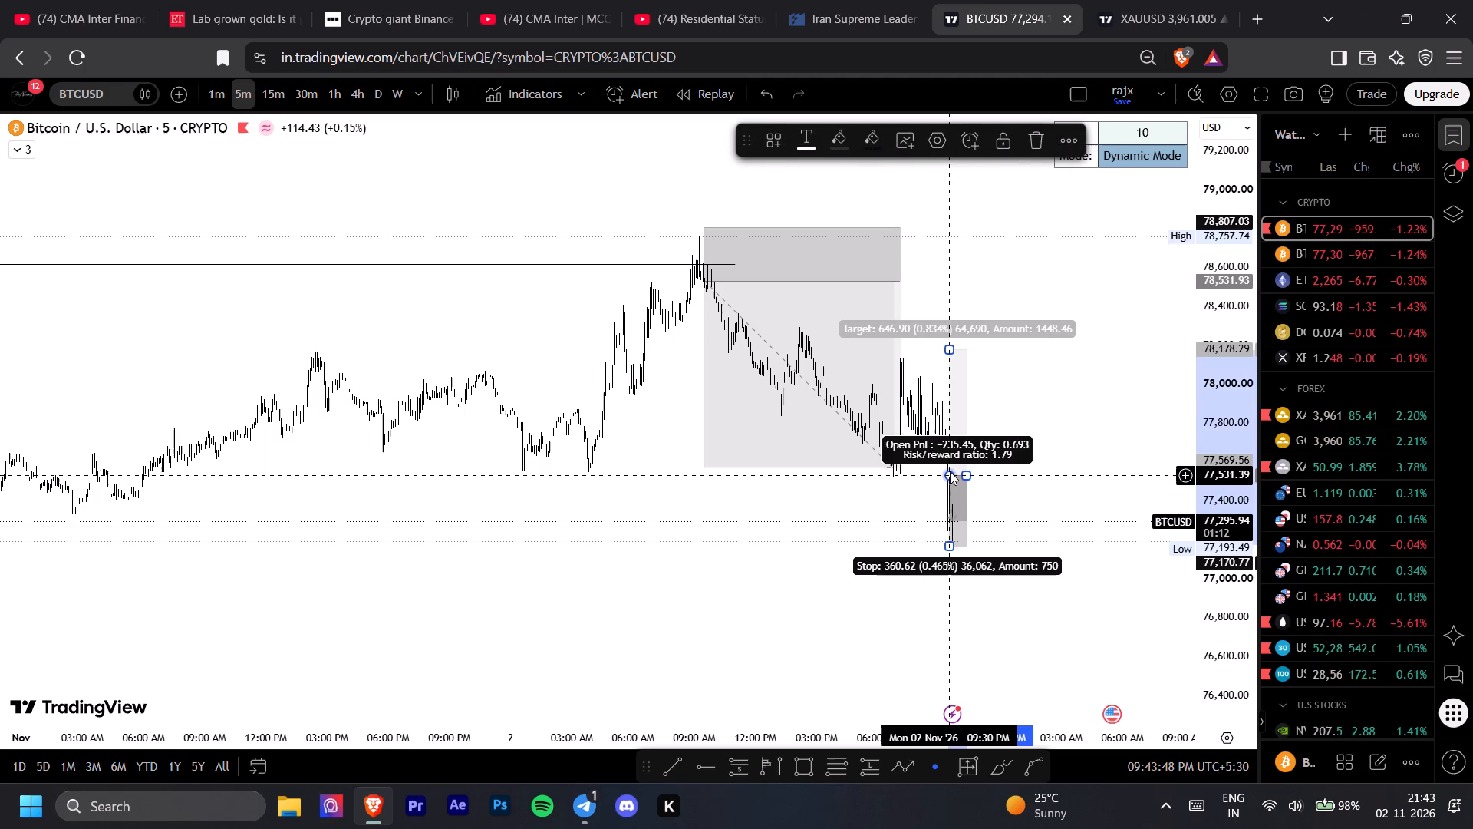
left_click(950, 471)
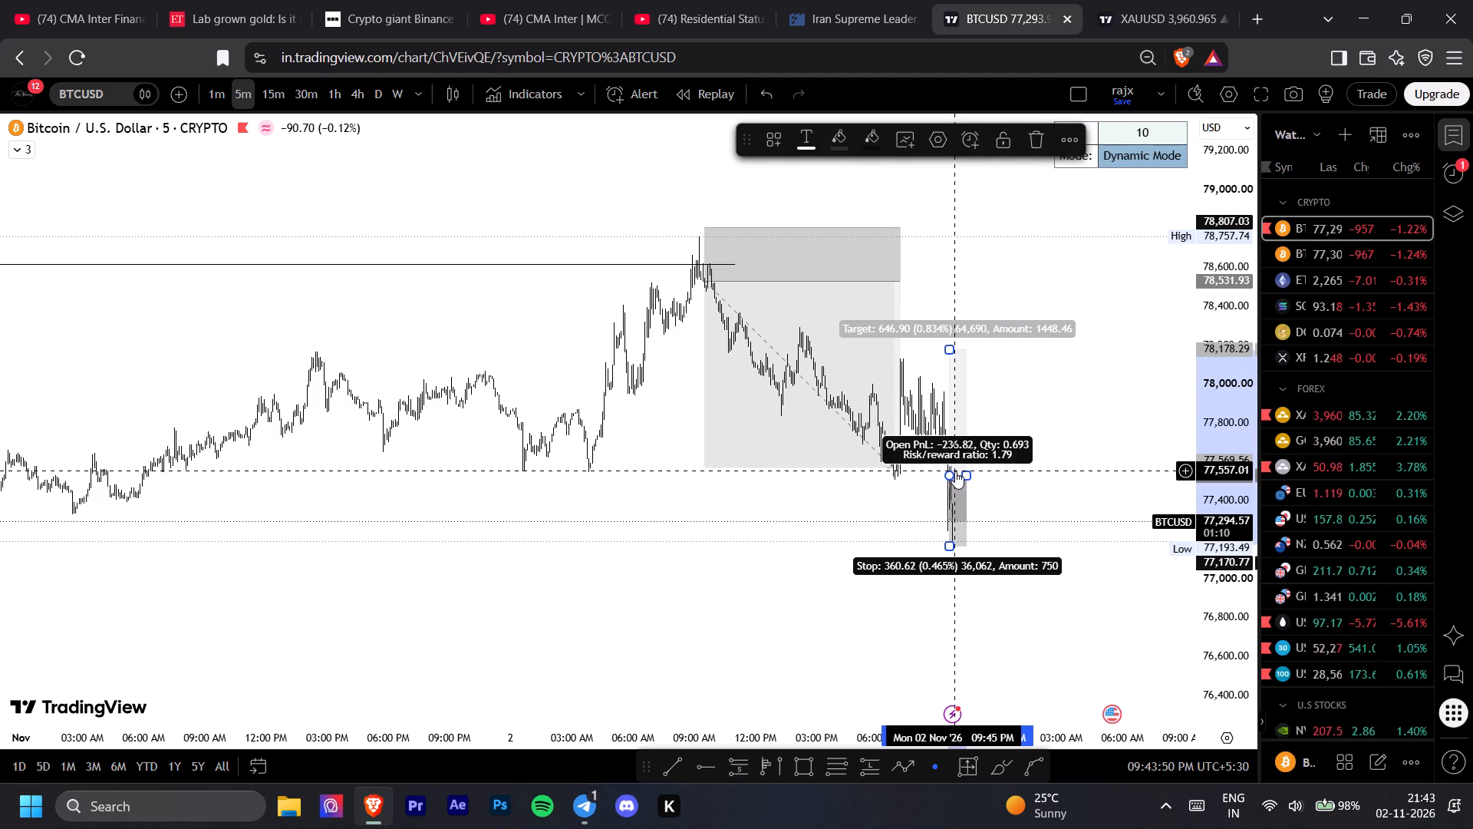
left_click(1033, 468)
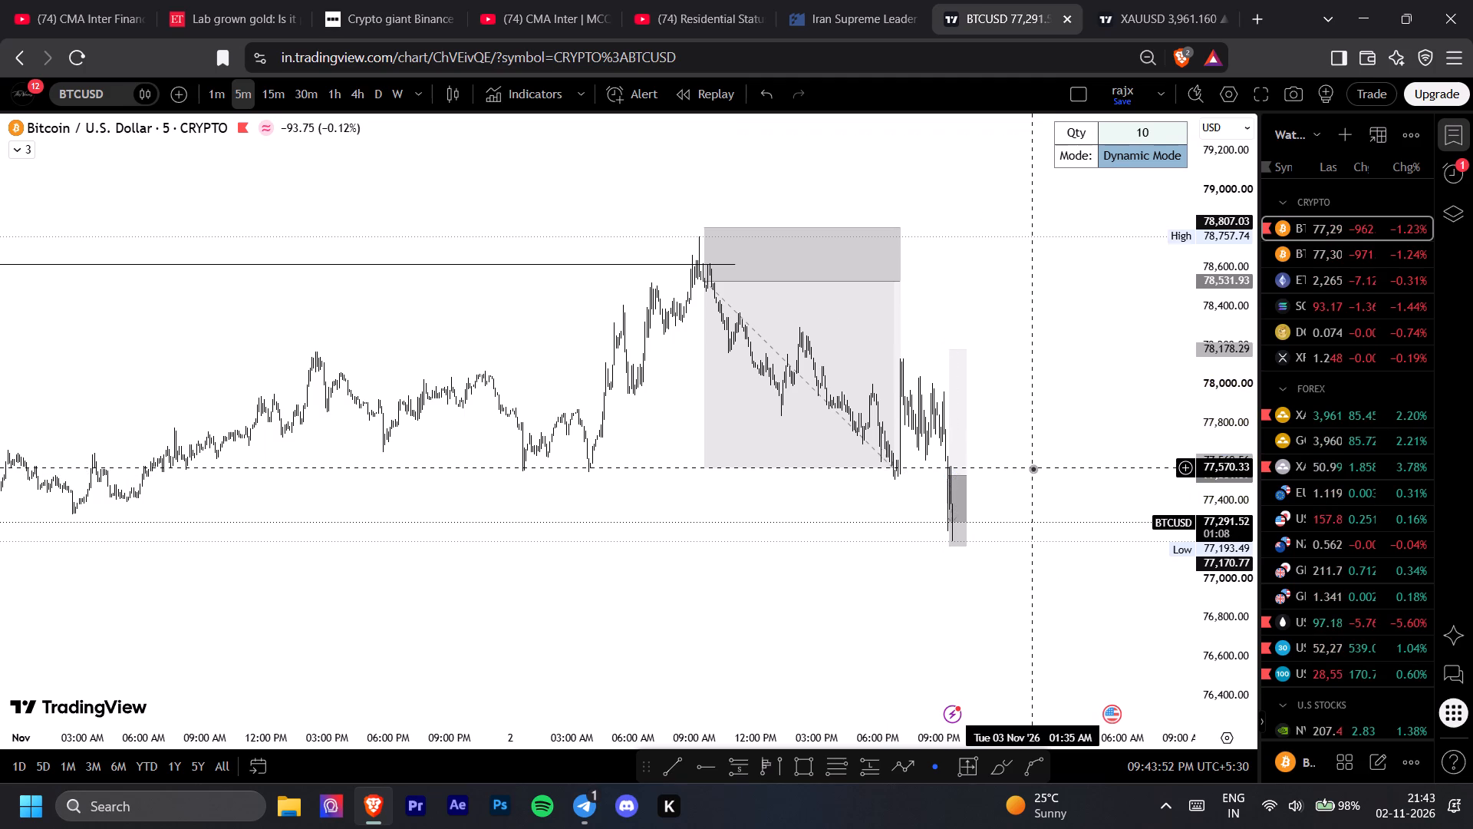
scroll(1033, 468, "right", 1)
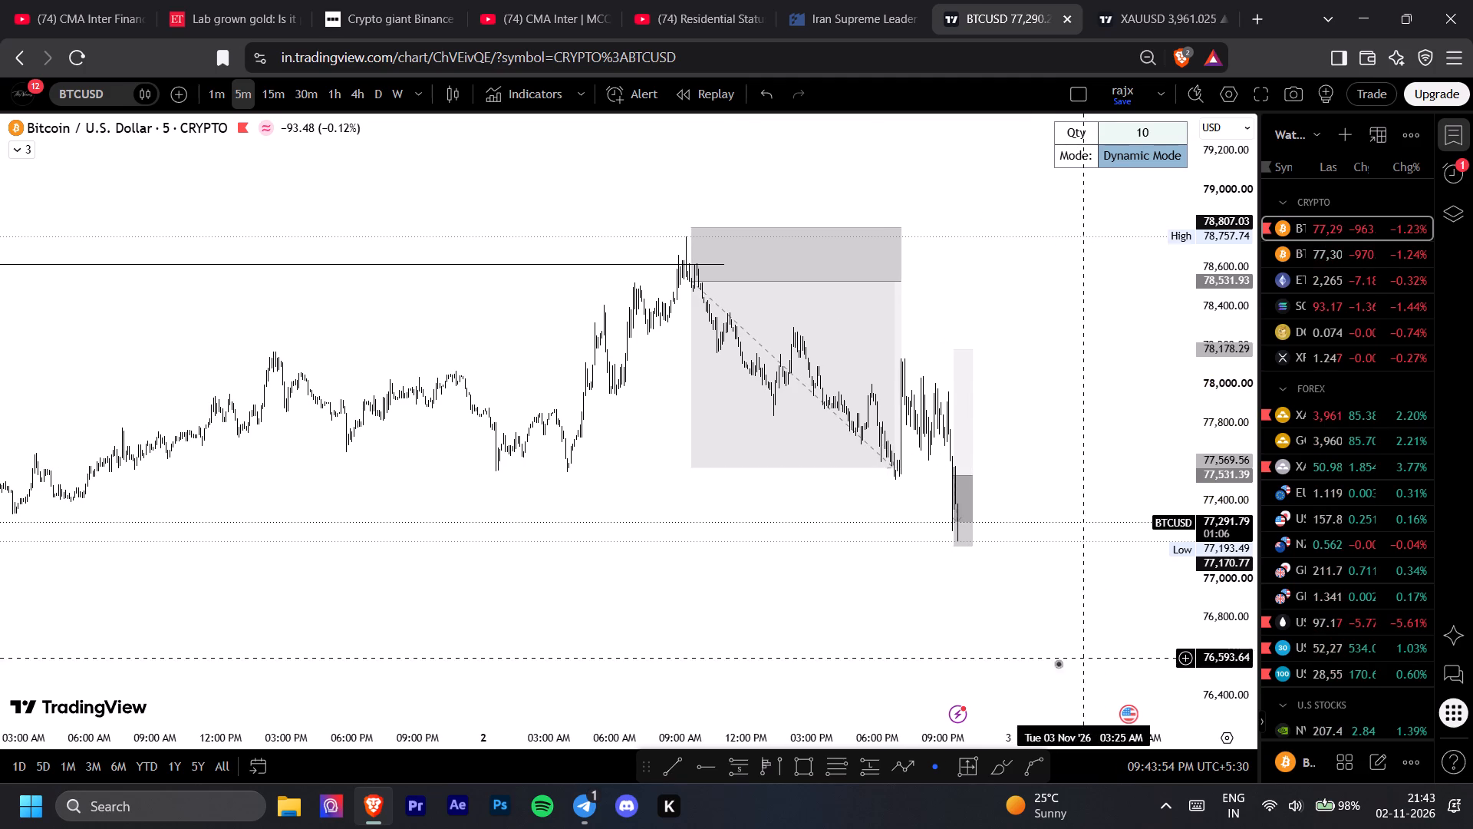
left_click_drag(988, 738, 799, 717)
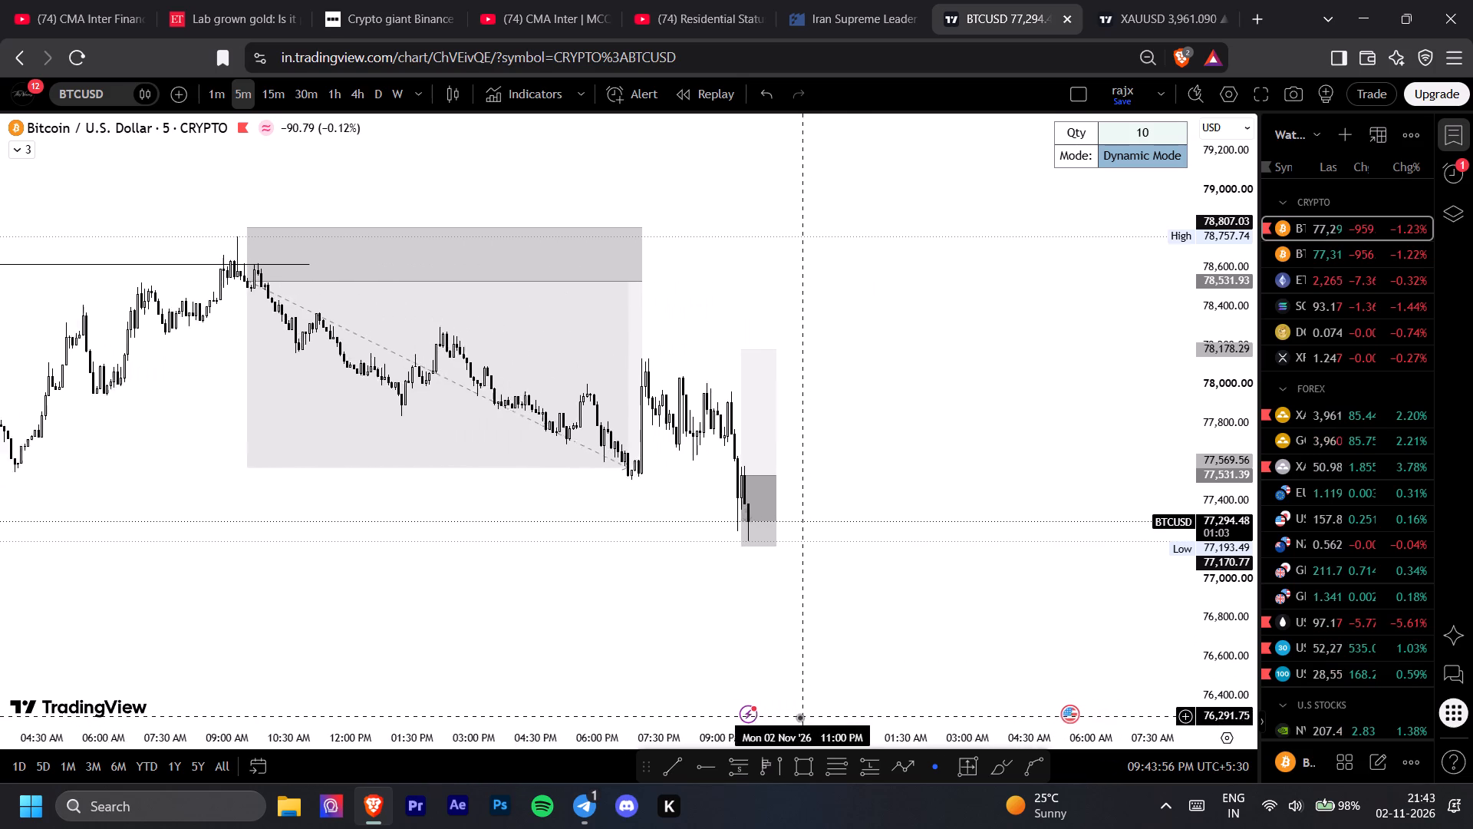
left_click_drag(799, 717, 799, 715)
left_click_drag(471, 576, 779, 575)
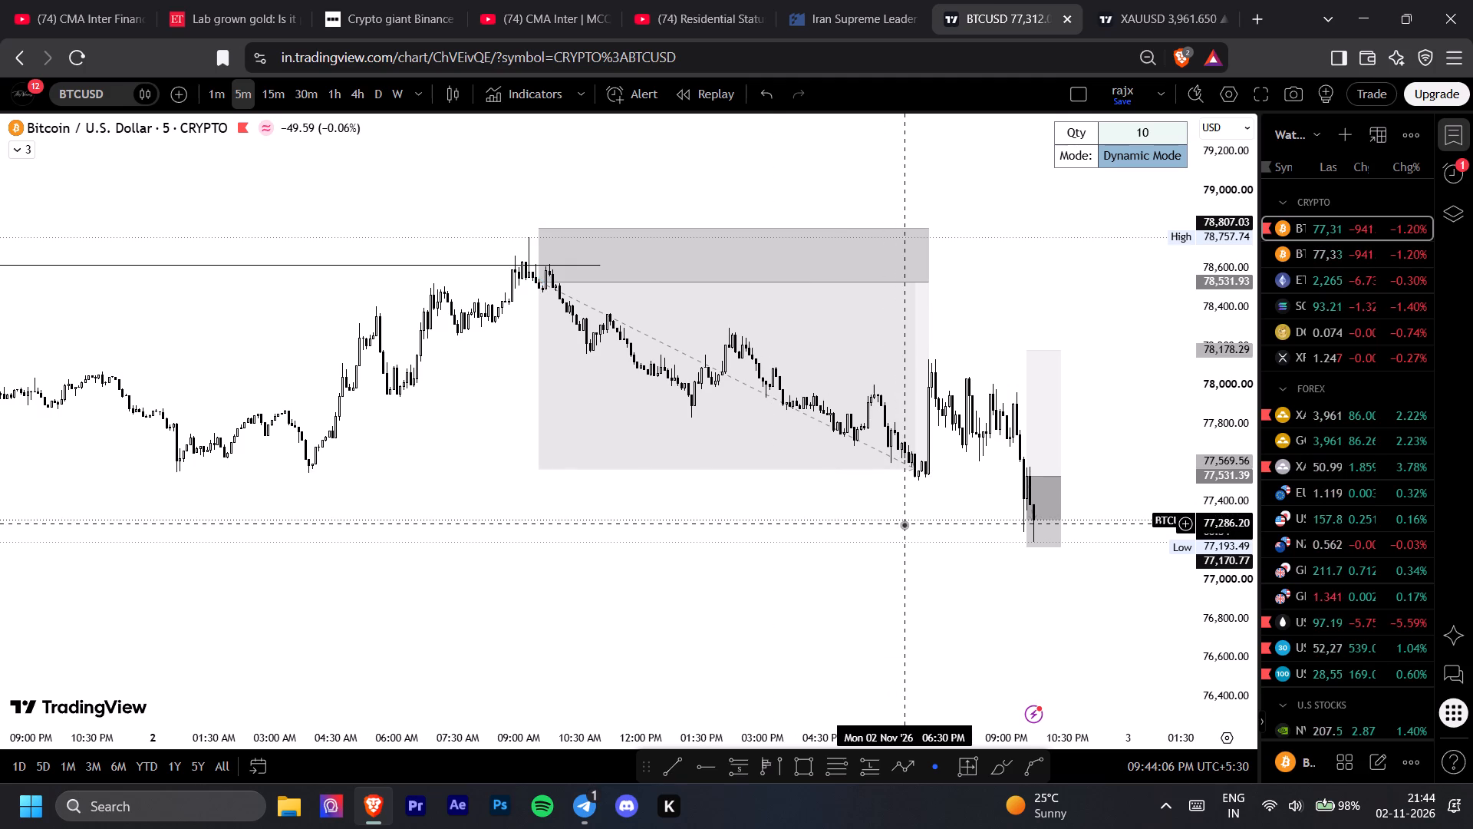
left_click_drag(904, 524, 890, 560)
left_click_drag(1023, 619, 961, 615)
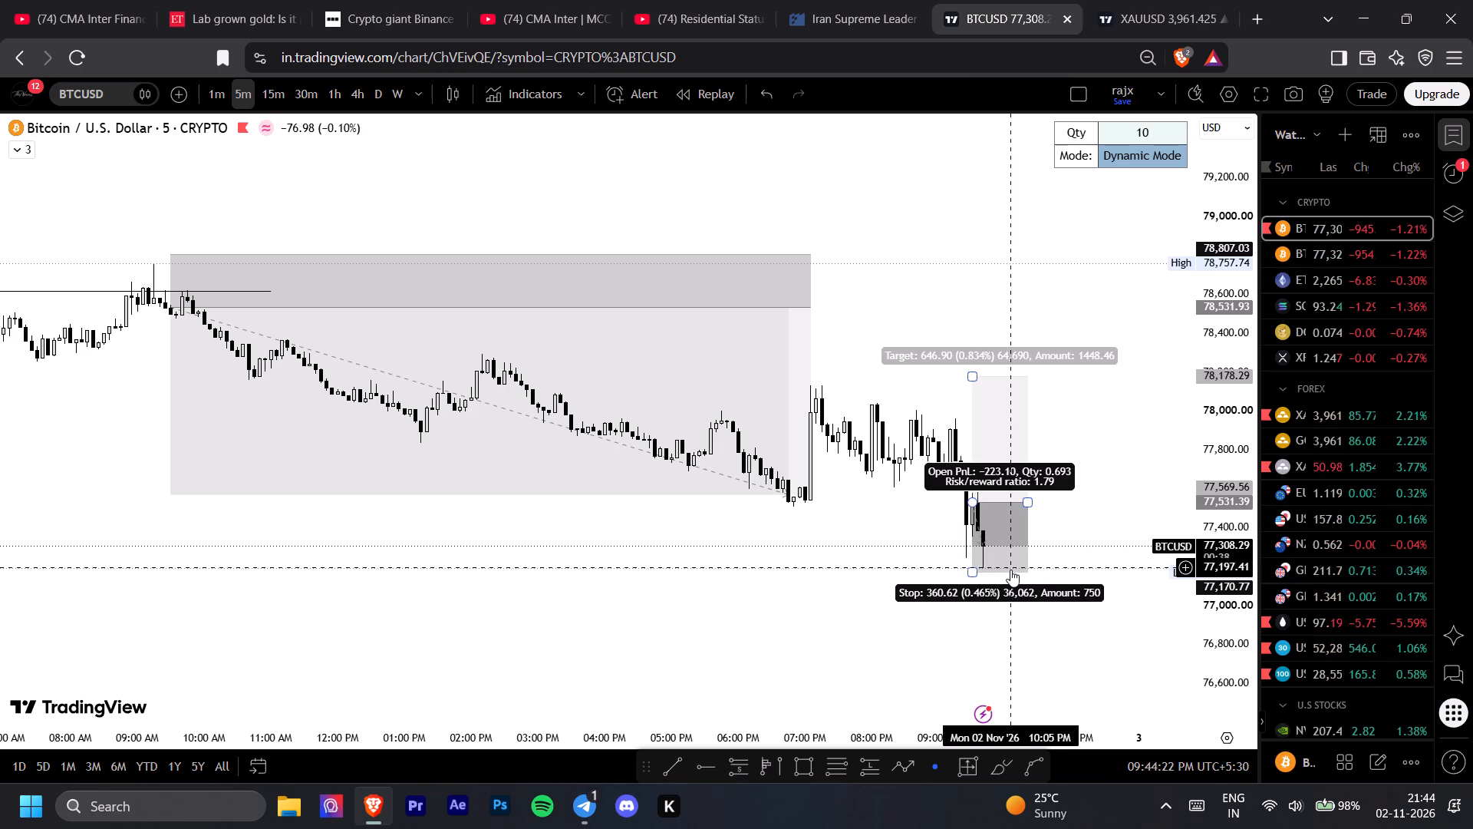
Raise the target of the long position entered at 77,531.39 to about 78,252.55, and deselect it.
left_click_drag(1050, 582, 1043, 603)
left_click_drag(1208, 602, 1165, 524)
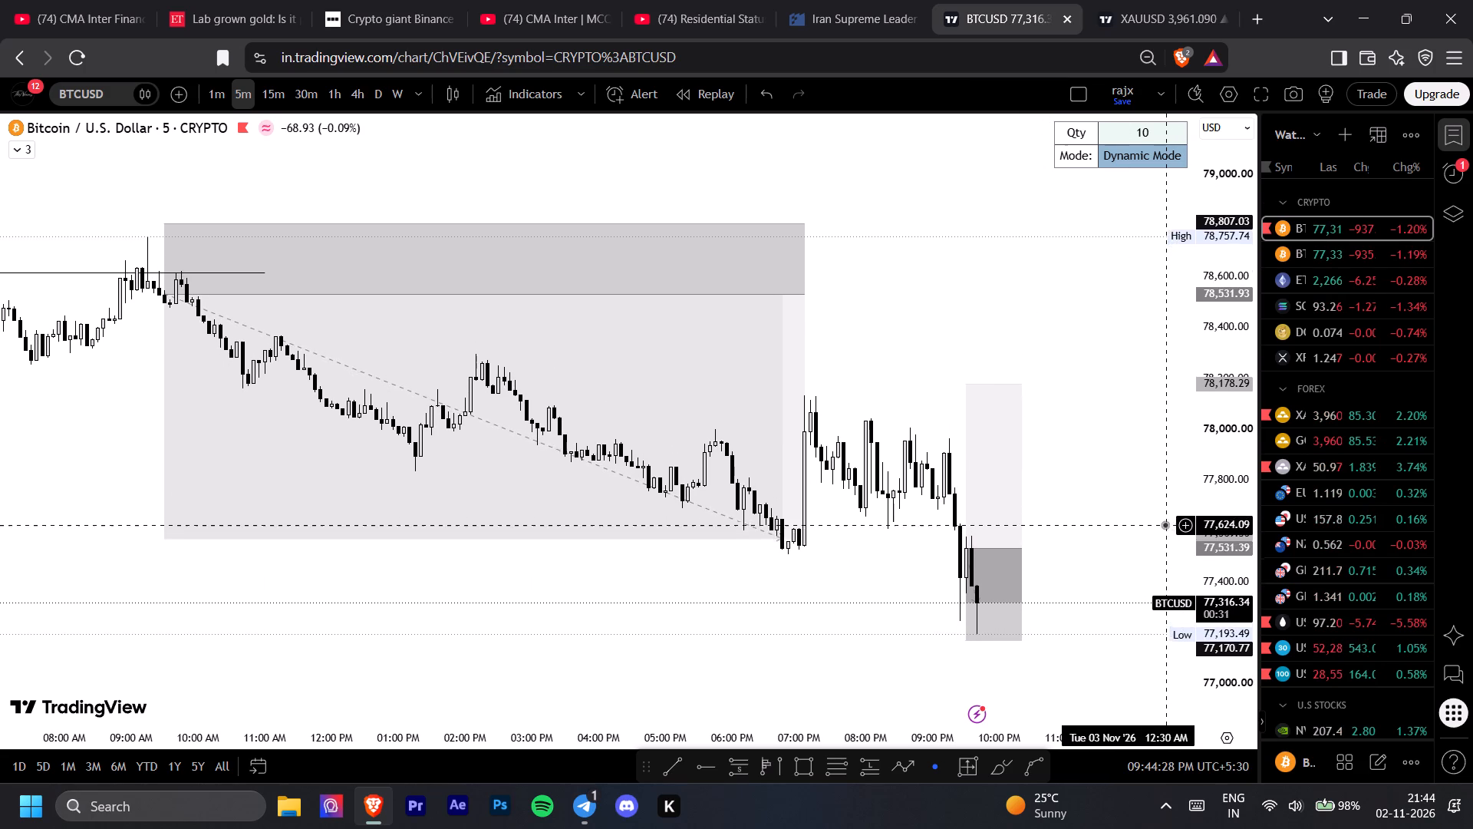
left_click_drag(1165, 524, 1165, 517)
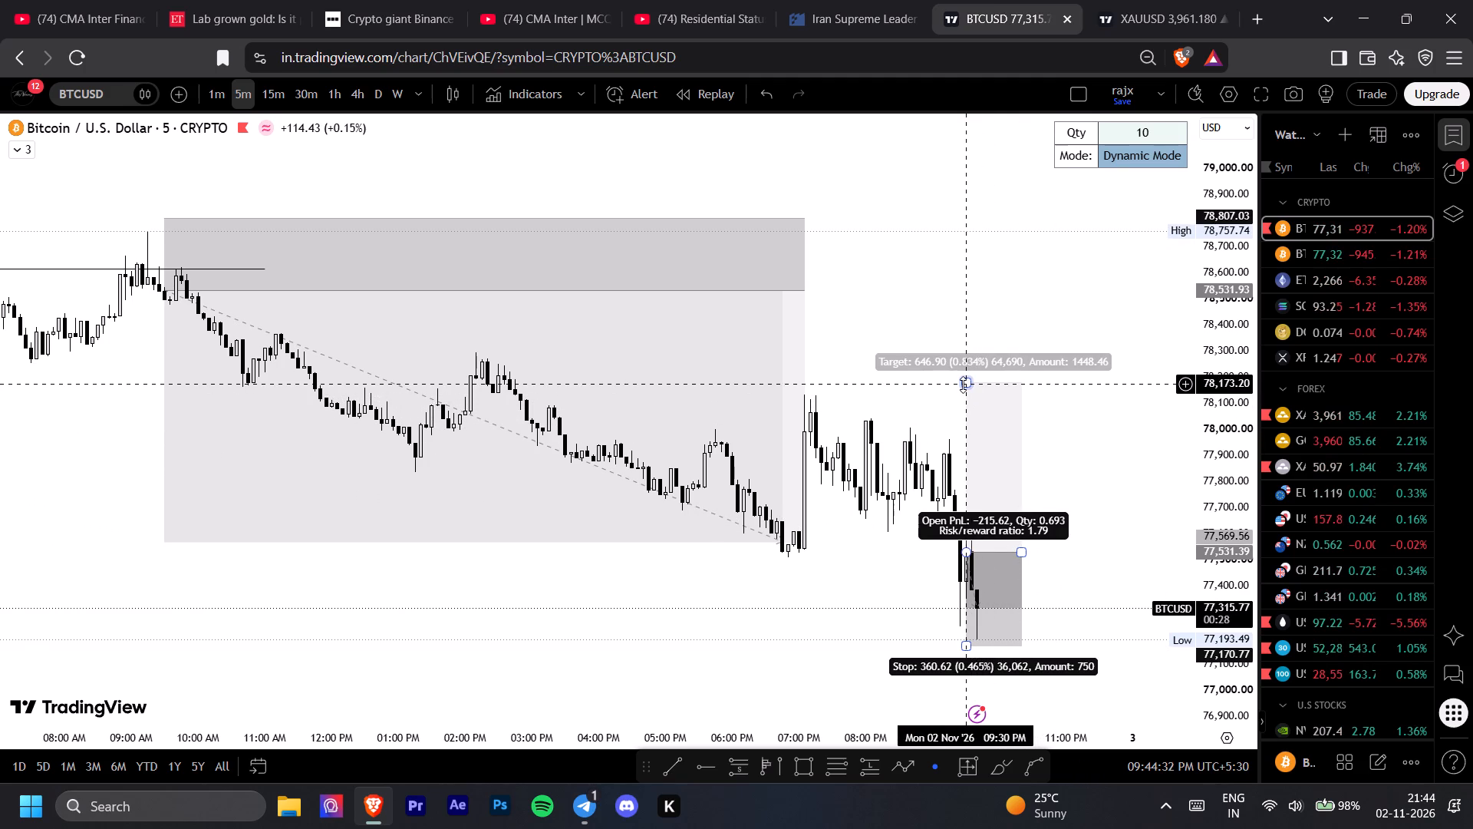
left_click_drag(963, 385, 944, 368)
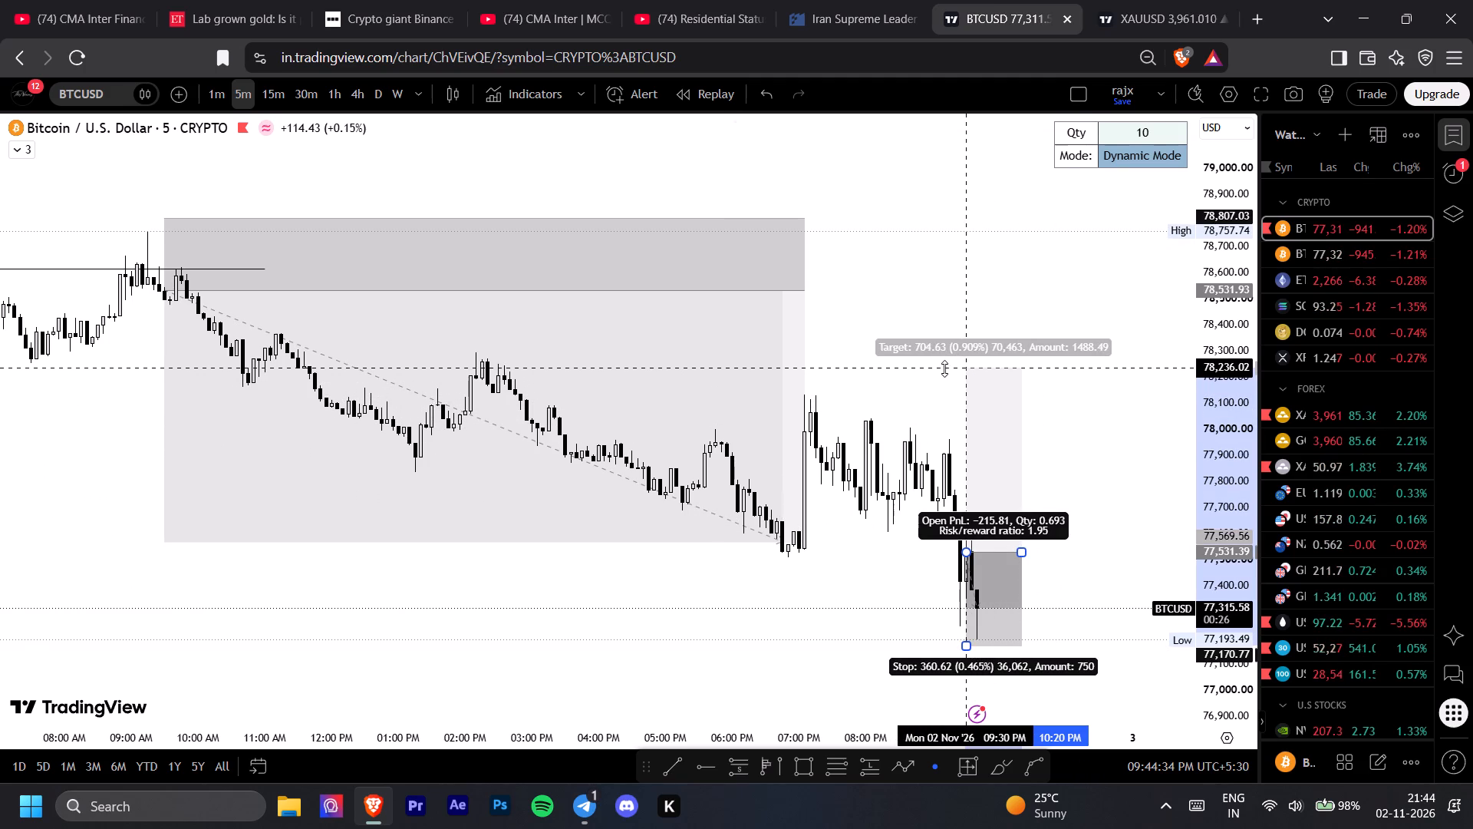
left_click_drag(944, 368, 939, 365)
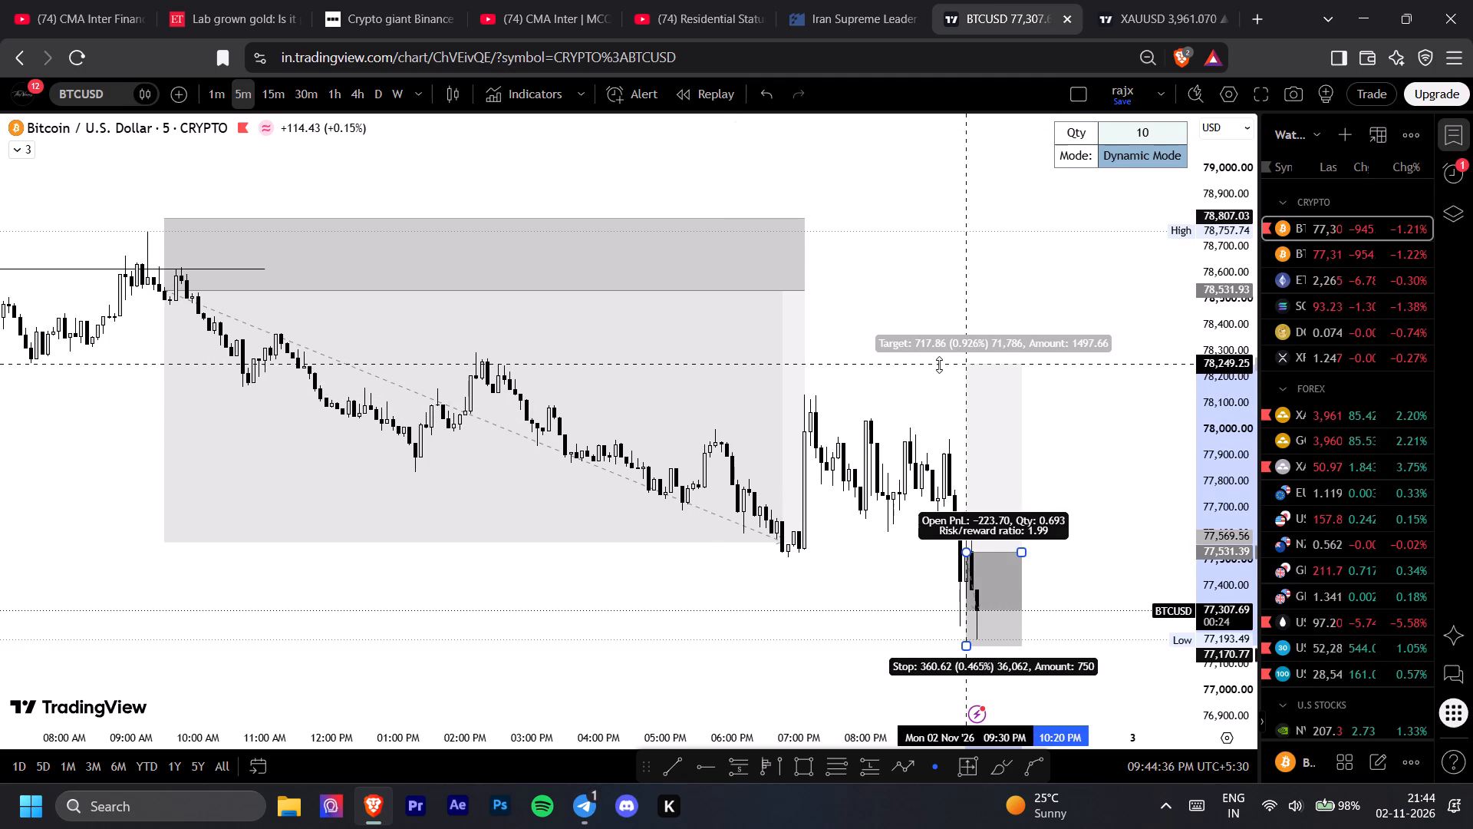
left_click_drag(939, 365, 938, 364)
left_click(910, 365)
left_click_drag(910, 365, 901, 322)
left_click_drag(1086, 454, 1087, 467)
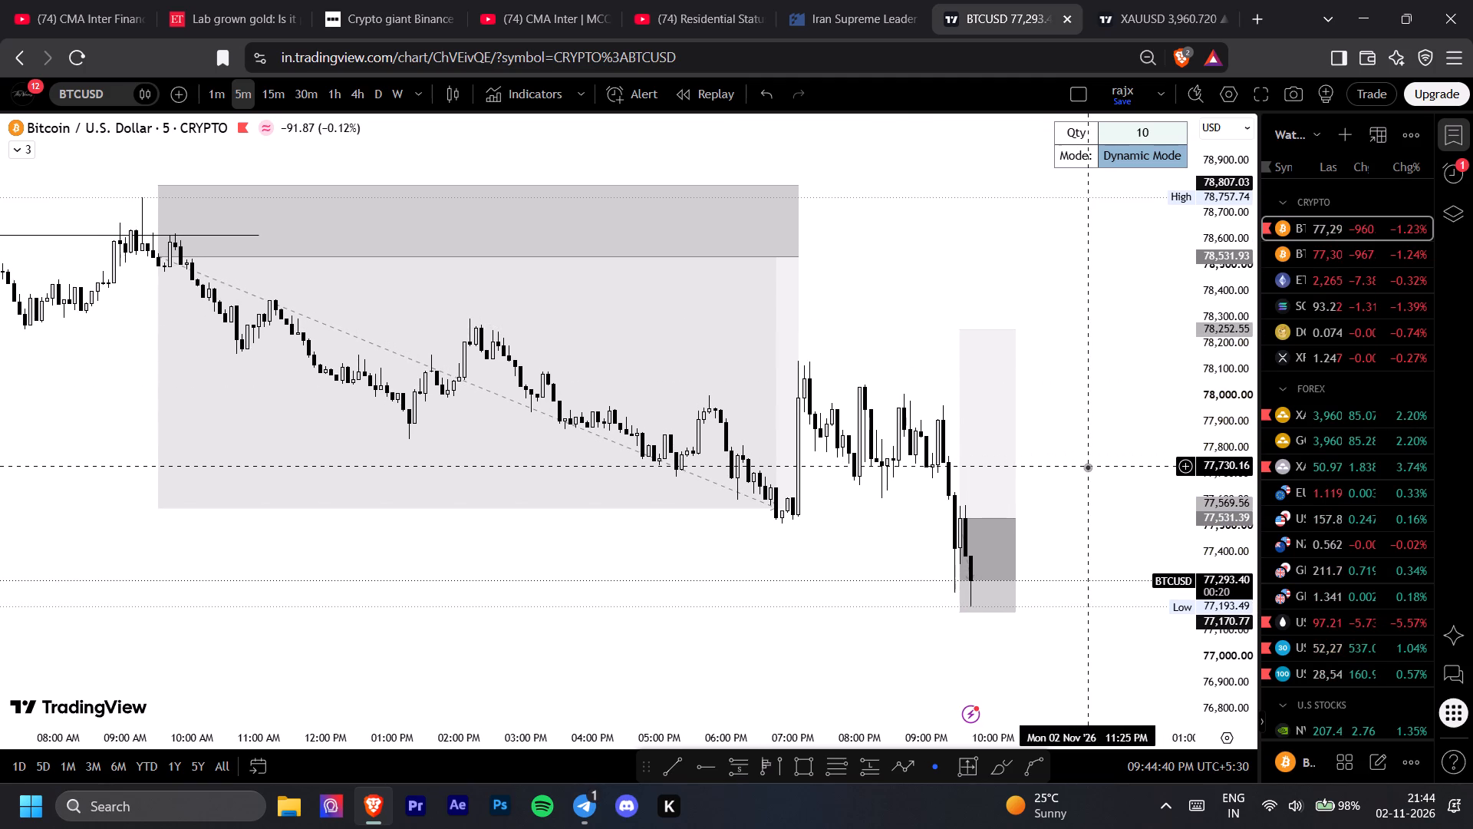
Examine the latest 5-minute BTCUSD candles against the long position's entry, stop and target levels.
scroll(1087, 467, "right", 1)
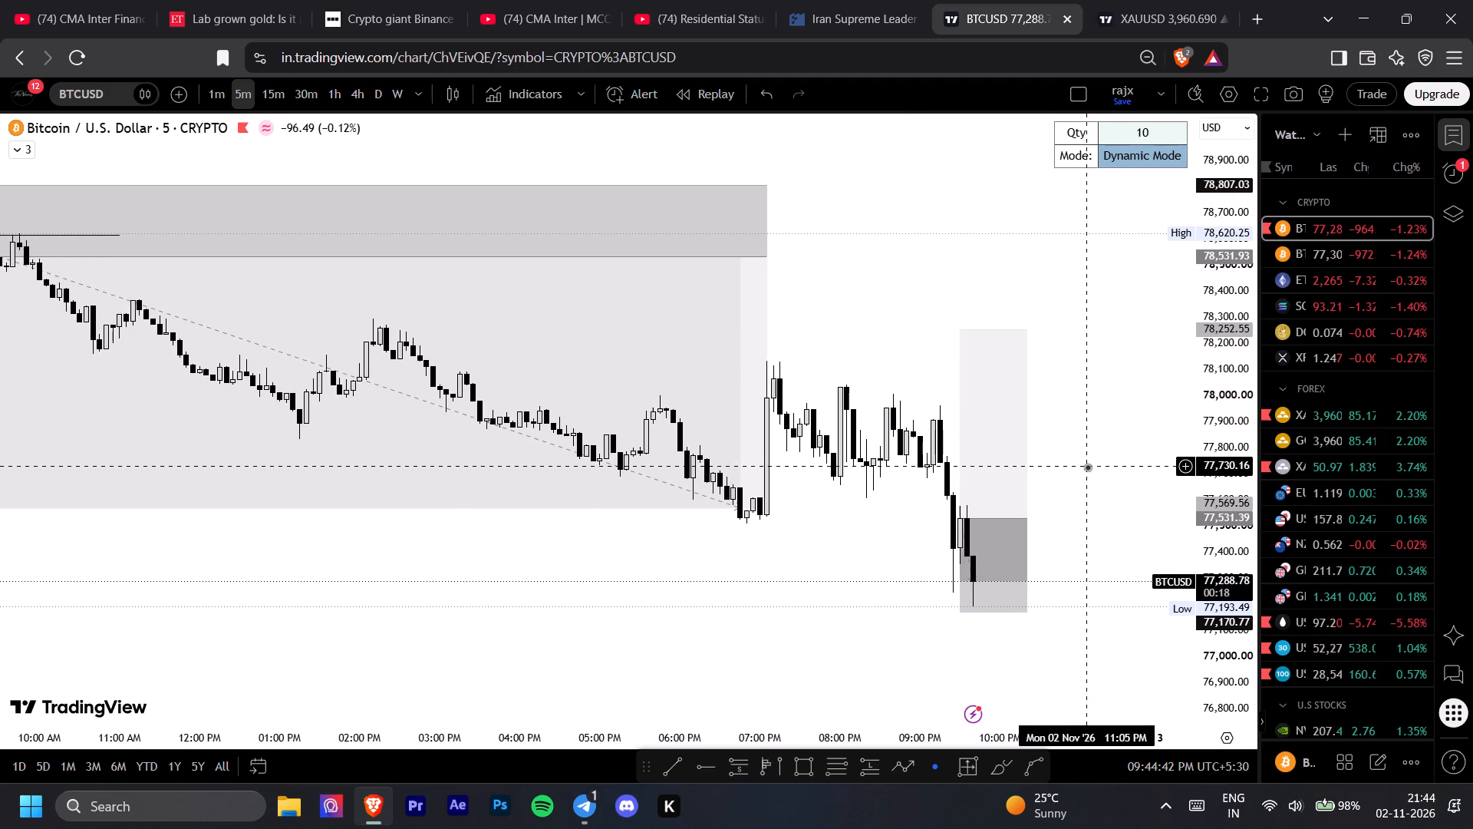
scroll(1087, 467, "right", 1)
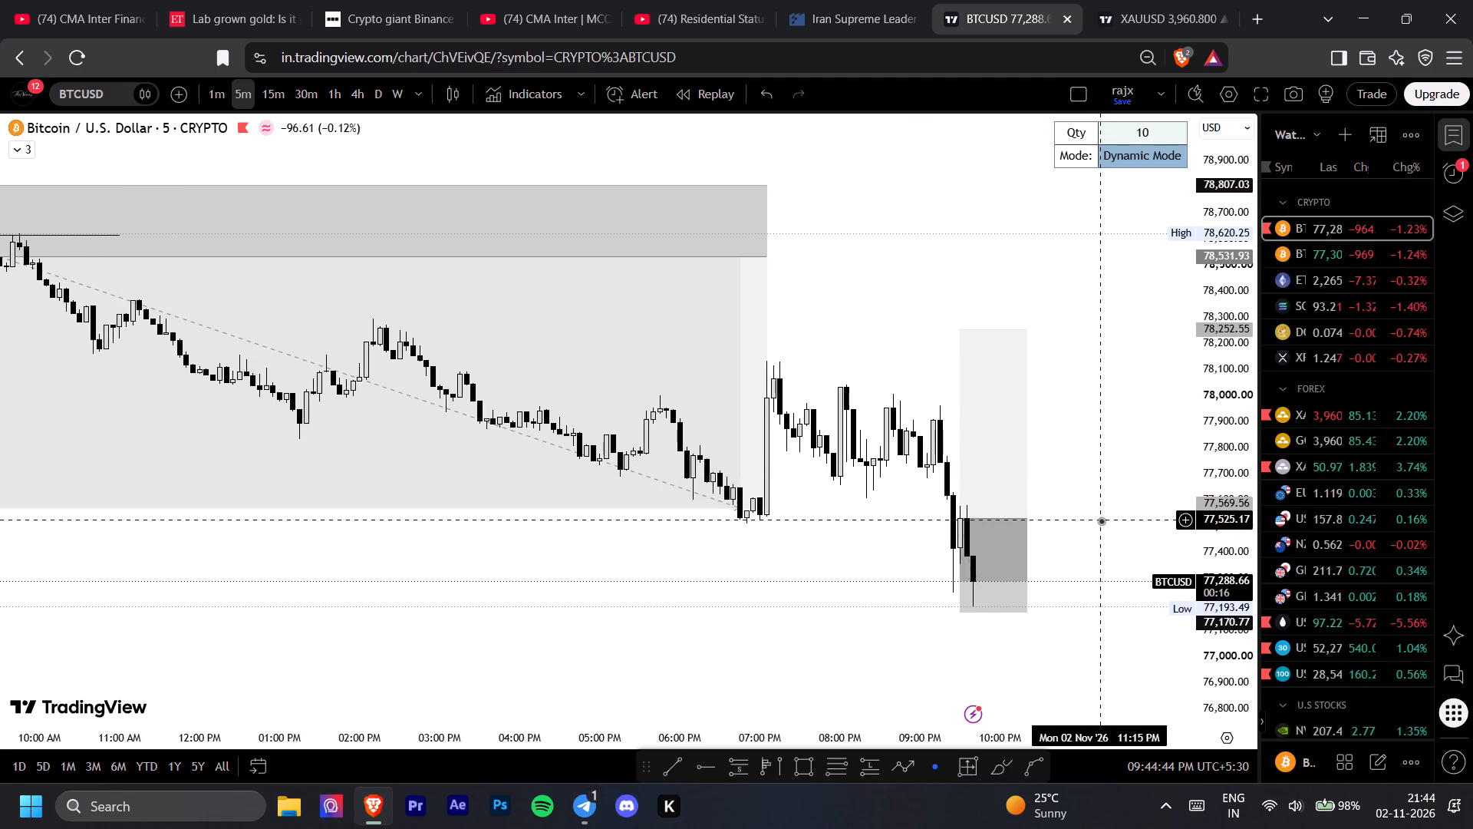
left_click(1101, 520)
left_click_drag(1095, 523, 1093, 525)
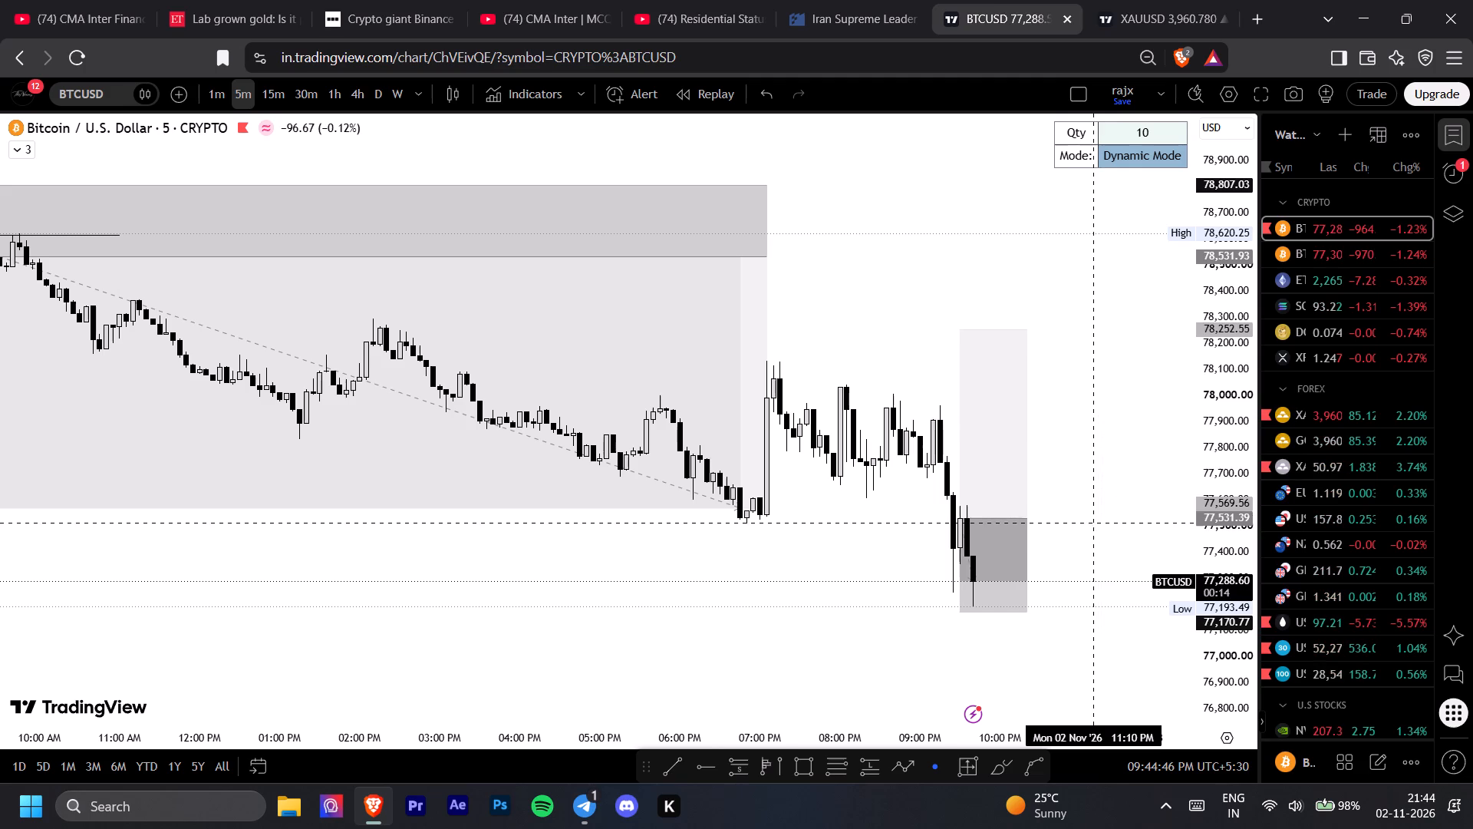
left_click_drag(1093, 525, 1083, 525)
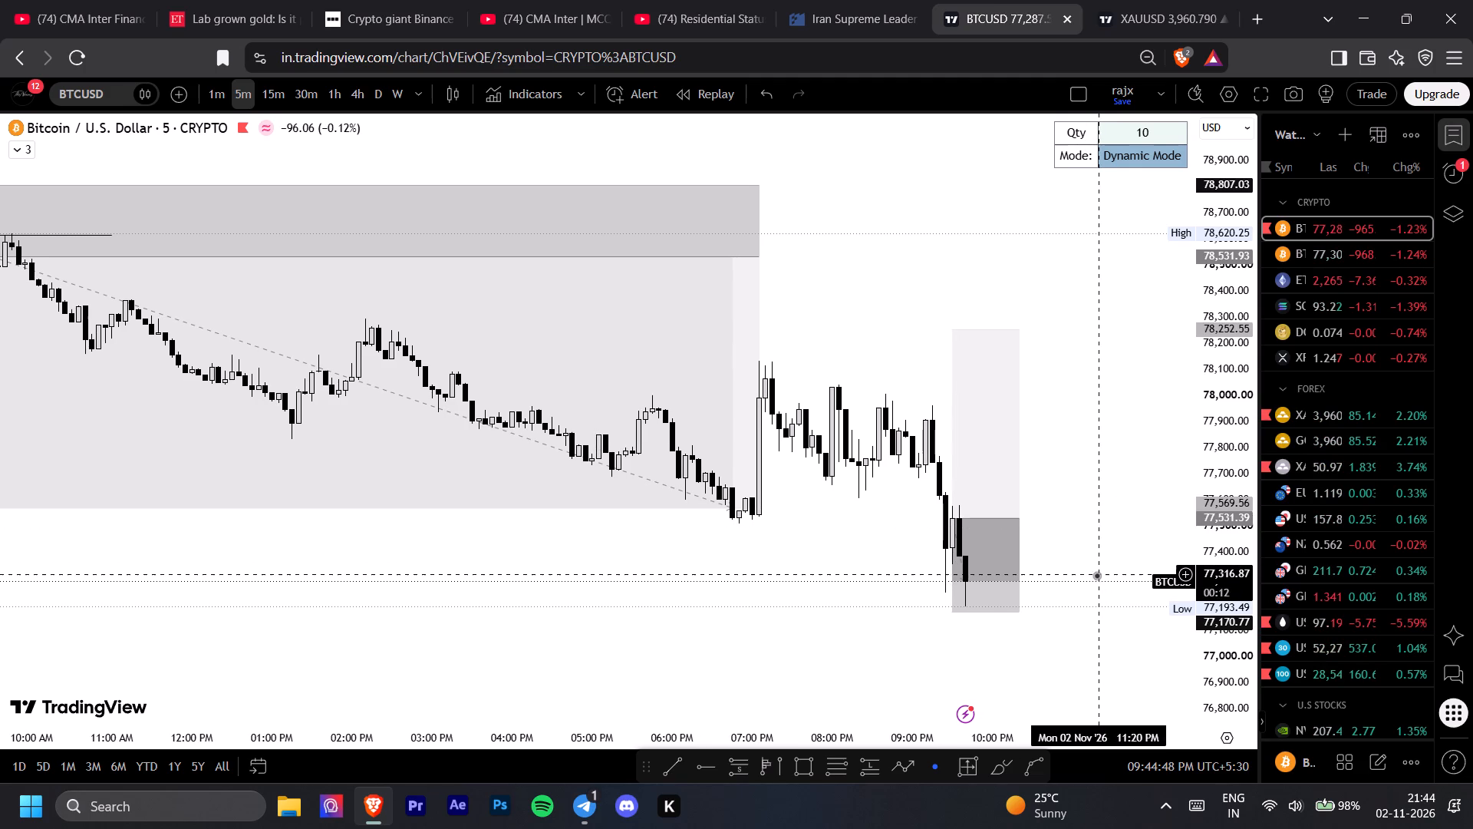
left_click(1106, 635)
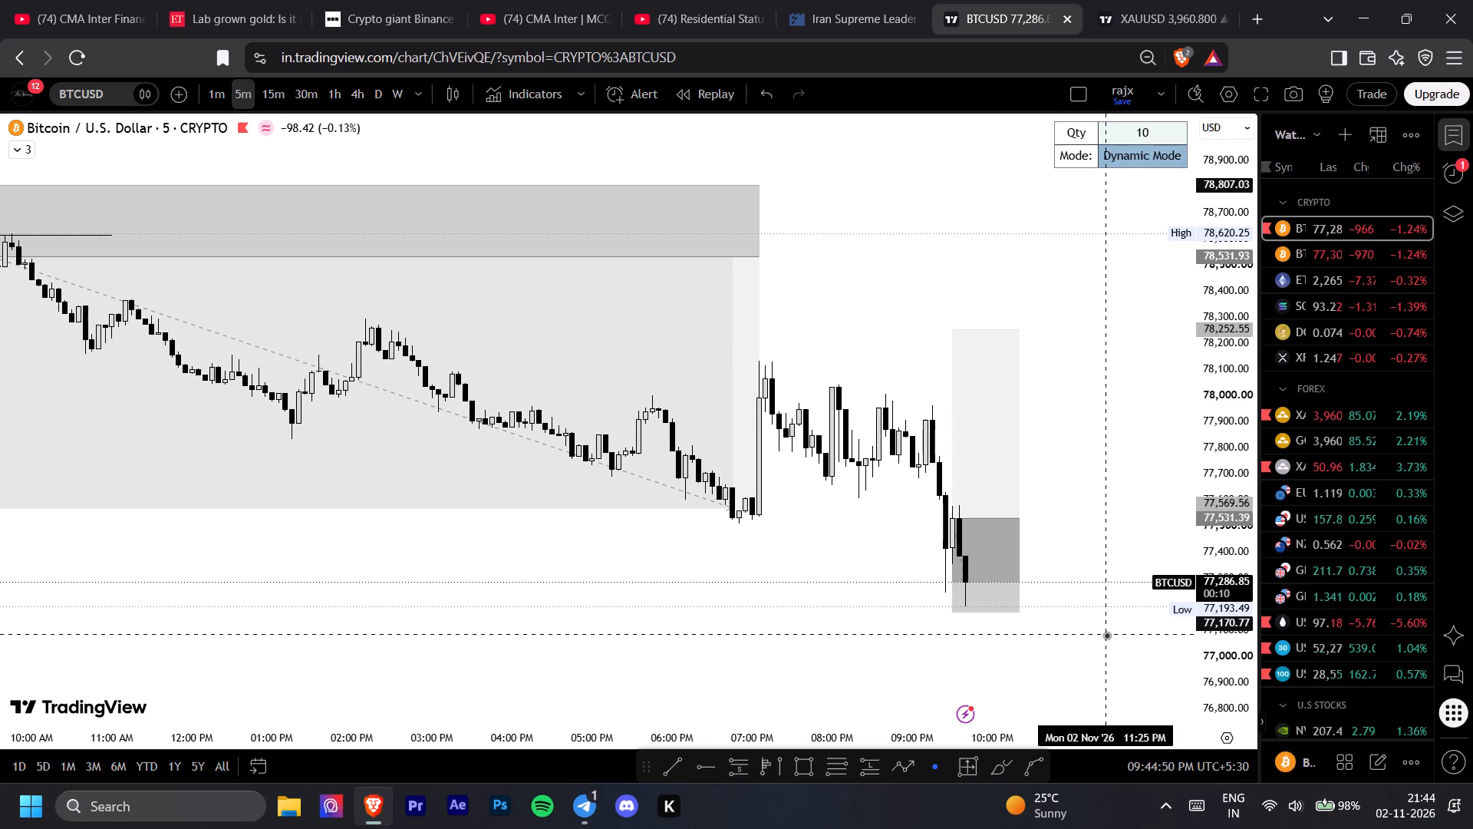
left_click_drag(1106, 635, 1095, 638)
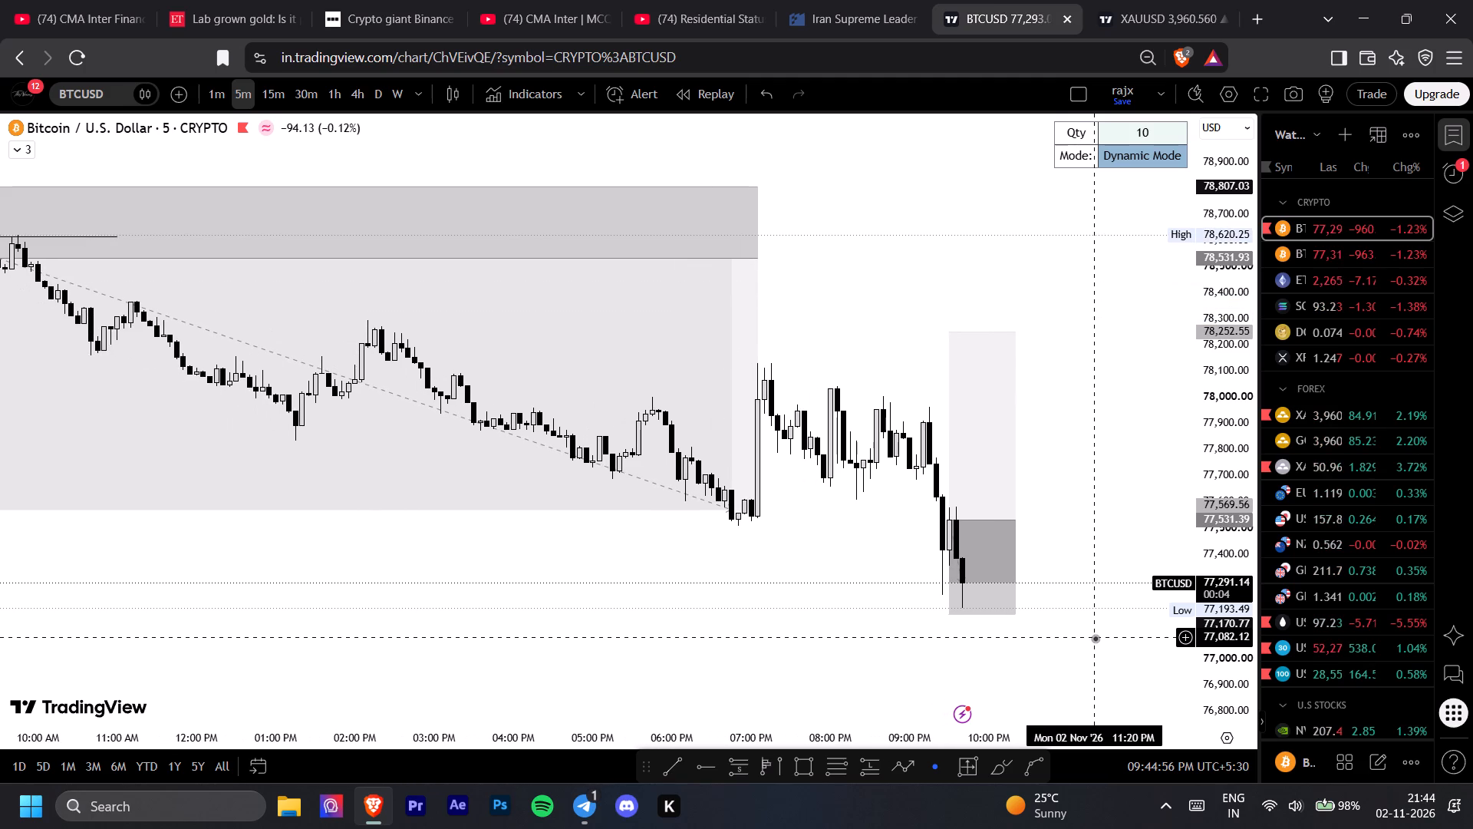
left_click_drag(1227, 672, 1221, 615)
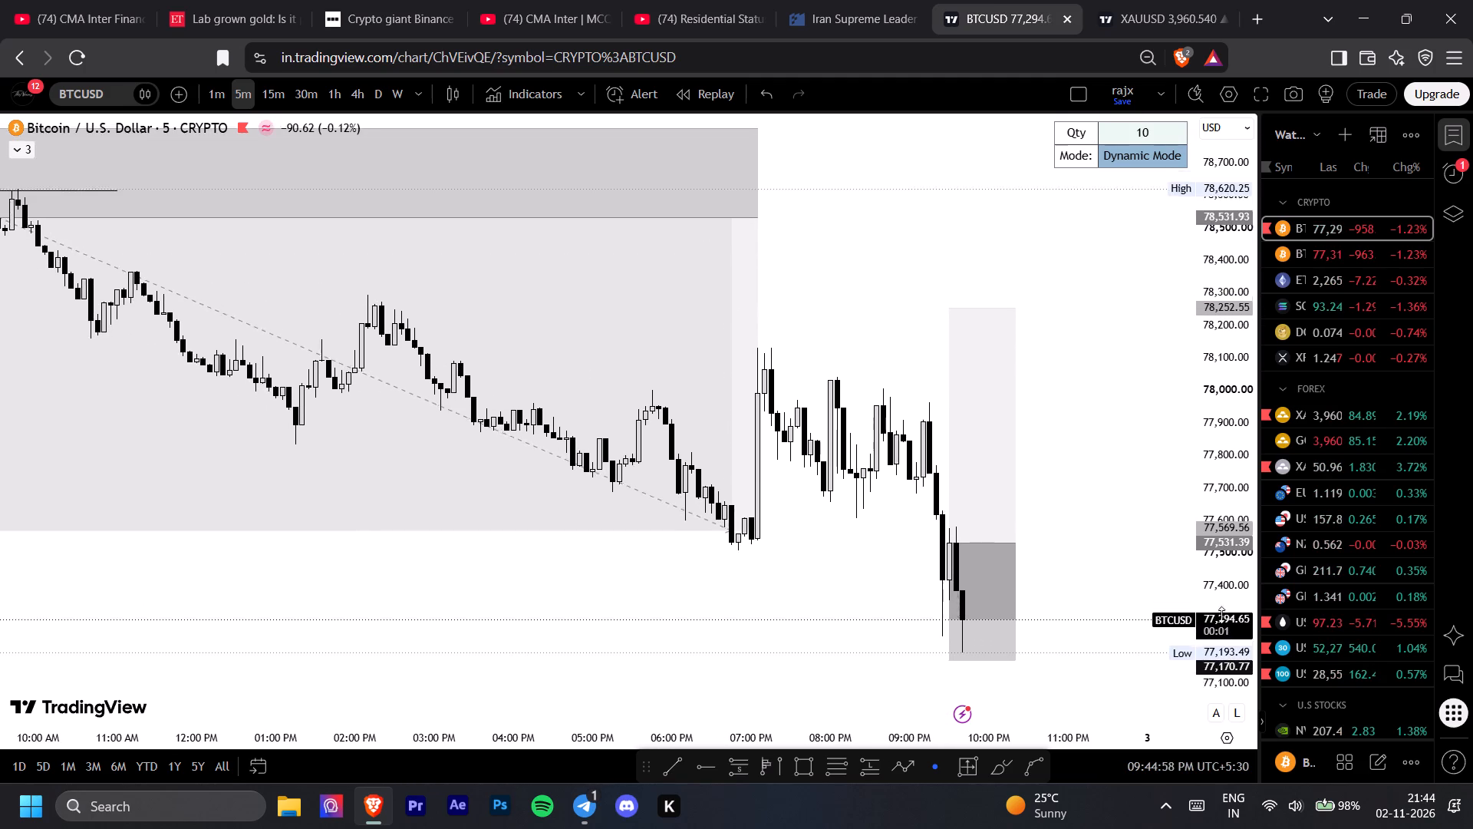
left_click_drag(1221, 615, 1194, 578)
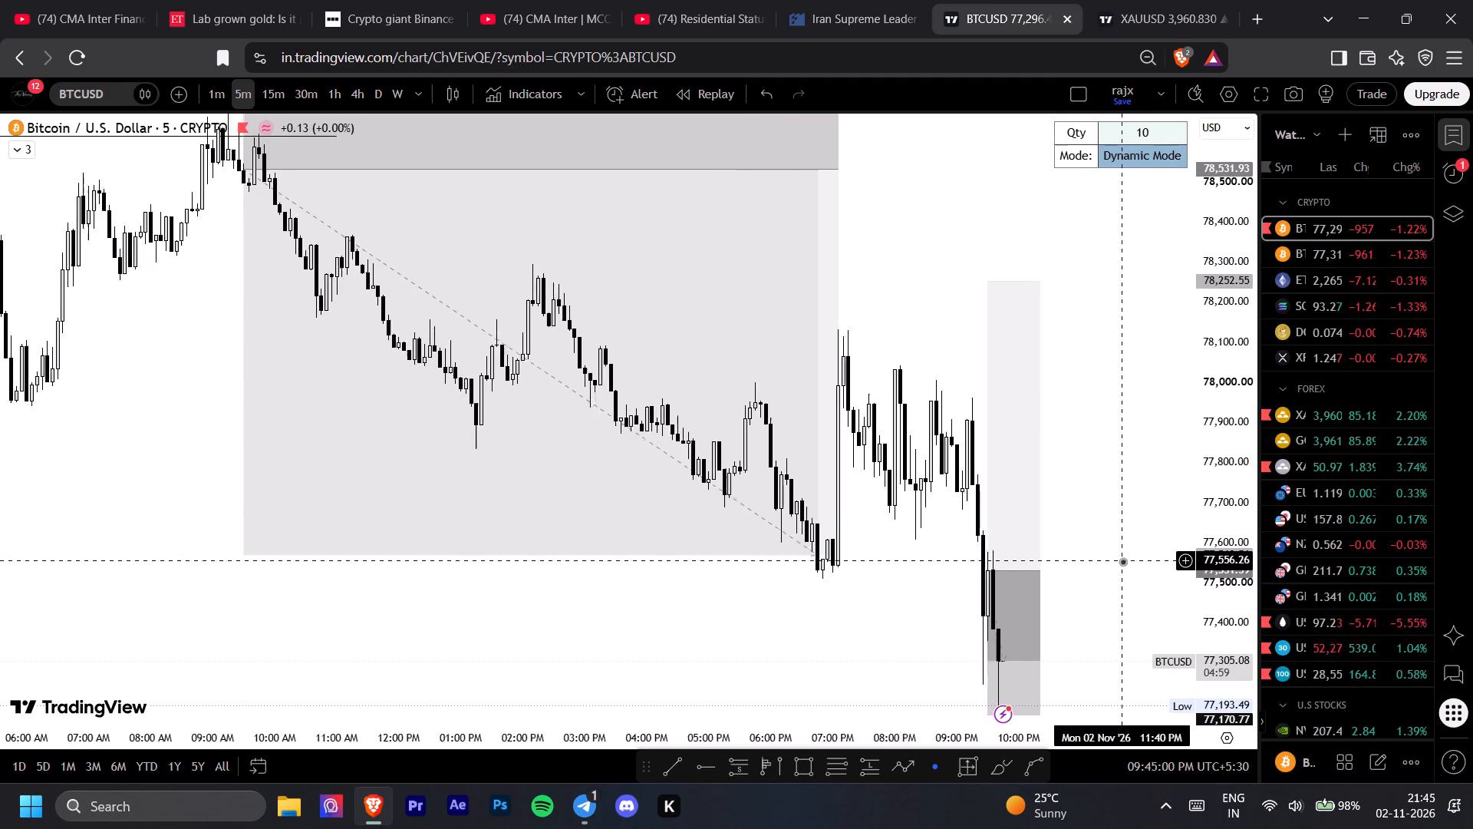
left_click(1122, 561)
left_click_drag(1122, 561, 1113, 553)
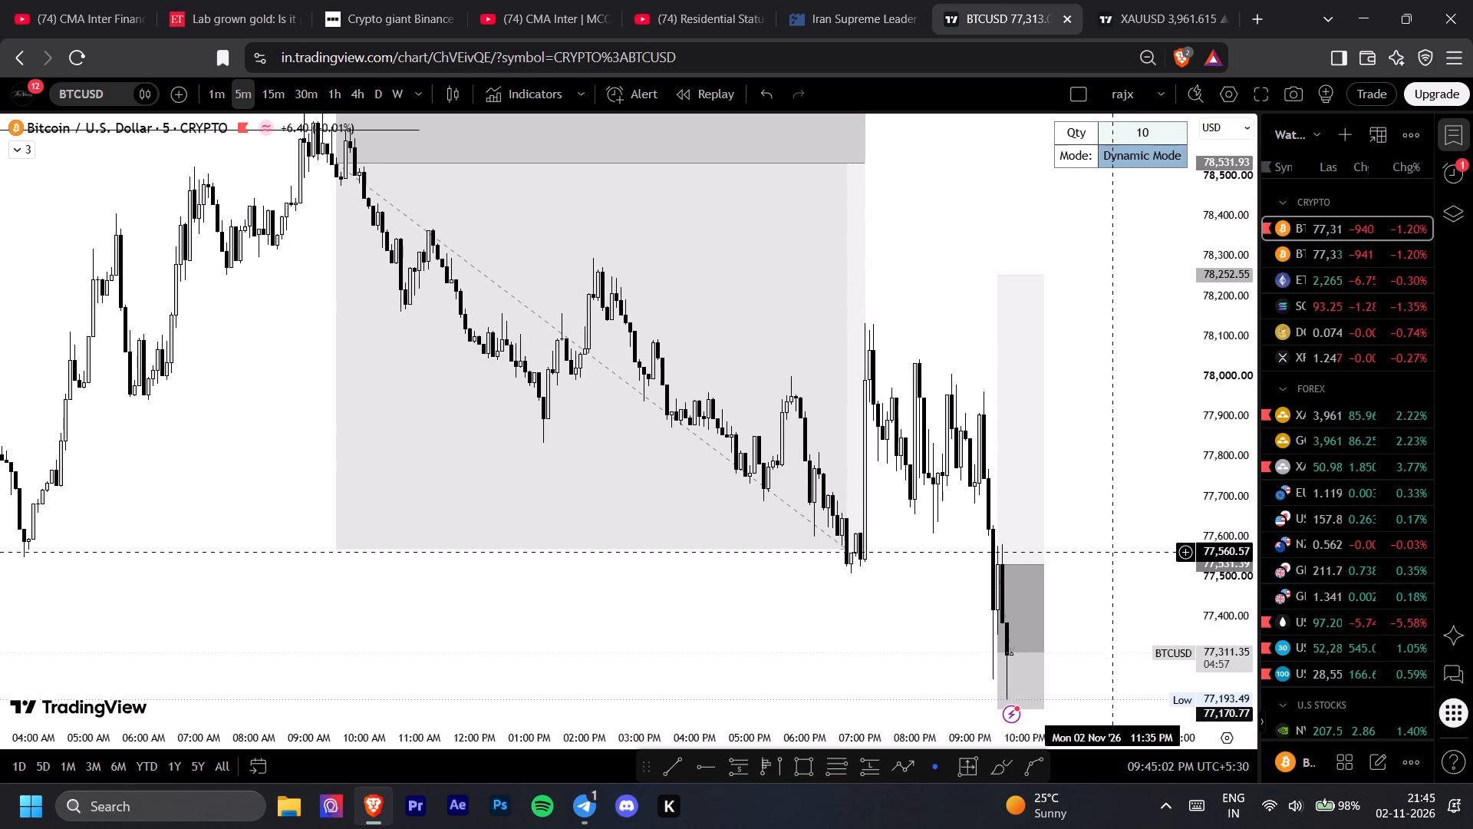
left_click_drag(1113, 553, 1112, 547)
left_click_drag(1218, 563, 1221, 614)
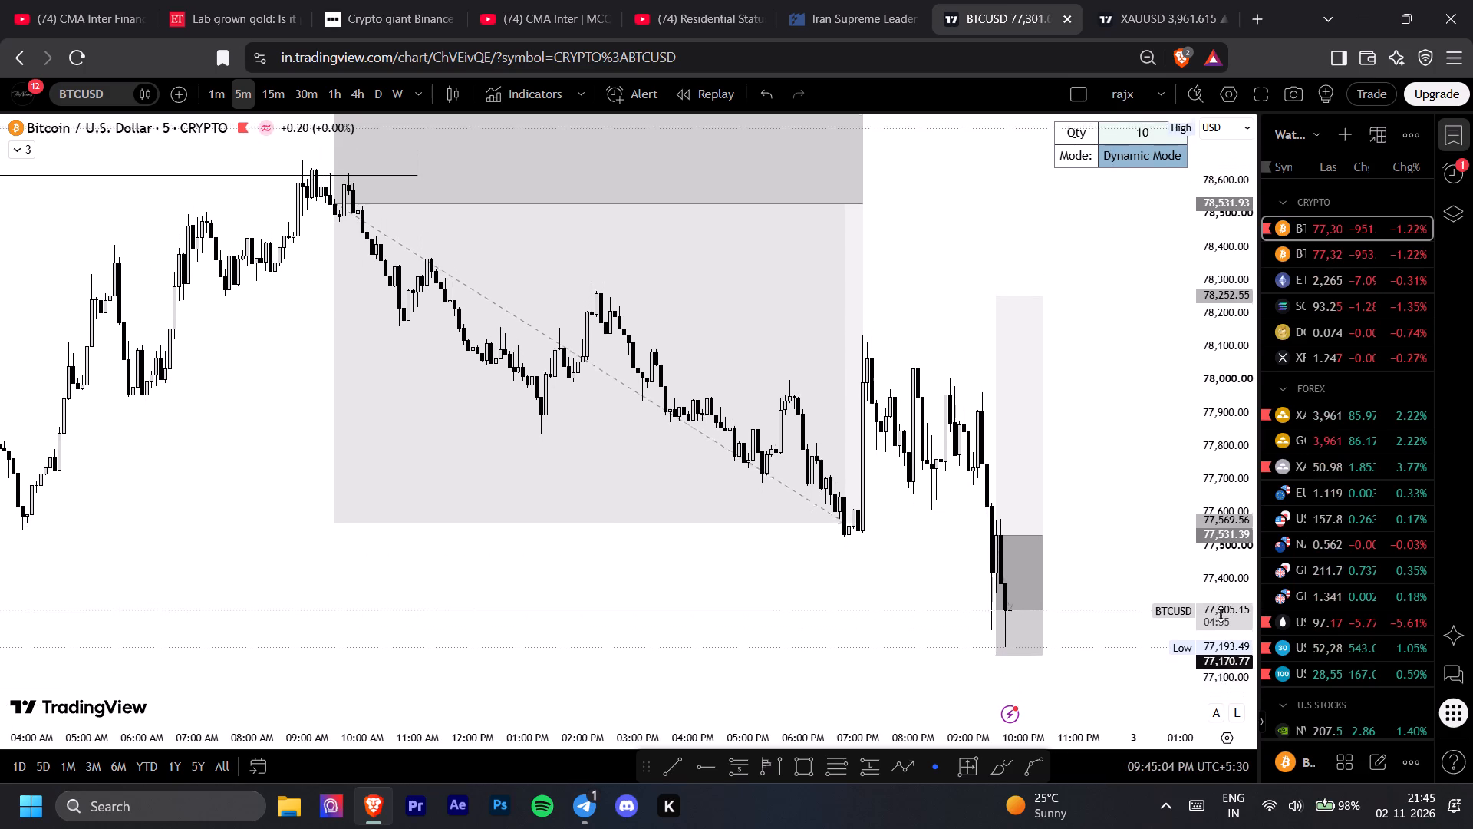
left_click_drag(1221, 614, 1216, 621)
Review the wider decline on the 5-minute BTCUSD chart, from the day's high down to the open long position.
left_click_drag(1084, 659, 1073, 630)
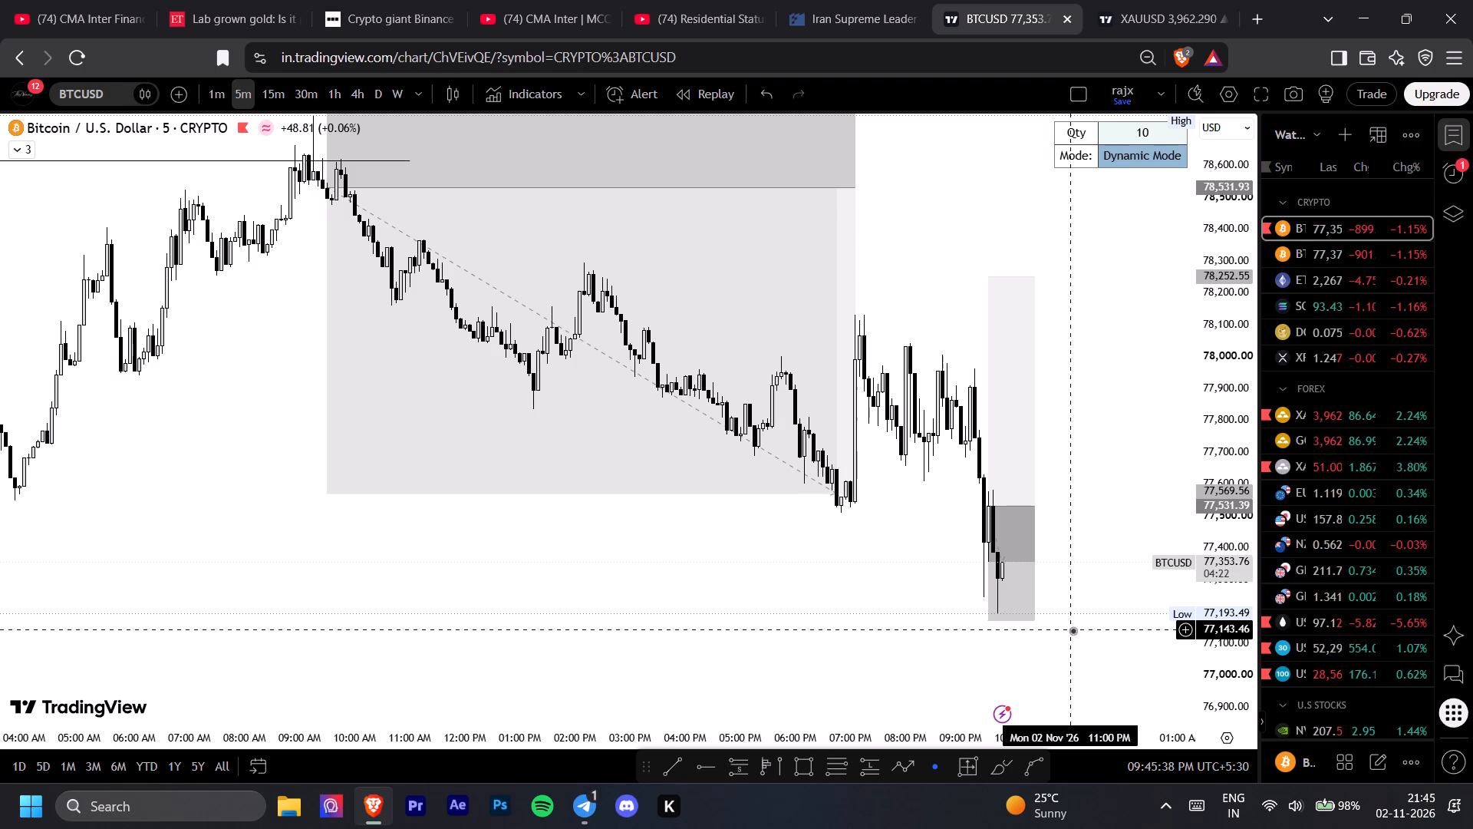
scroll(1073, 630, "down", 1)
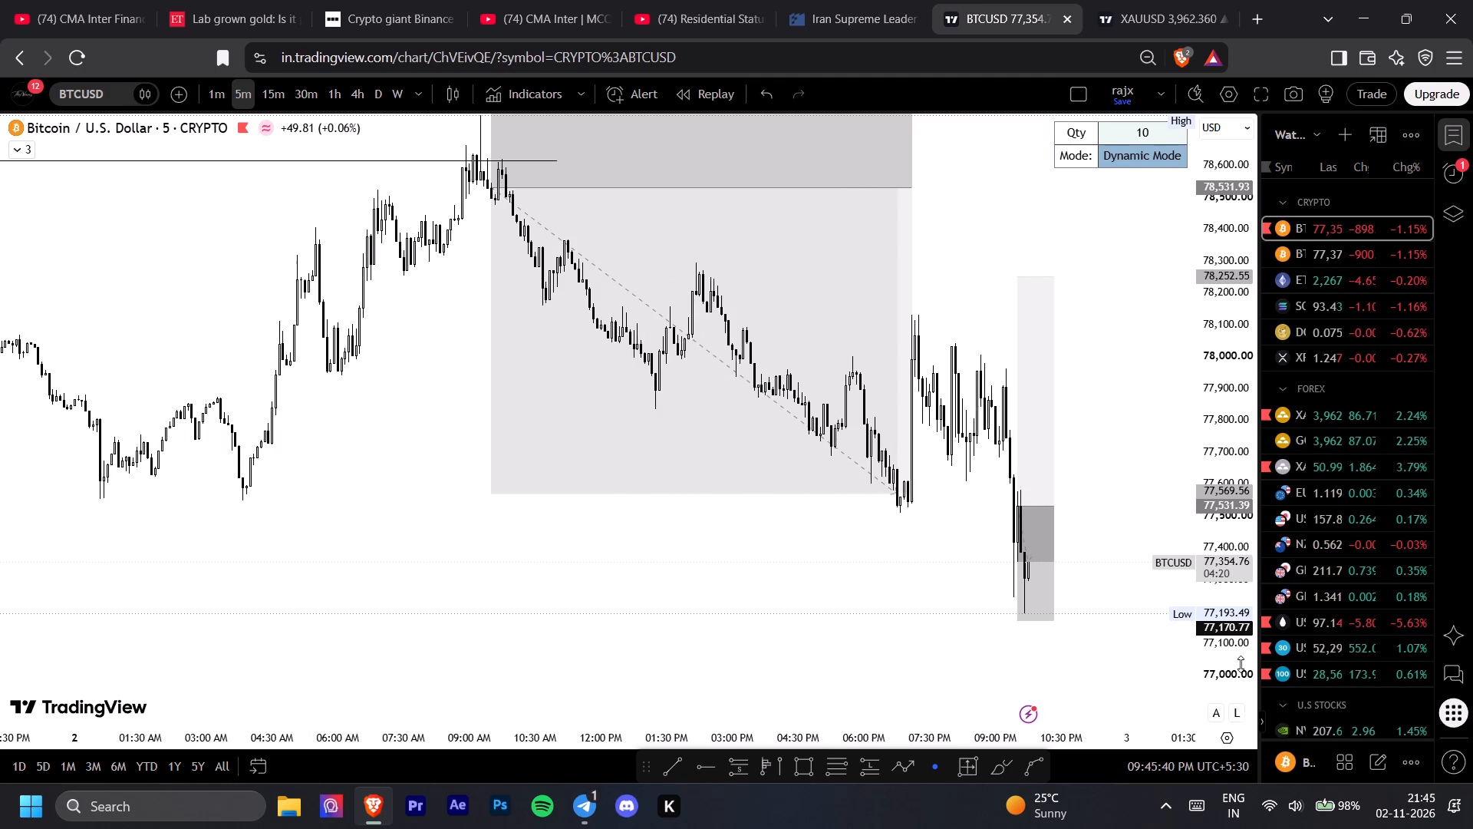
left_click_drag(1230, 664, 1219, 640)
left_click_drag(1135, 487, 1069, 553)
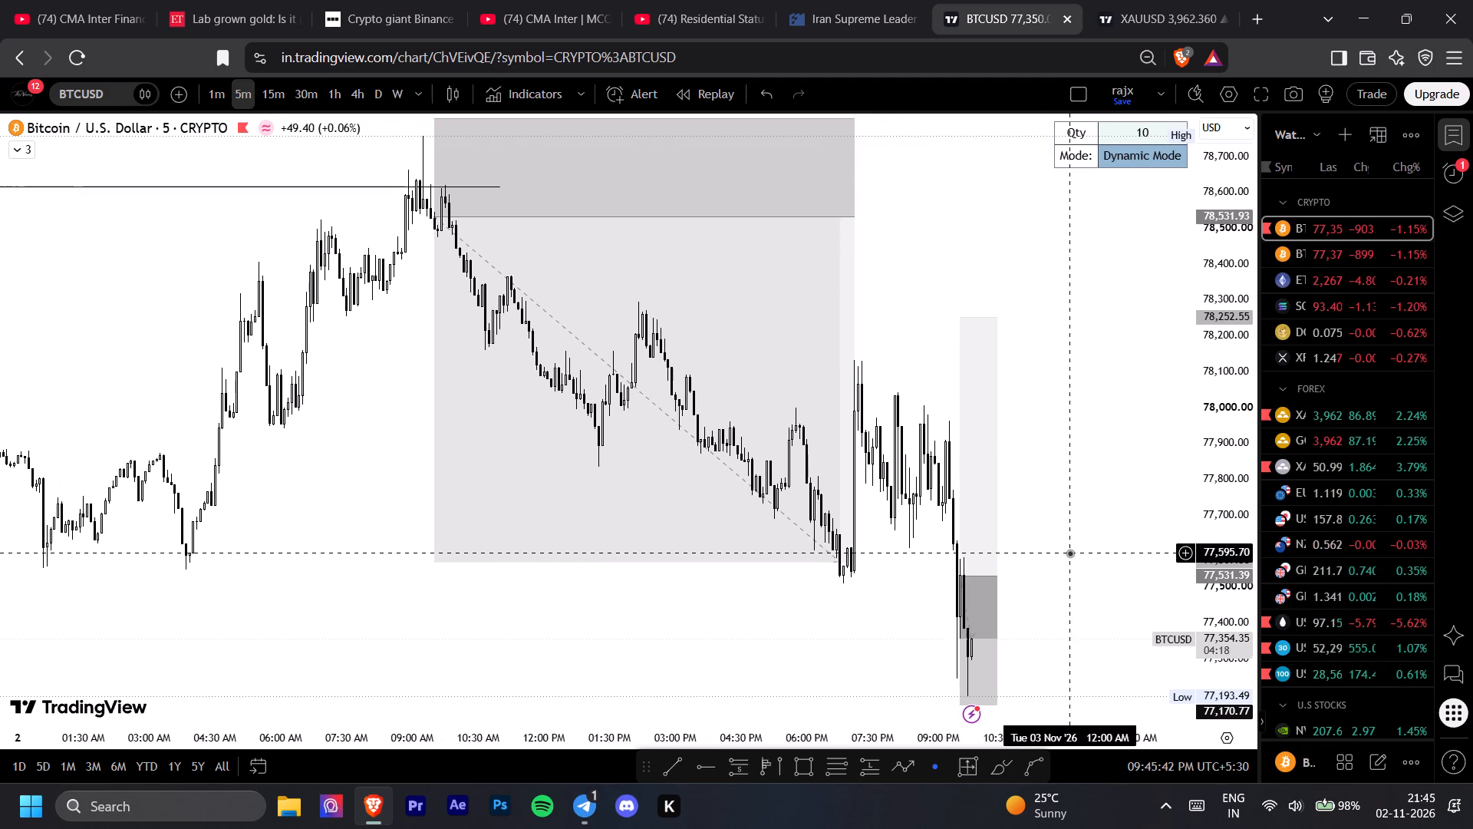
left_click_drag(1189, 558, 1200, 558)
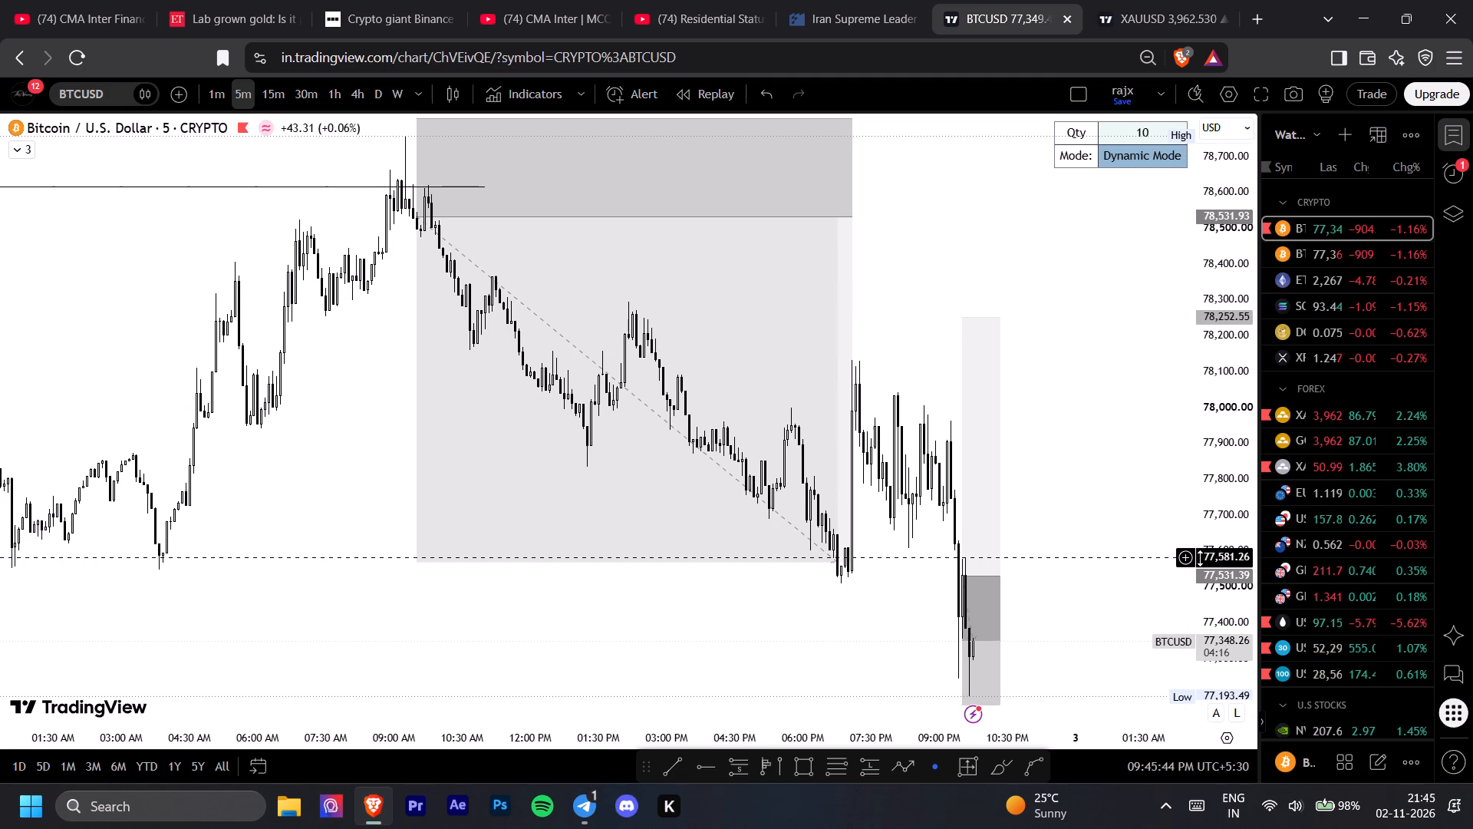
left_click_drag(1200, 558, 1200, 595)
left_click_drag(1120, 603, 1092, 603)
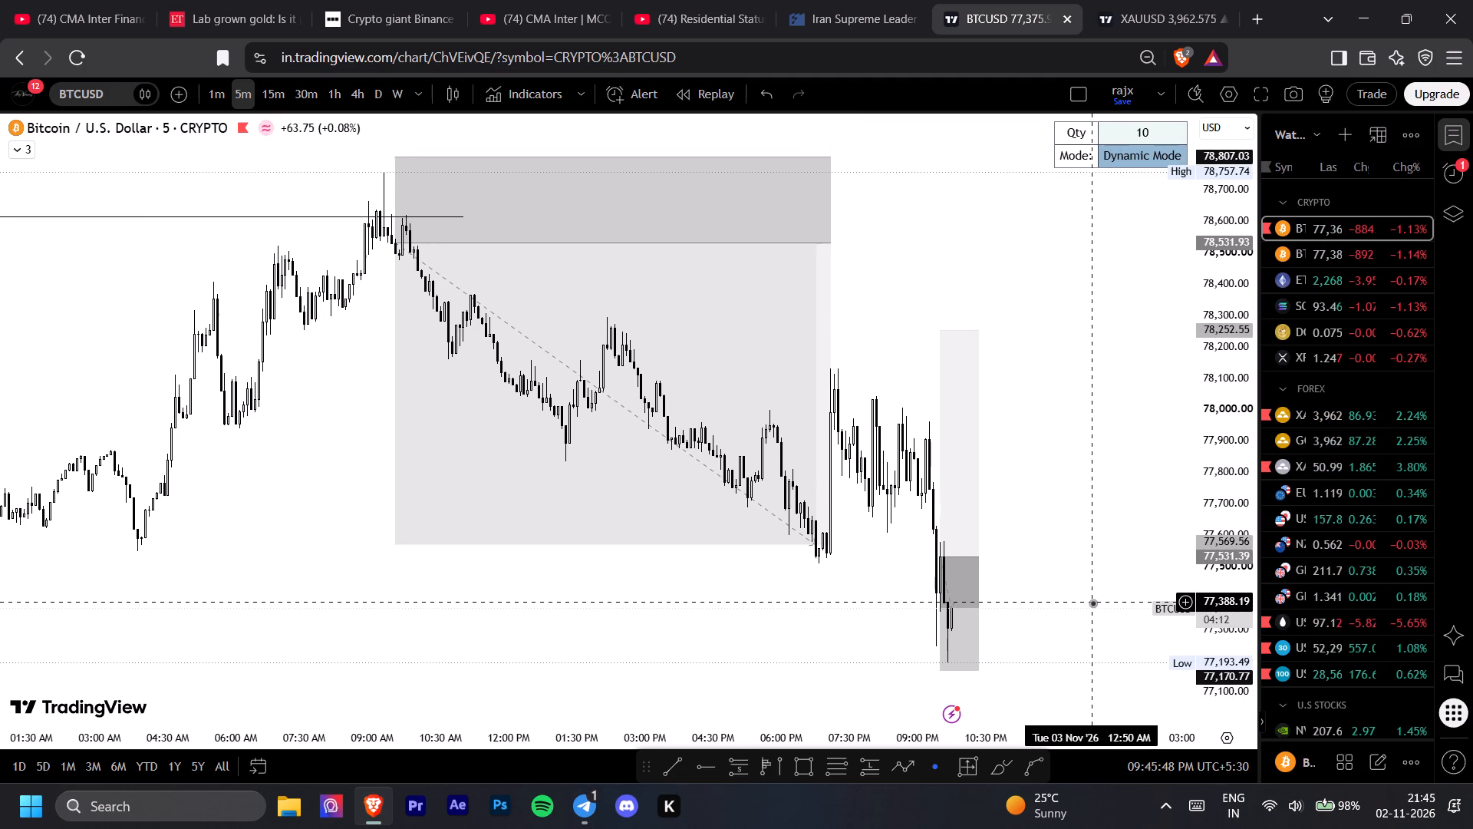
left_click(1092, 603)
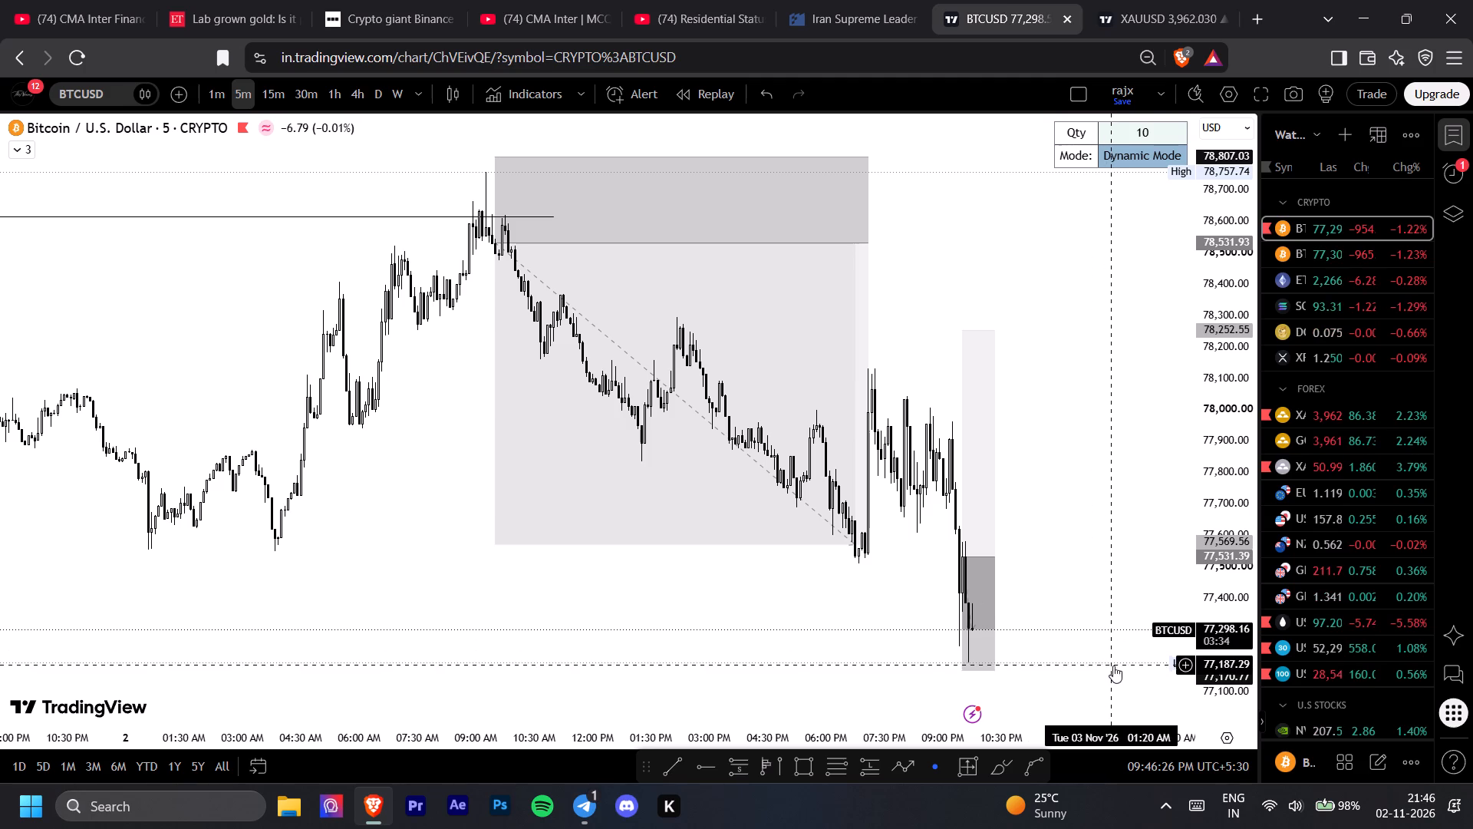
Add a BTCUSD price alert at about 77,165.27, just below the long position's stop.
left_click(1191, 672)
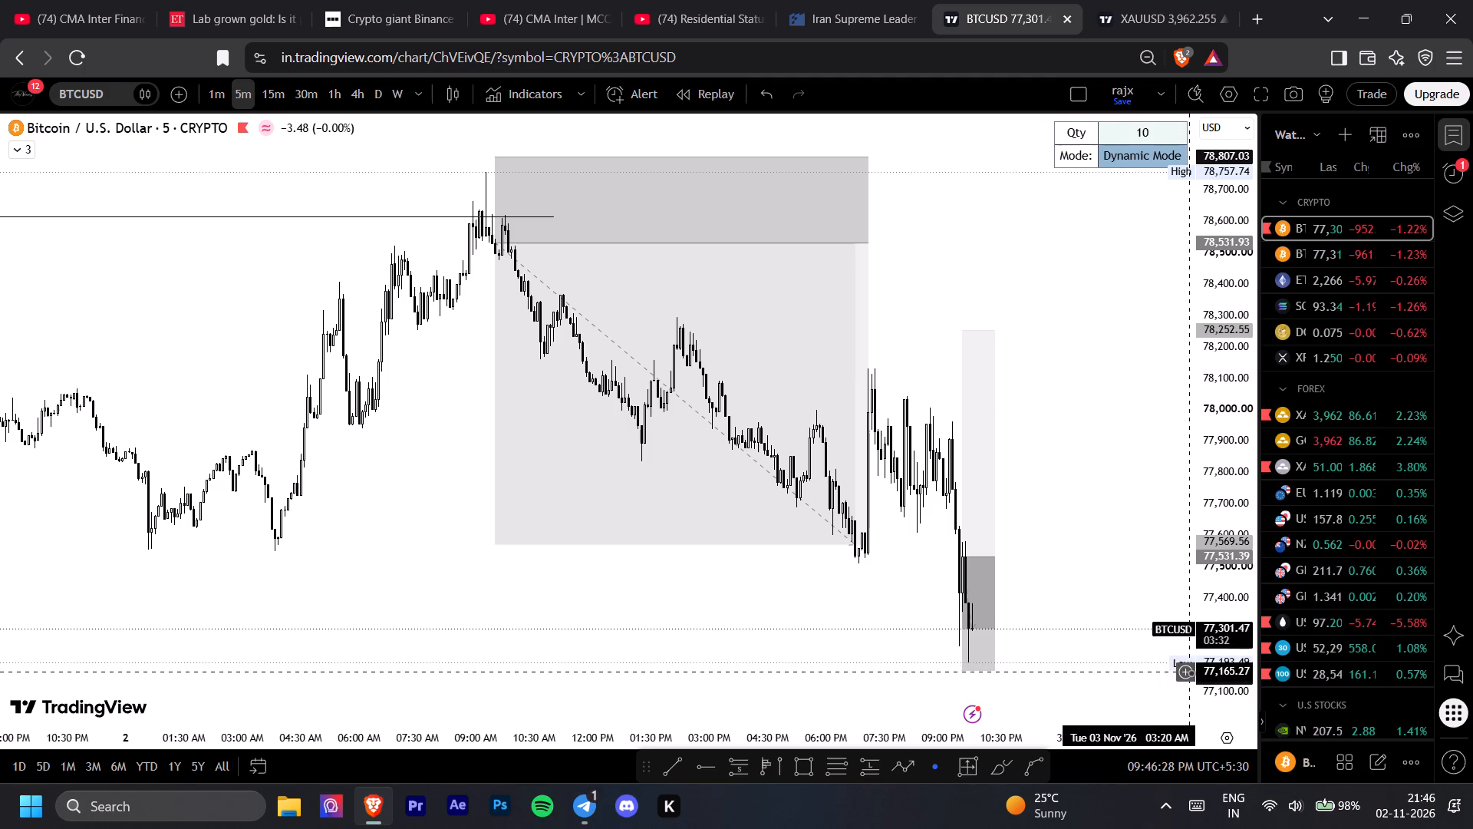
left_click(1109, 484)
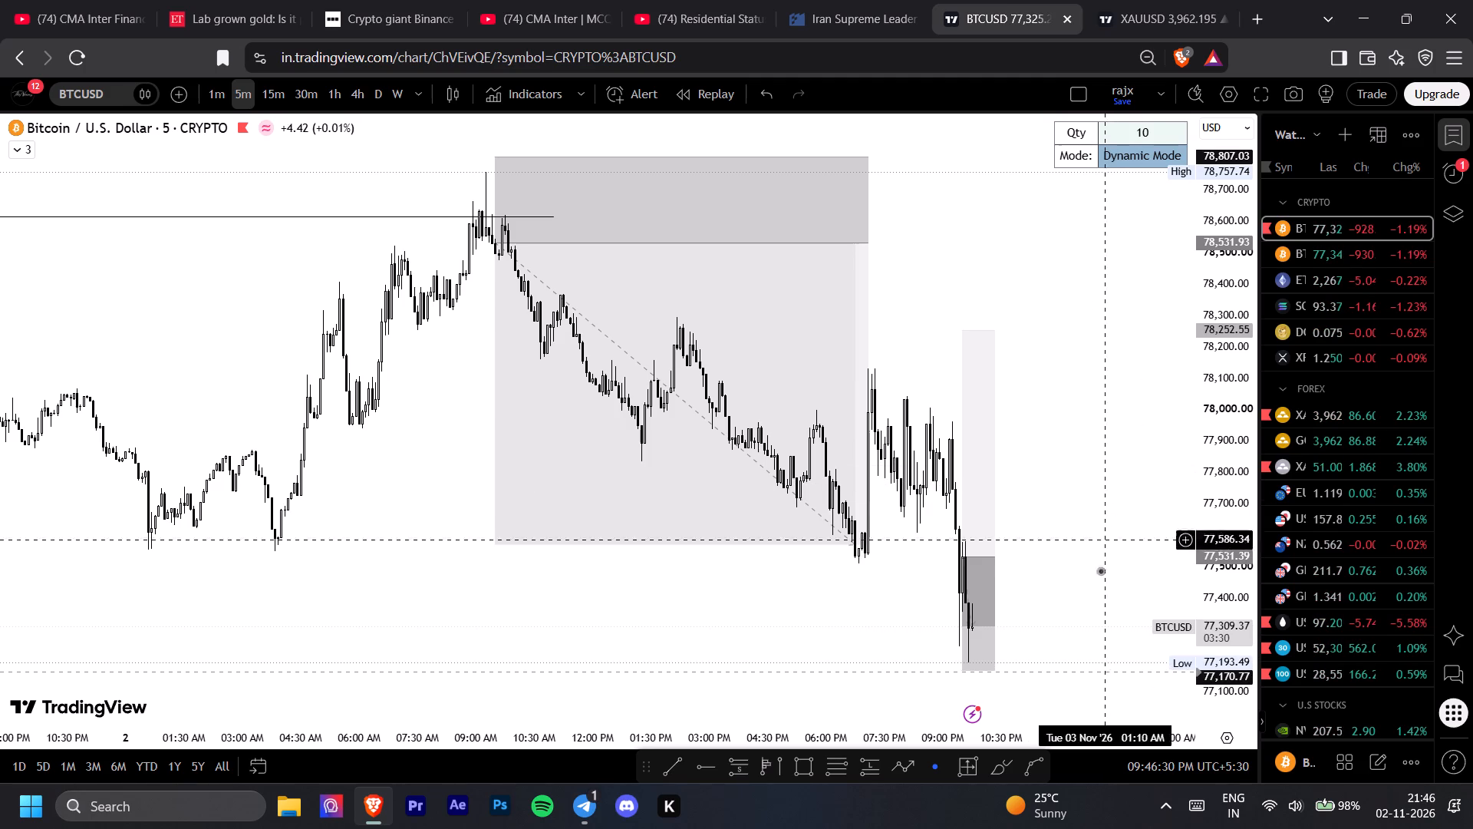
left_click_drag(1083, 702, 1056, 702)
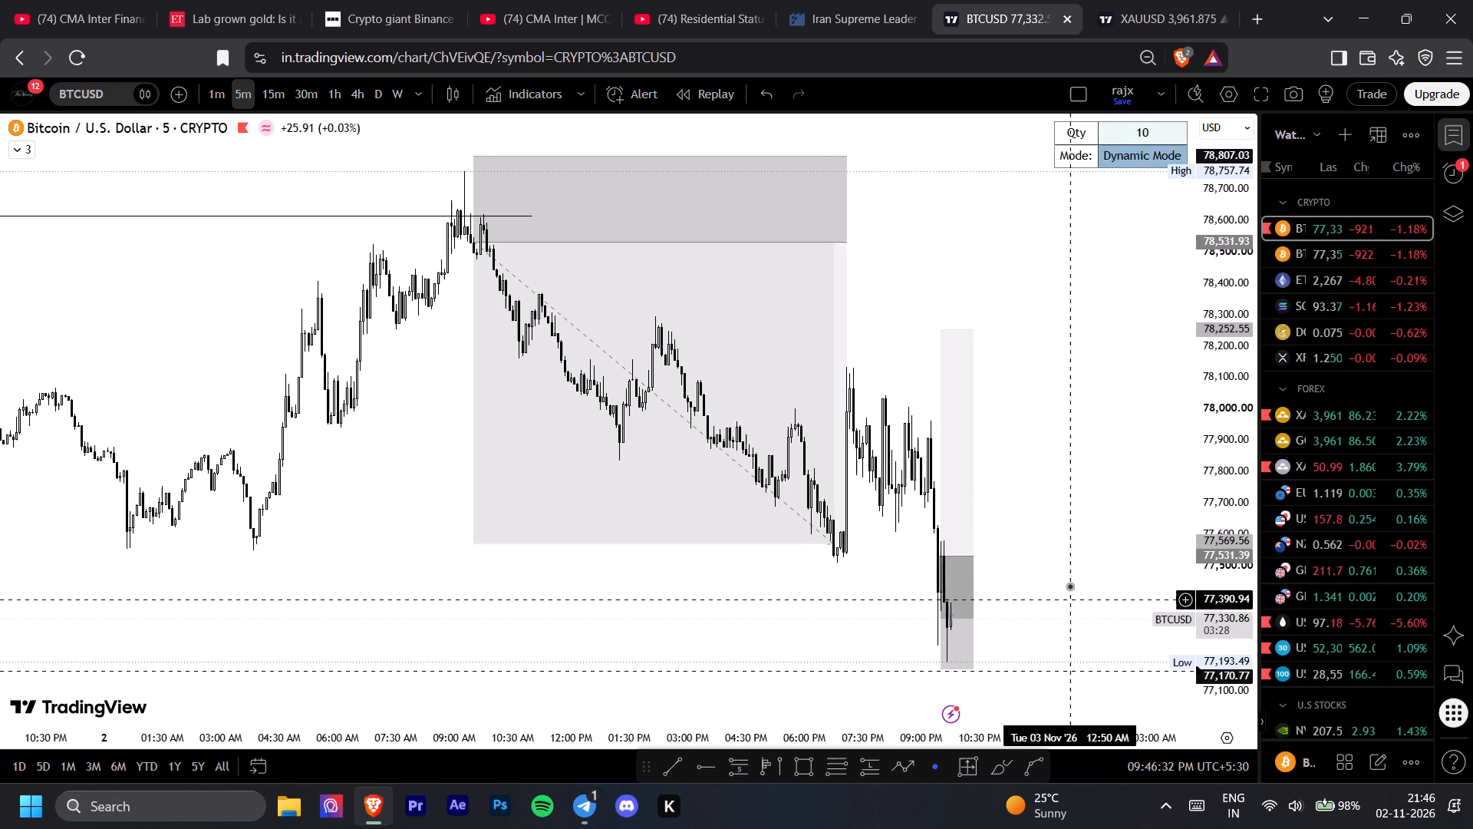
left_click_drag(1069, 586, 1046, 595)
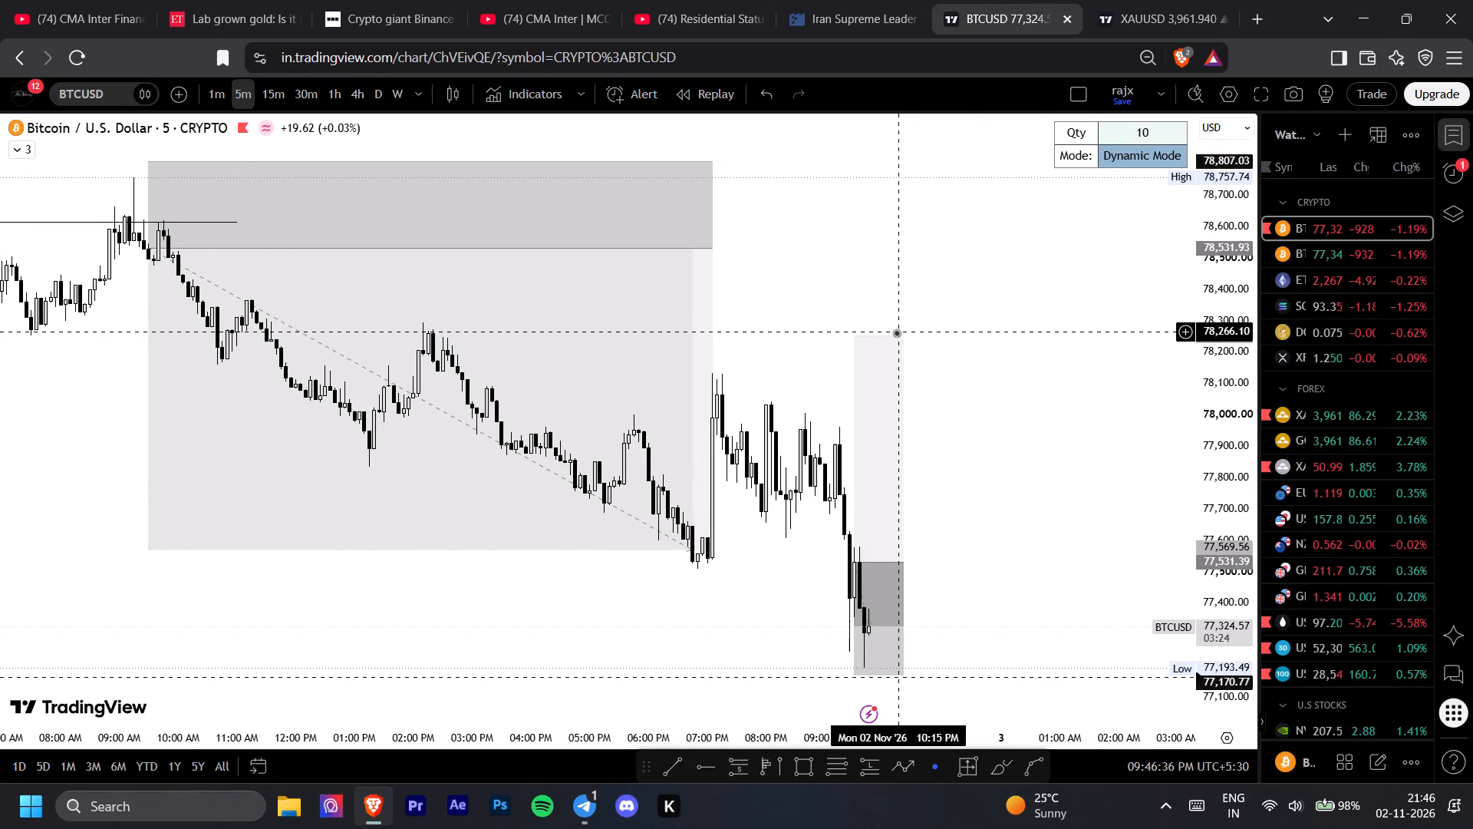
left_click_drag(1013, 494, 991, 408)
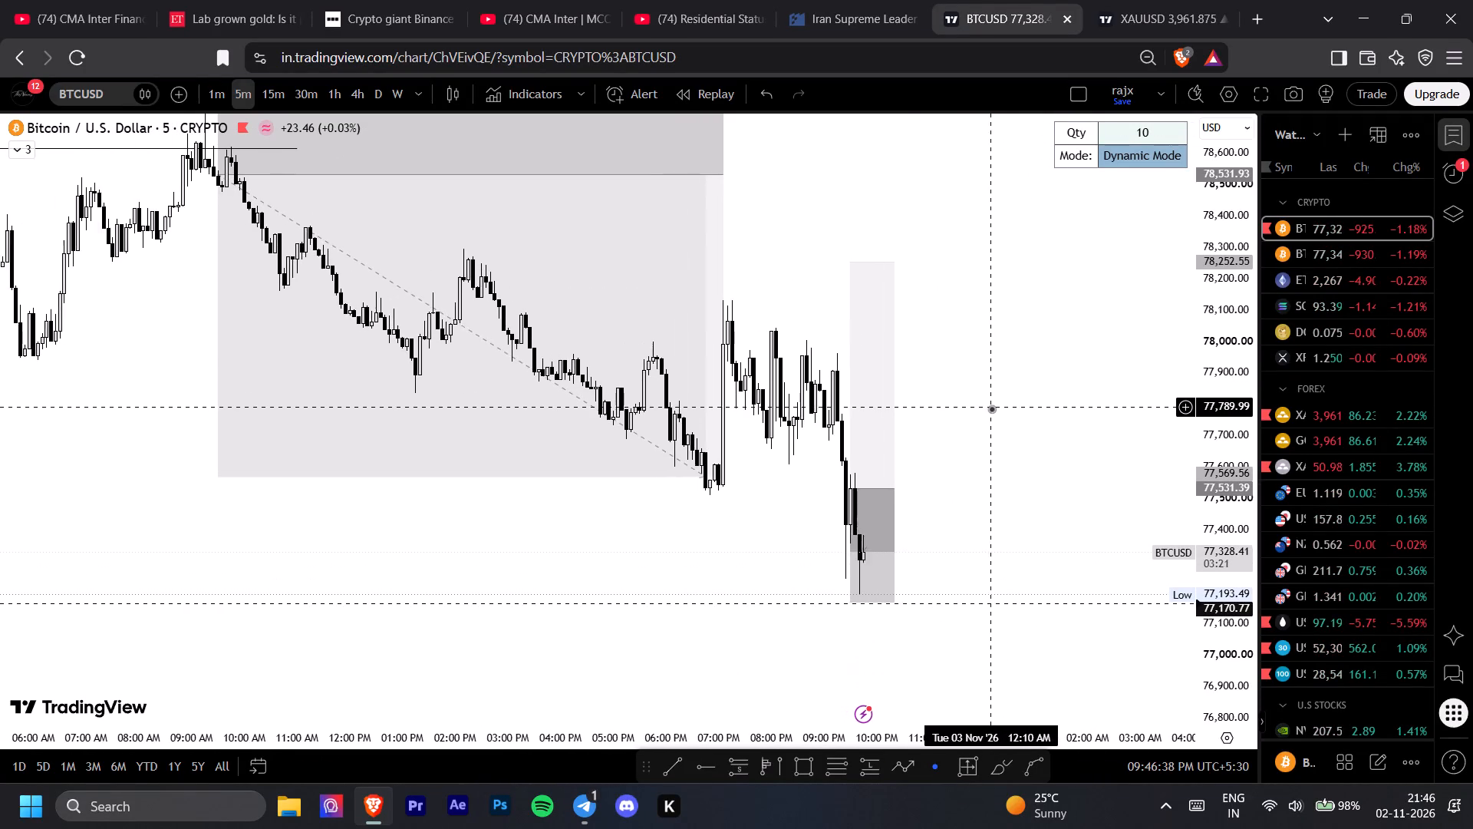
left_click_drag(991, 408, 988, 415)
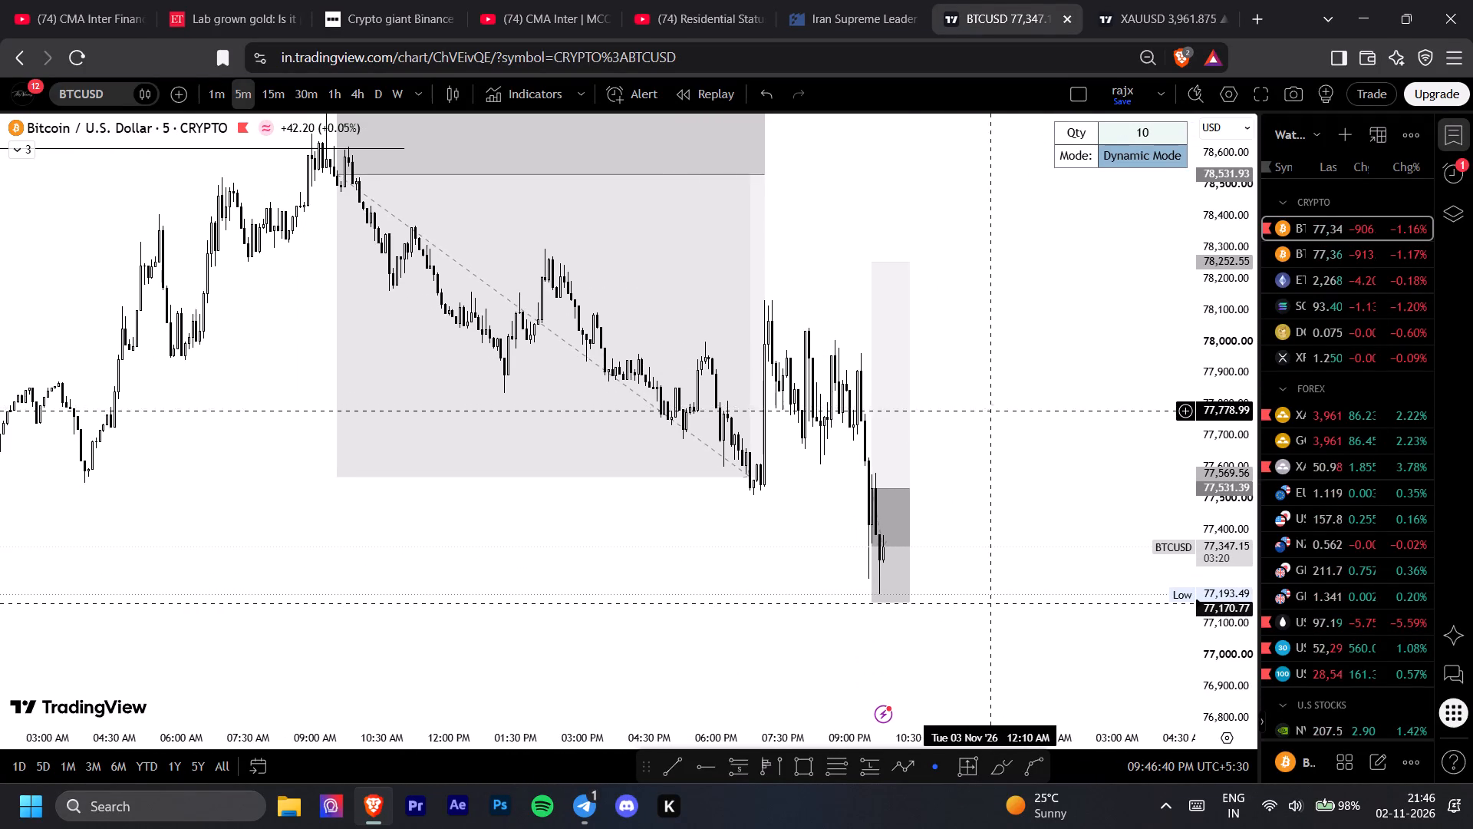
Compare the 5-minute BTCUSD charts from the CRYPTO and INDEX feeds, and check the 5-minute GOLD and XAUUSD charts.
left_click_drag(988, 415, 997, 502)
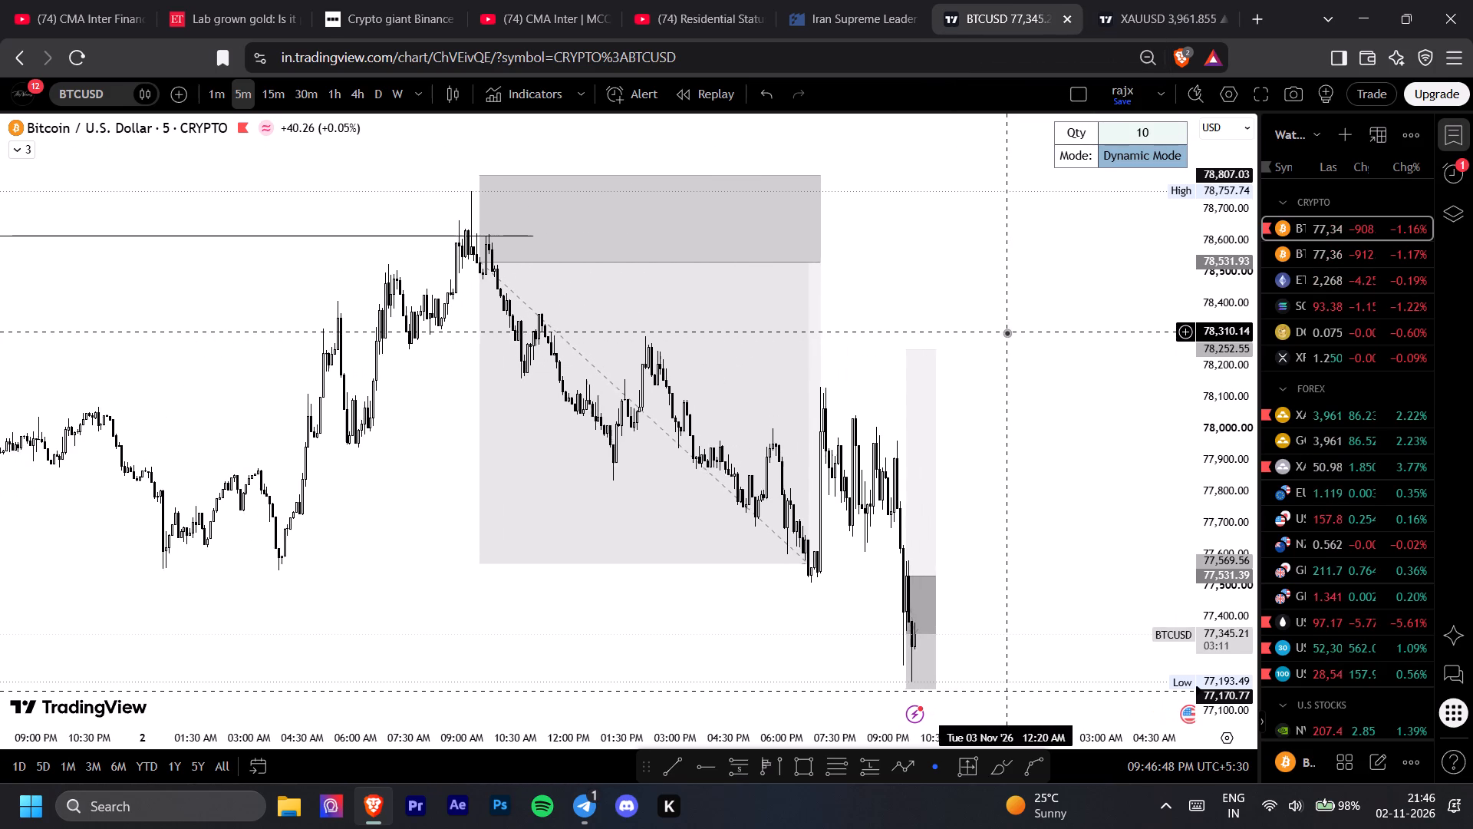
left_click(1333, 251)
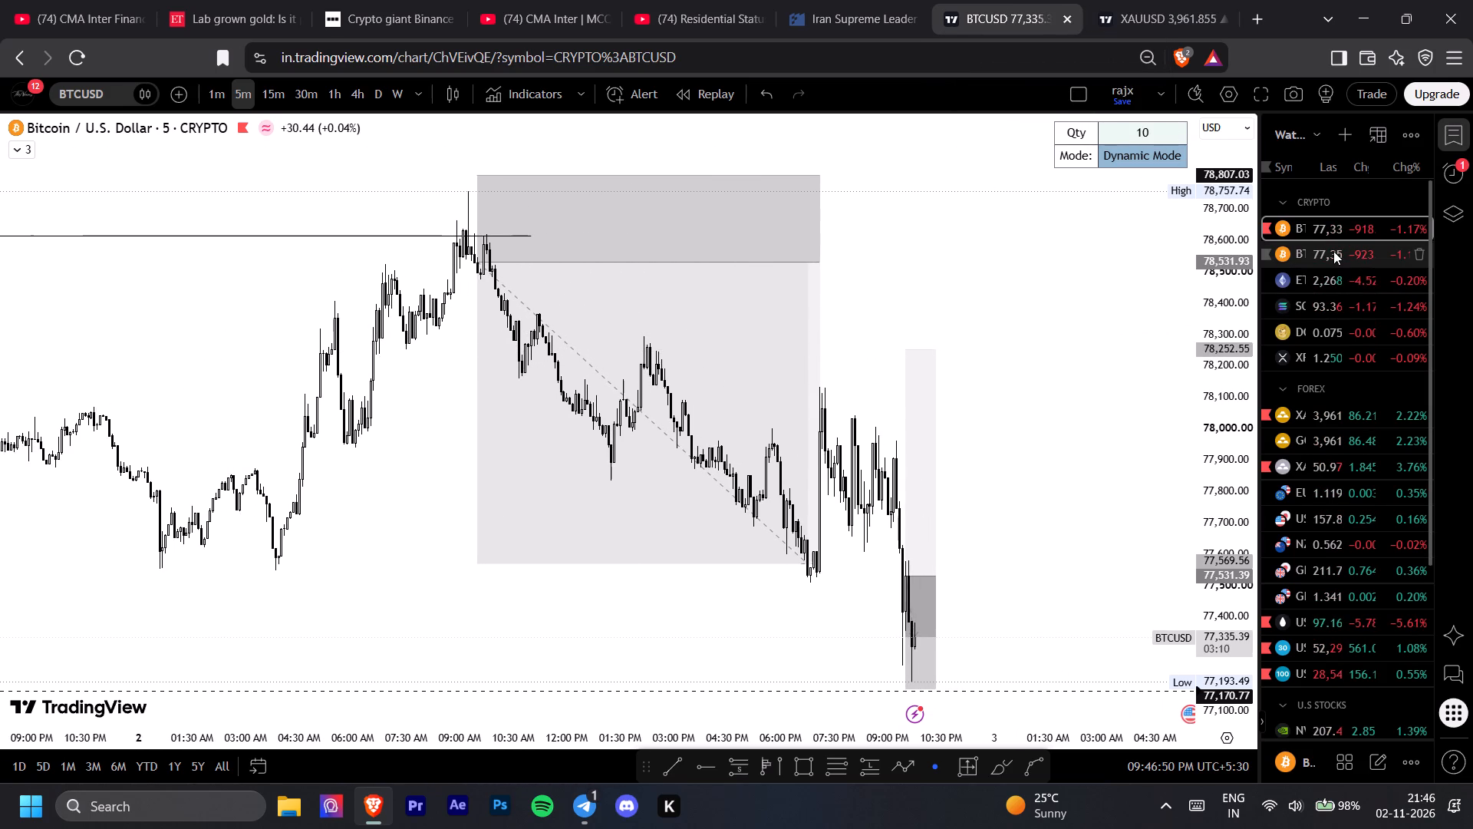
left_click_drag(923, 463, 931, 468)
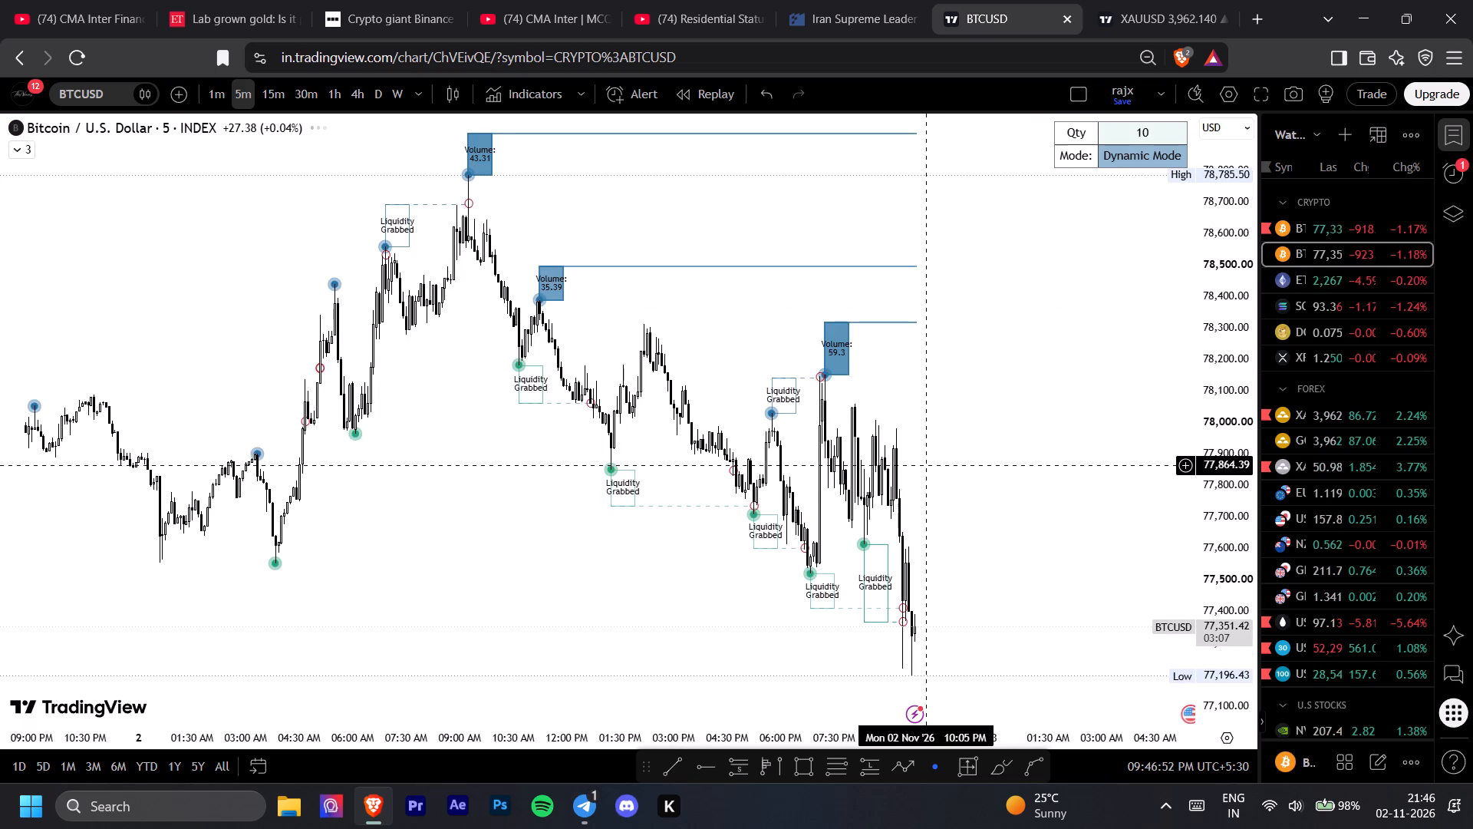
left_click_drag(931, 468, 938, 472)
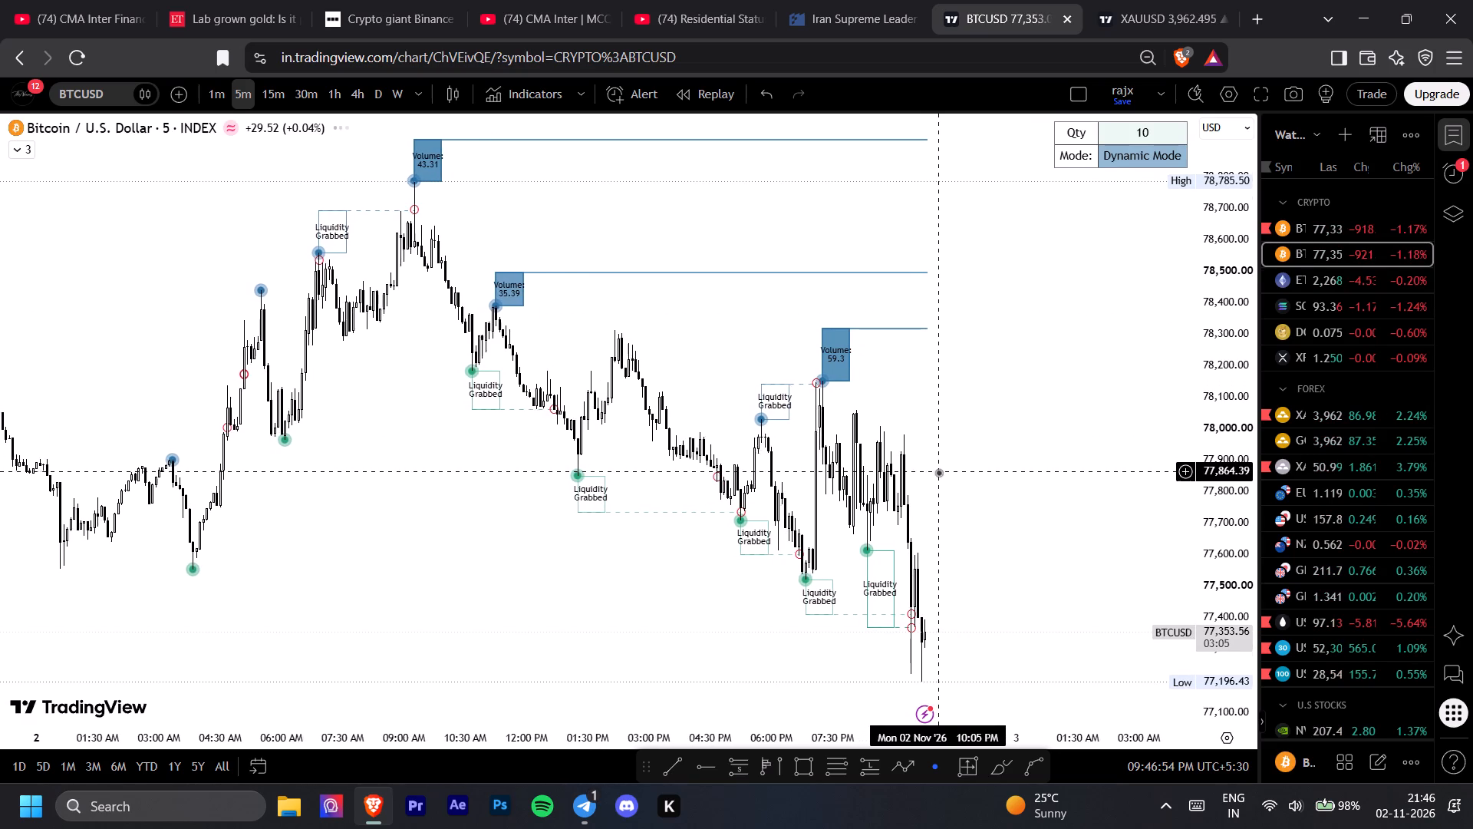
left_click(1349, 233)
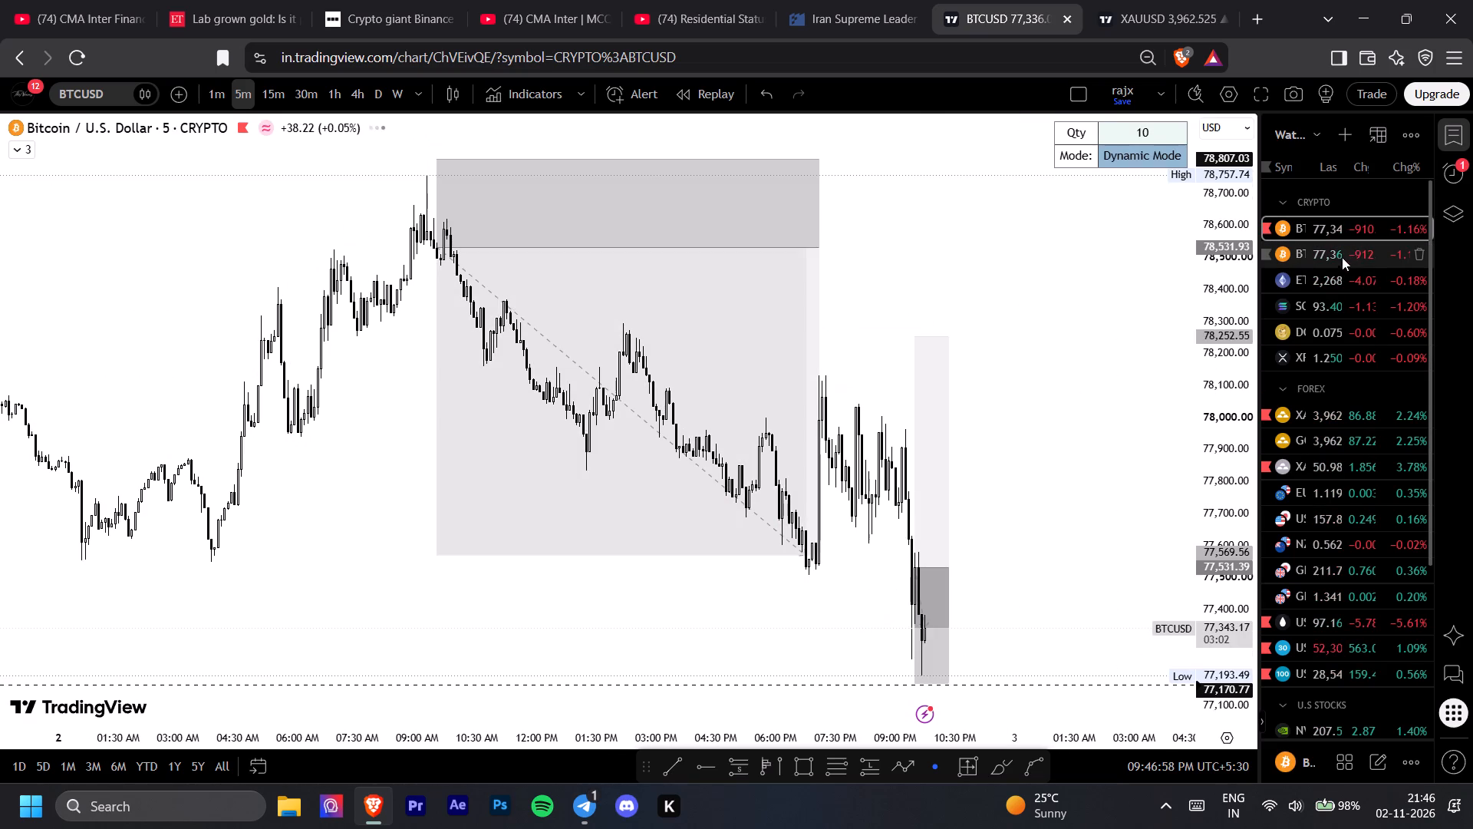
left_click_drag(1106, 375, 1069, 363)
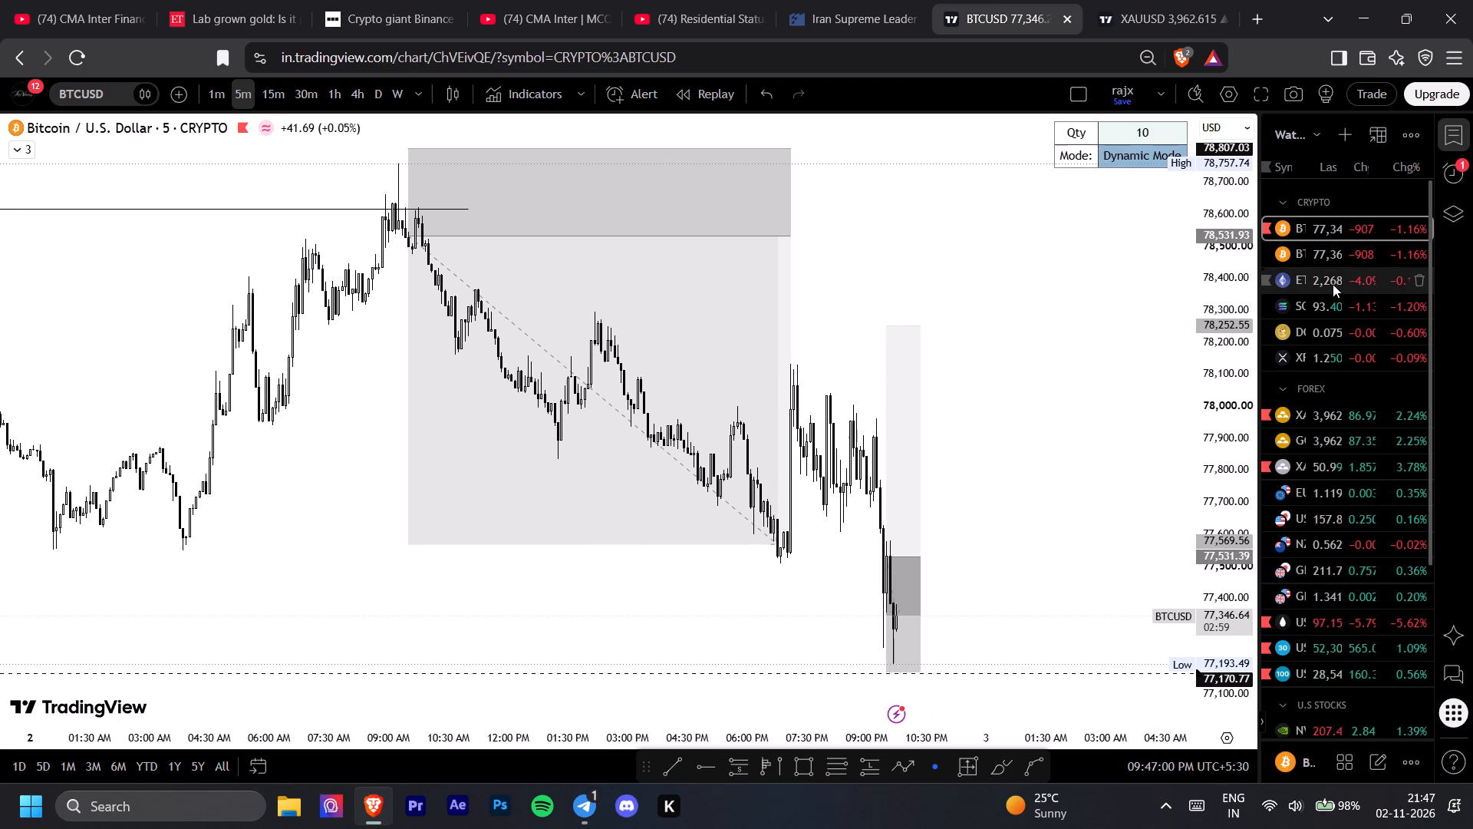
left_click(1326, 263)
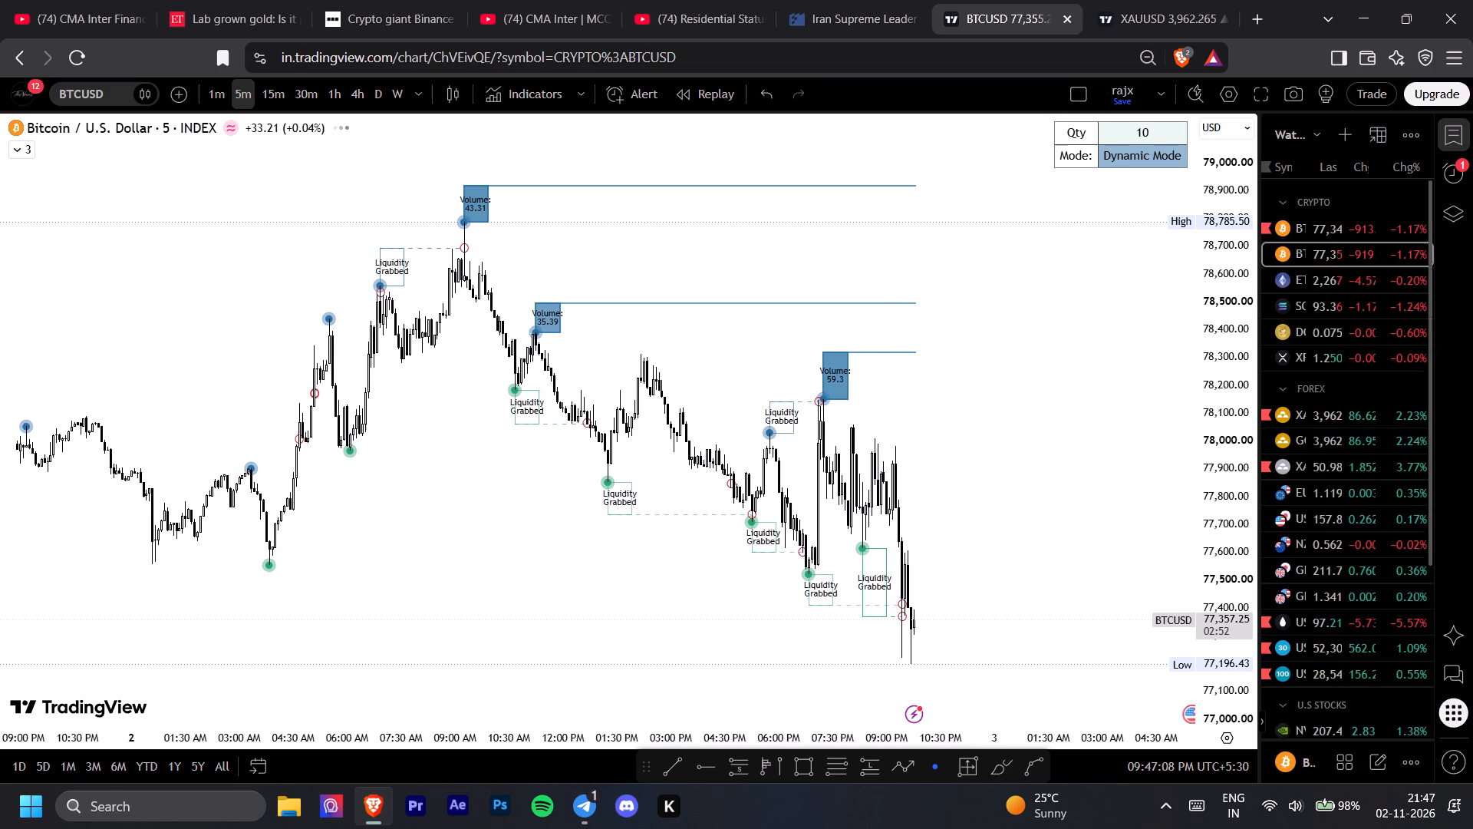
left_click(1338, 438)
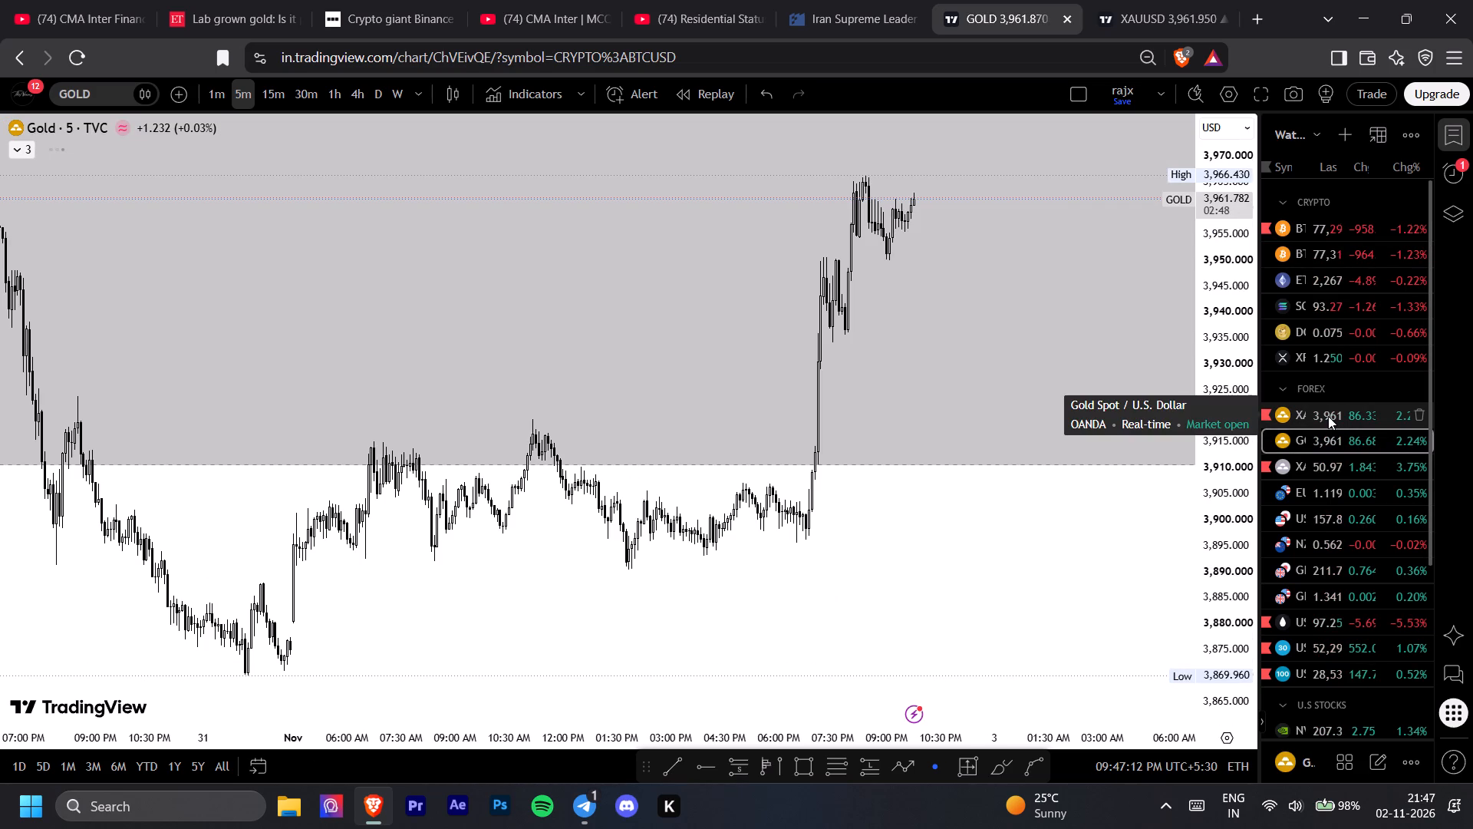
left_click(1324, 416)
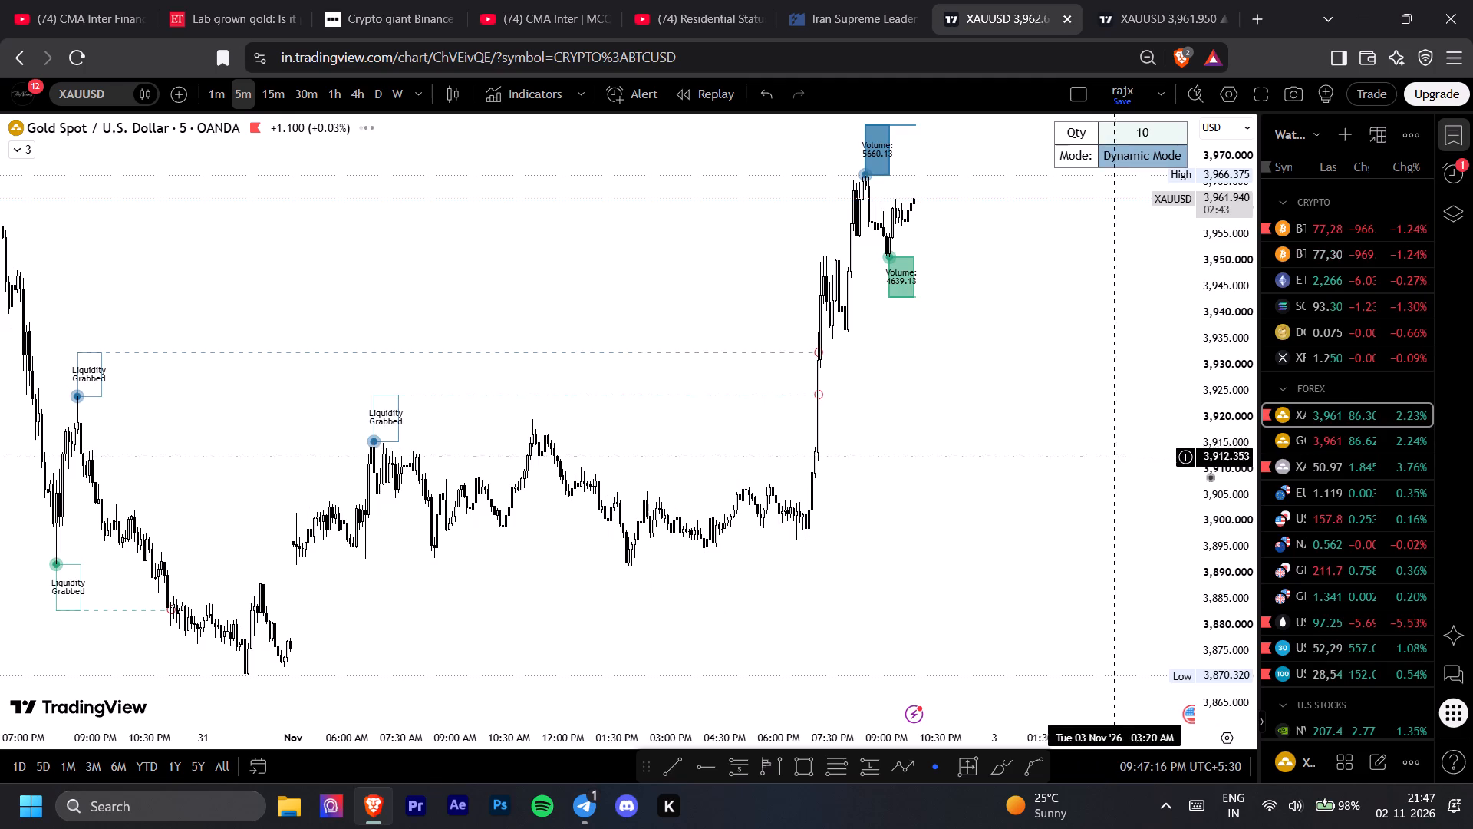
left_click_drag(1002, 453, 1002, 501)
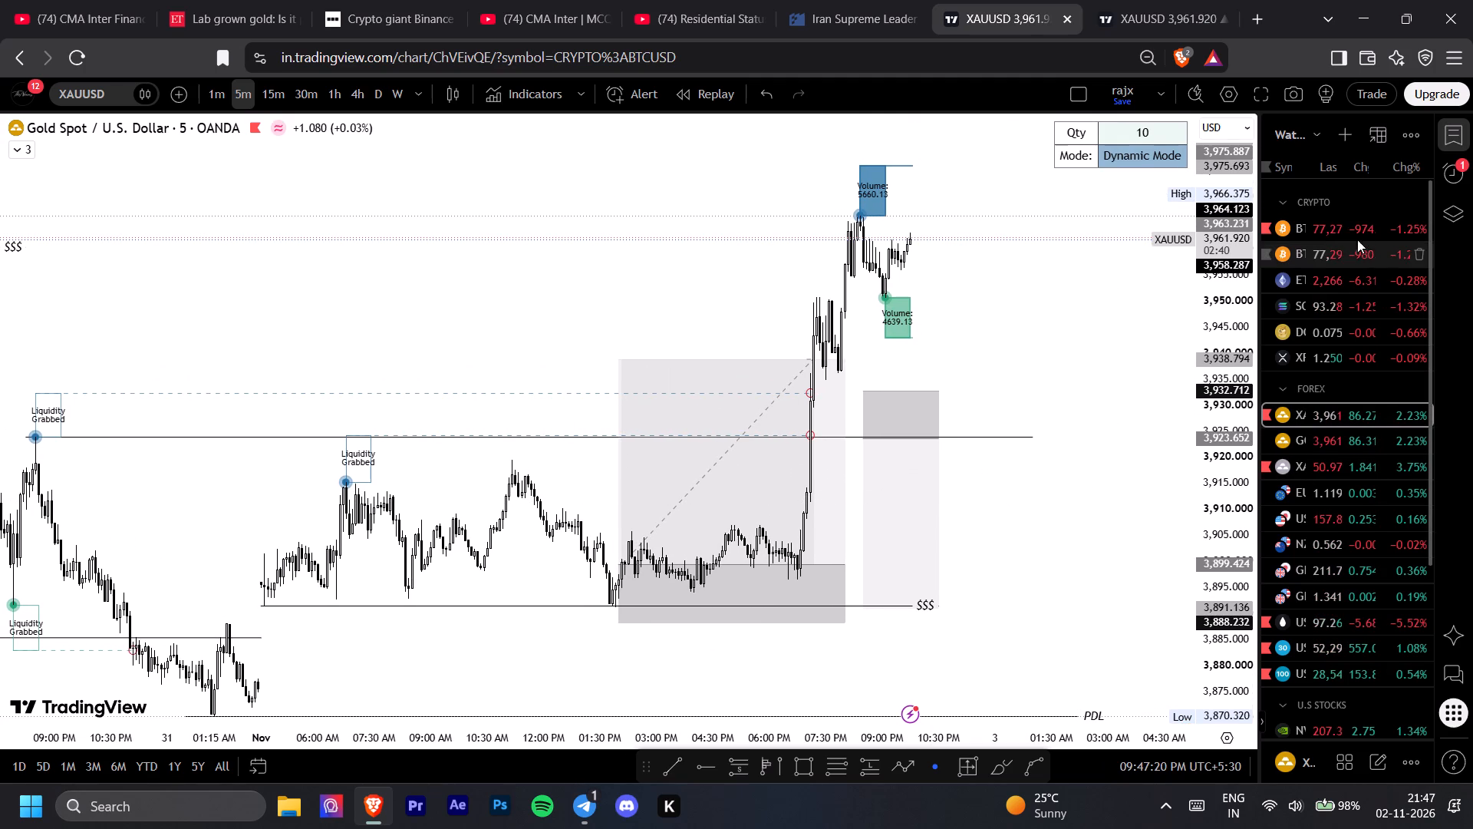
Switch the BTCUSD INDEX chart to the 1-hour timeframe and examine the late-October drop and its volume and liquidity zones.
left_click(1335, 251)
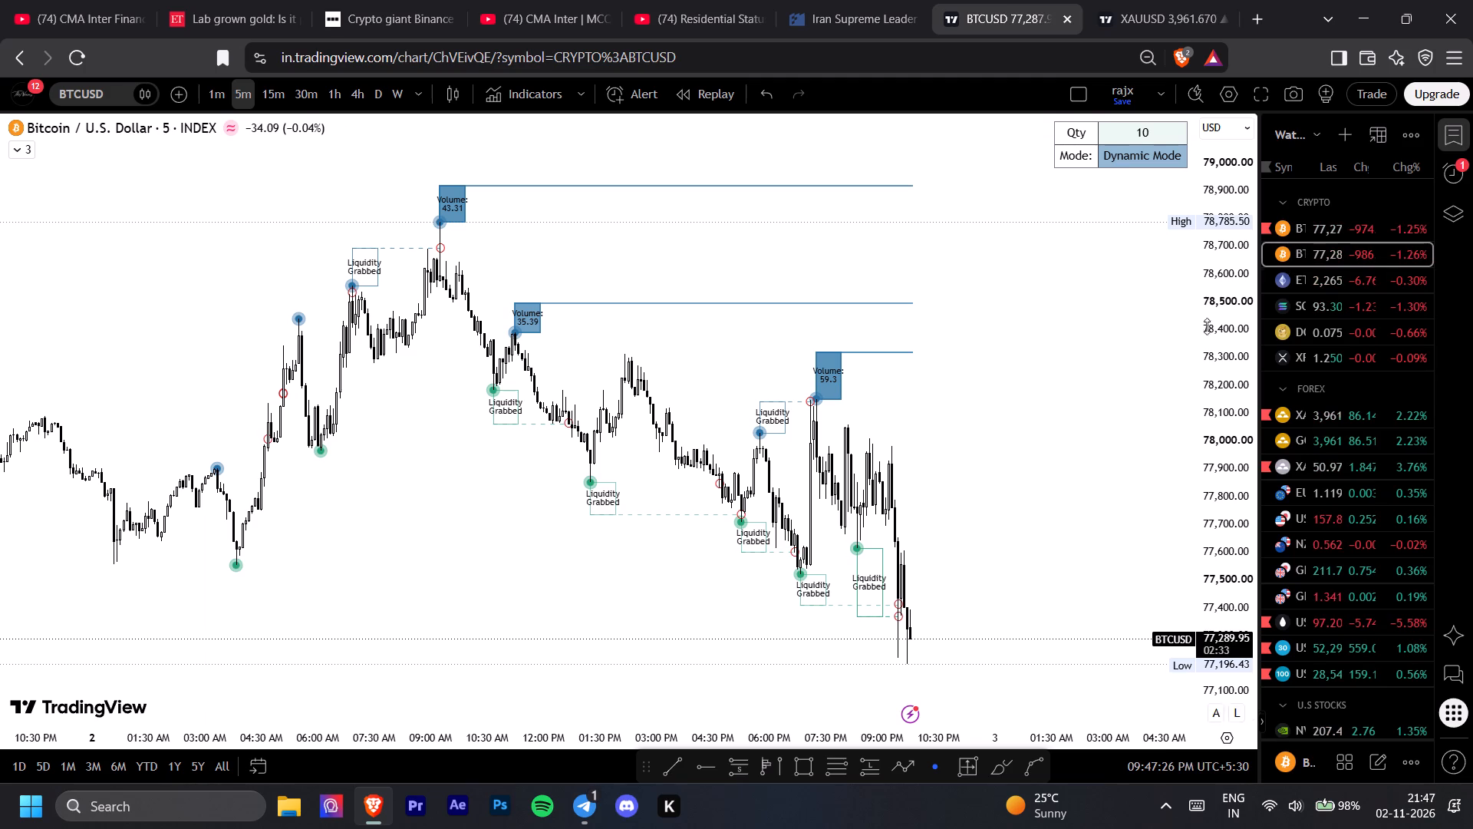
left_click_drag(1059, 459, 1049, 461)
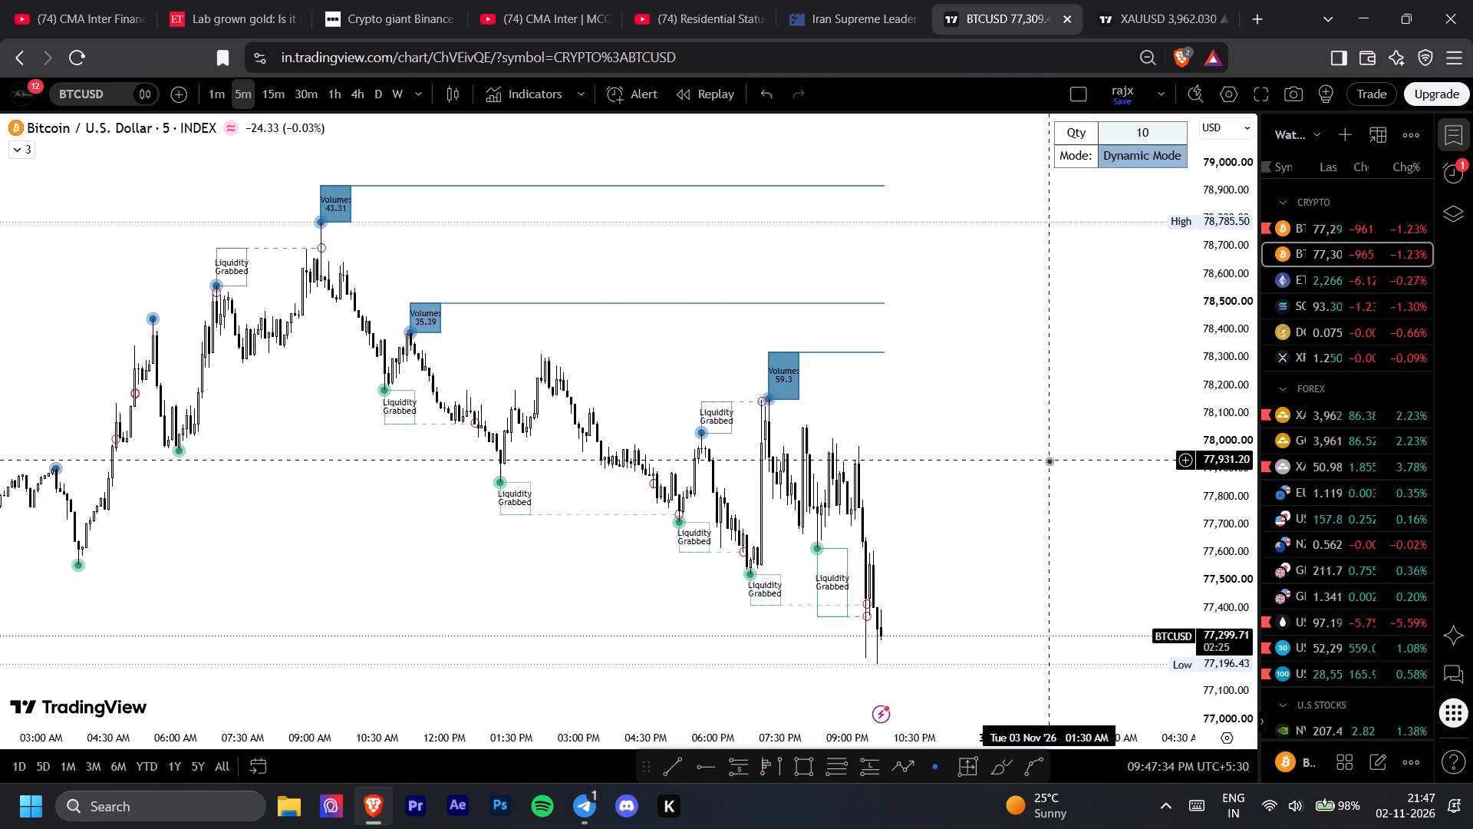
left_click(336, 97)
left_click_drag(433, 348, 937, 339)
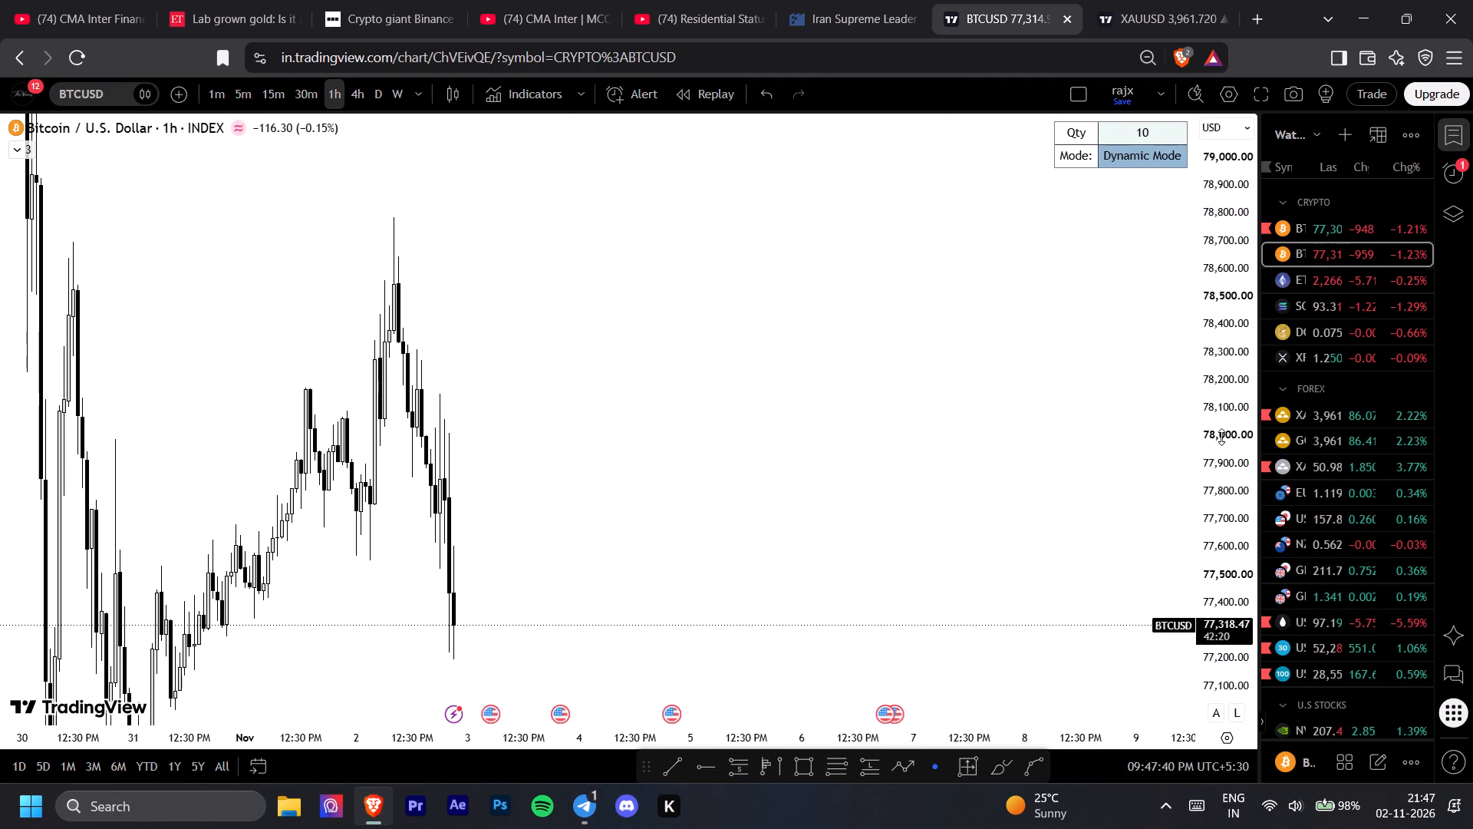
left_click_drag(1221, 437, 1227, 623)
left_click_drag(509, 430, 950, 422)
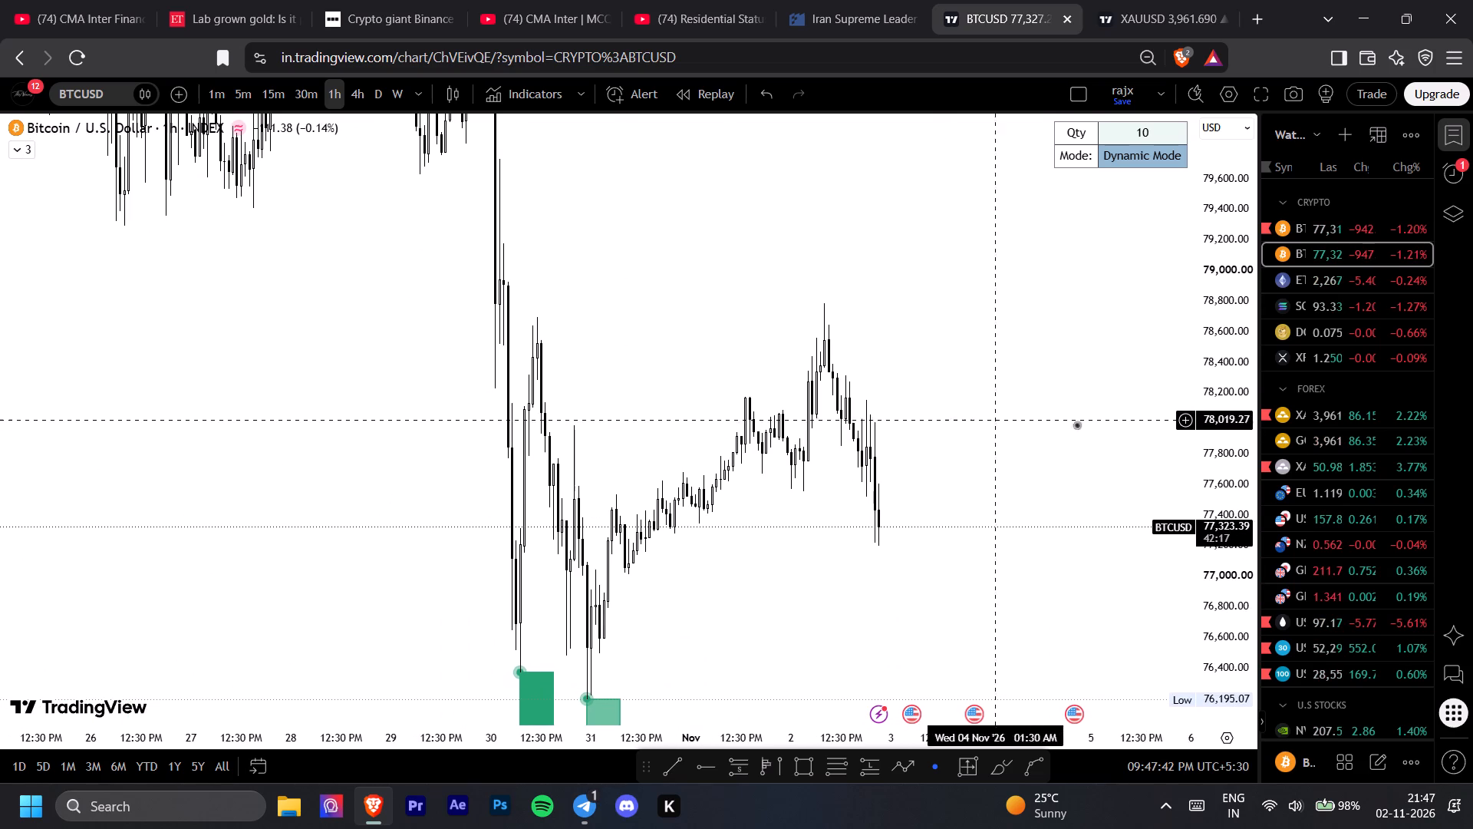
left_click_drag(1219, 467, 1209, 715)
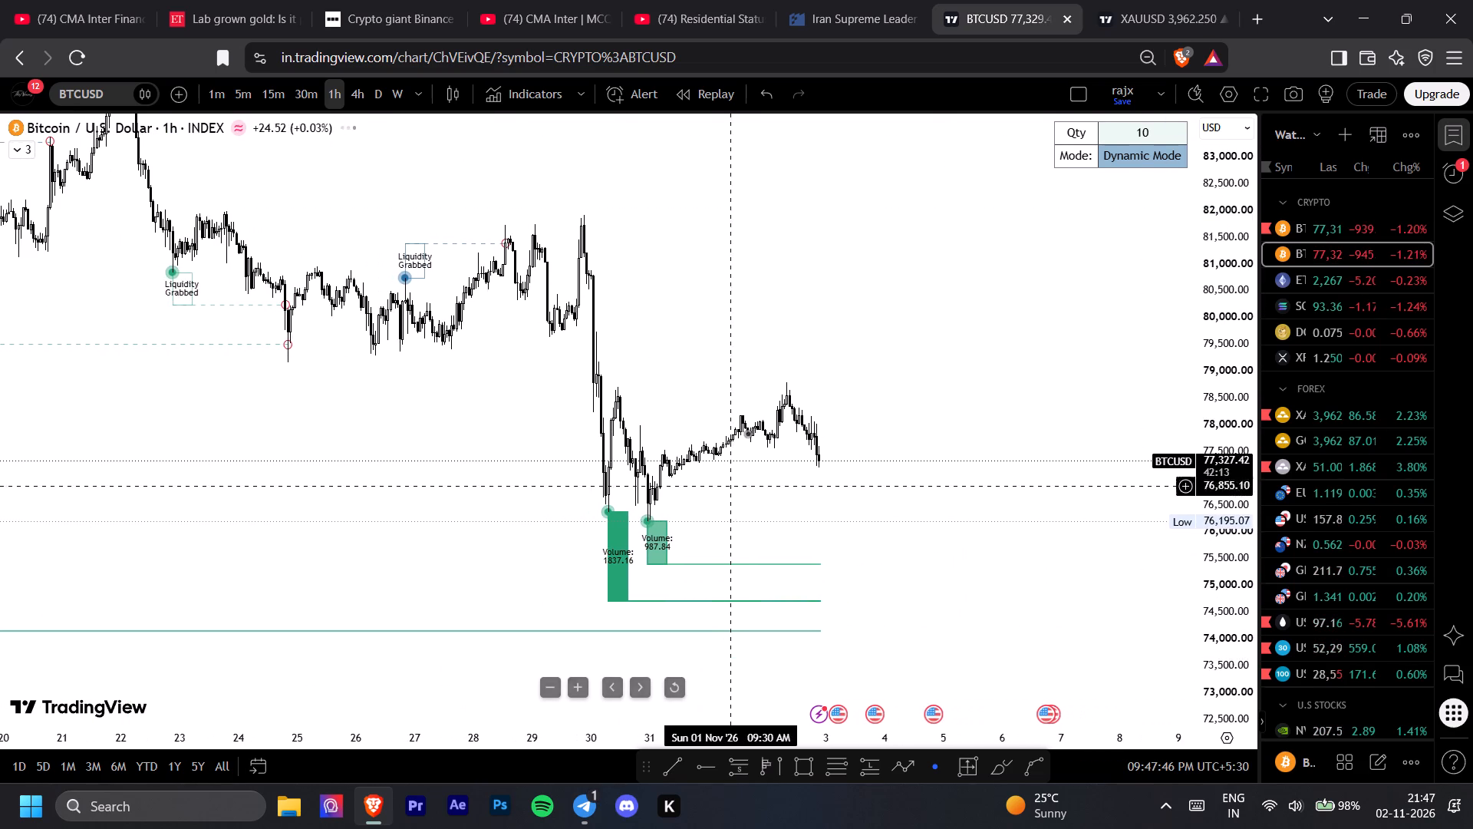
left_click_drag(747, 428, 898, 437)
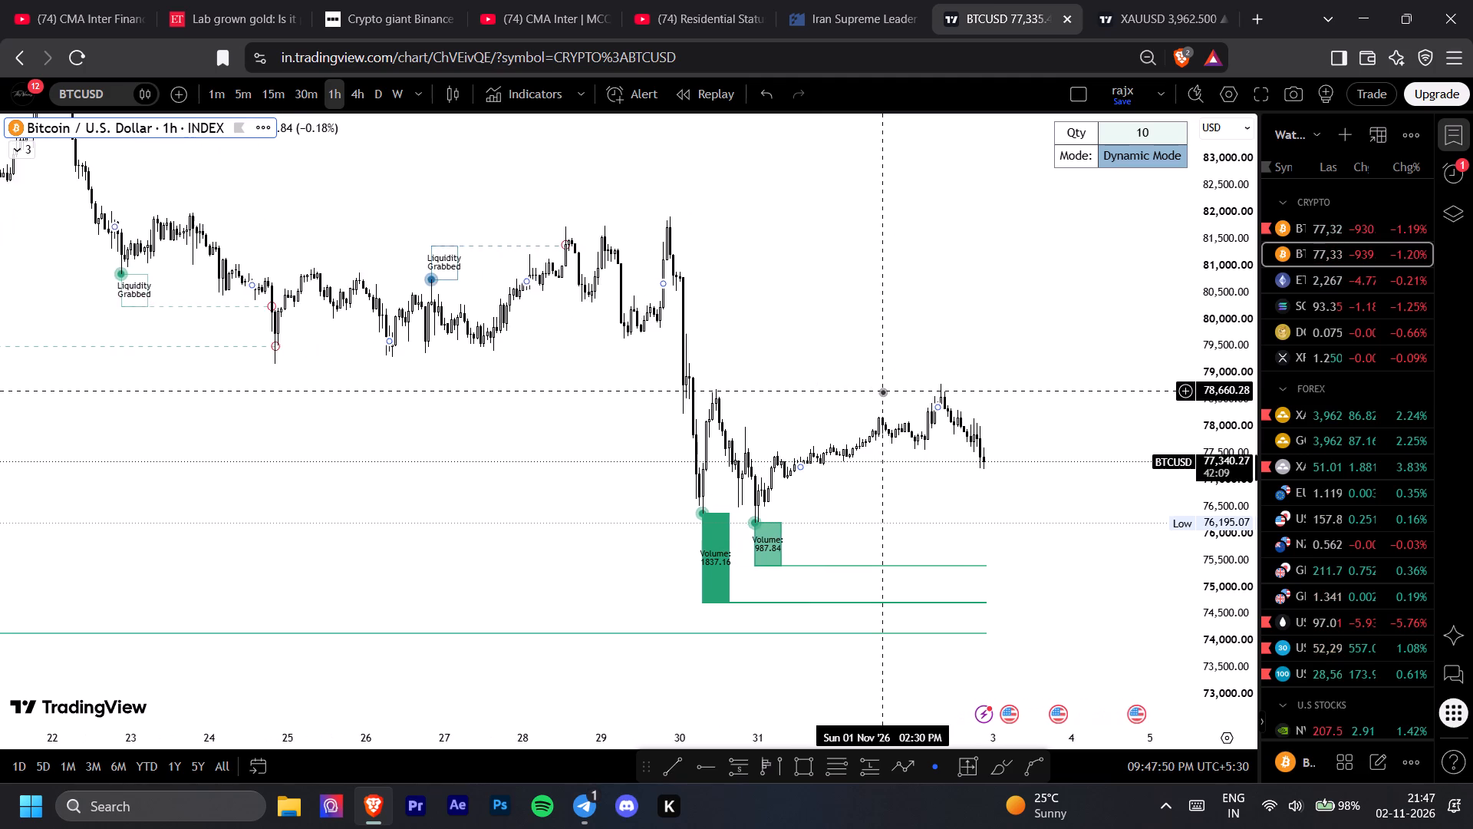
left_click_drag(993, 485, 897, 458)
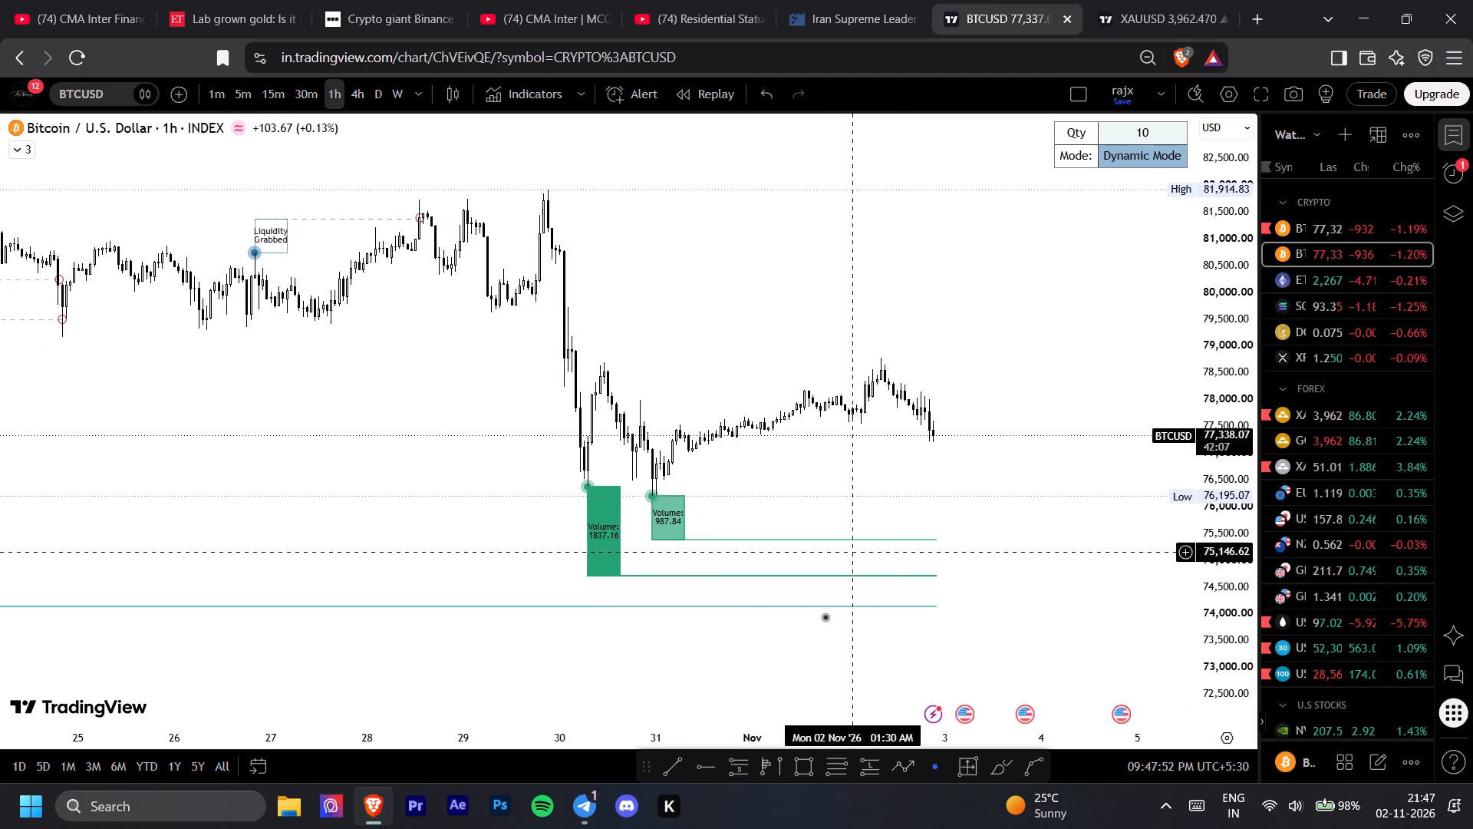
Measure BTCUSD's 30–31 October drop from about 81,932 to 76,404 with a date and price range, and delete the measurement.
left_click(971, 775)
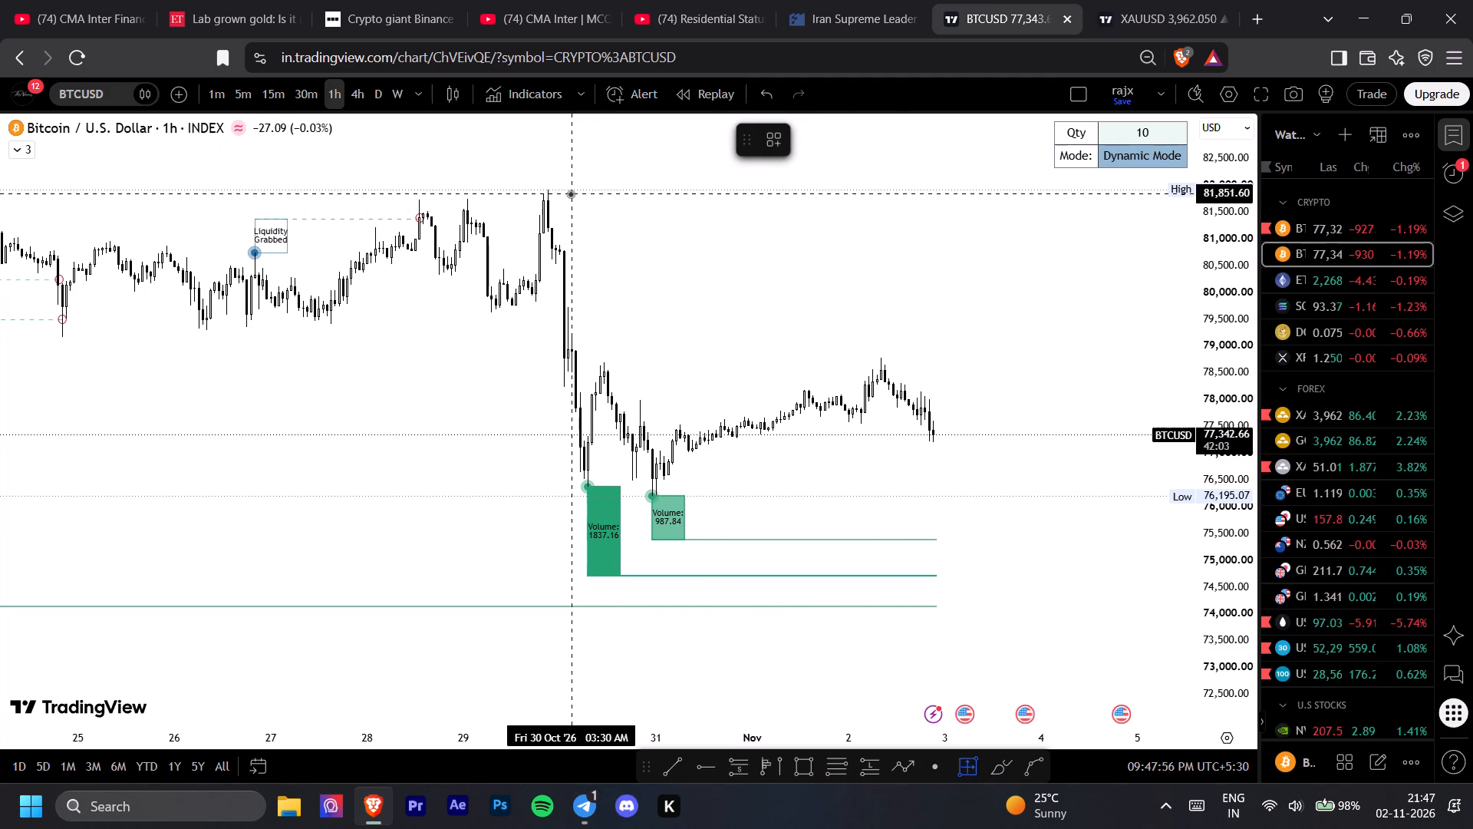
left_click_drag(567, 190, 672, 465)
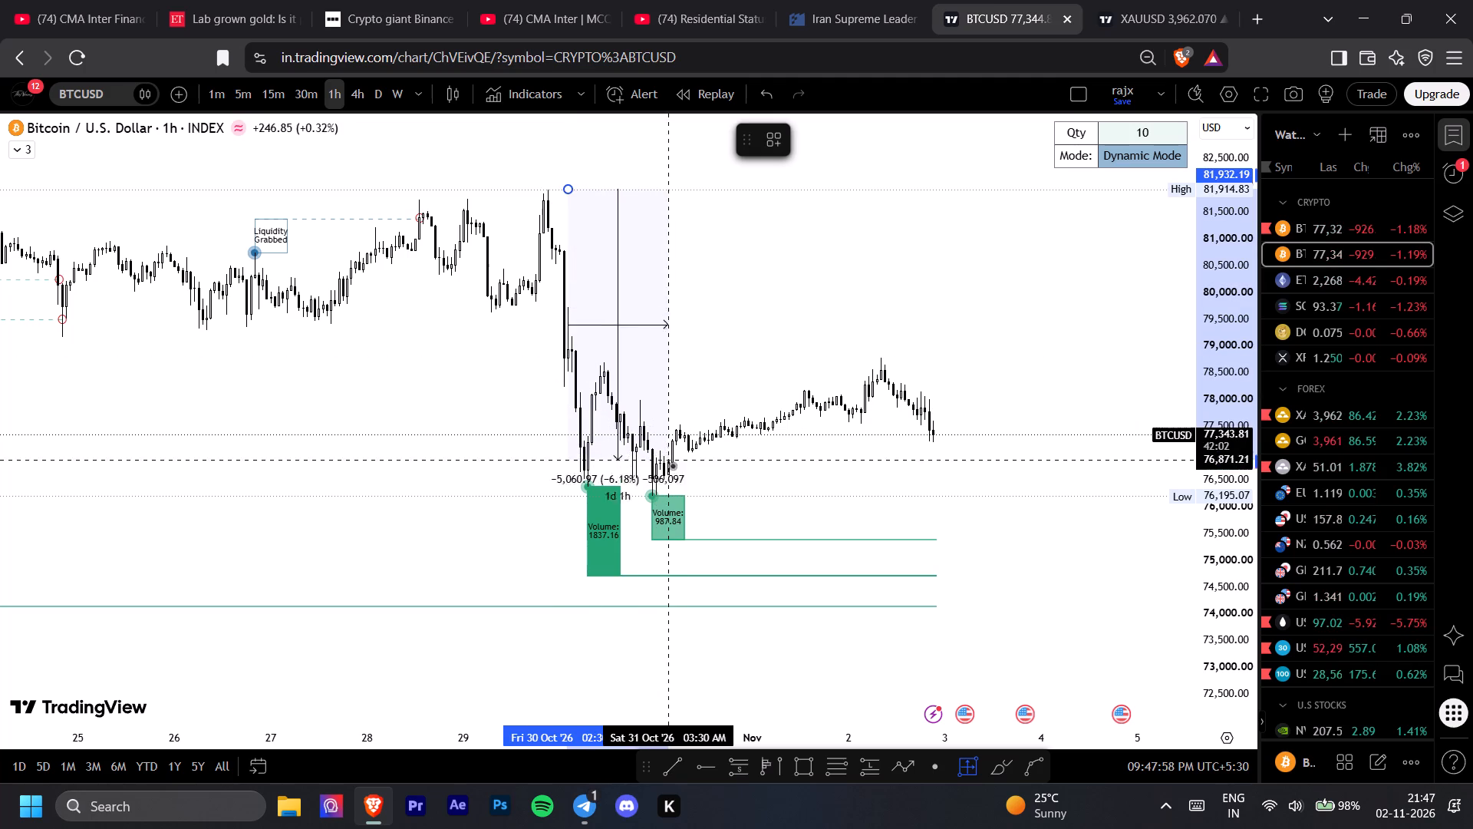
left_click_drag(672, 465, 687, 486)
left_click(687, 486)
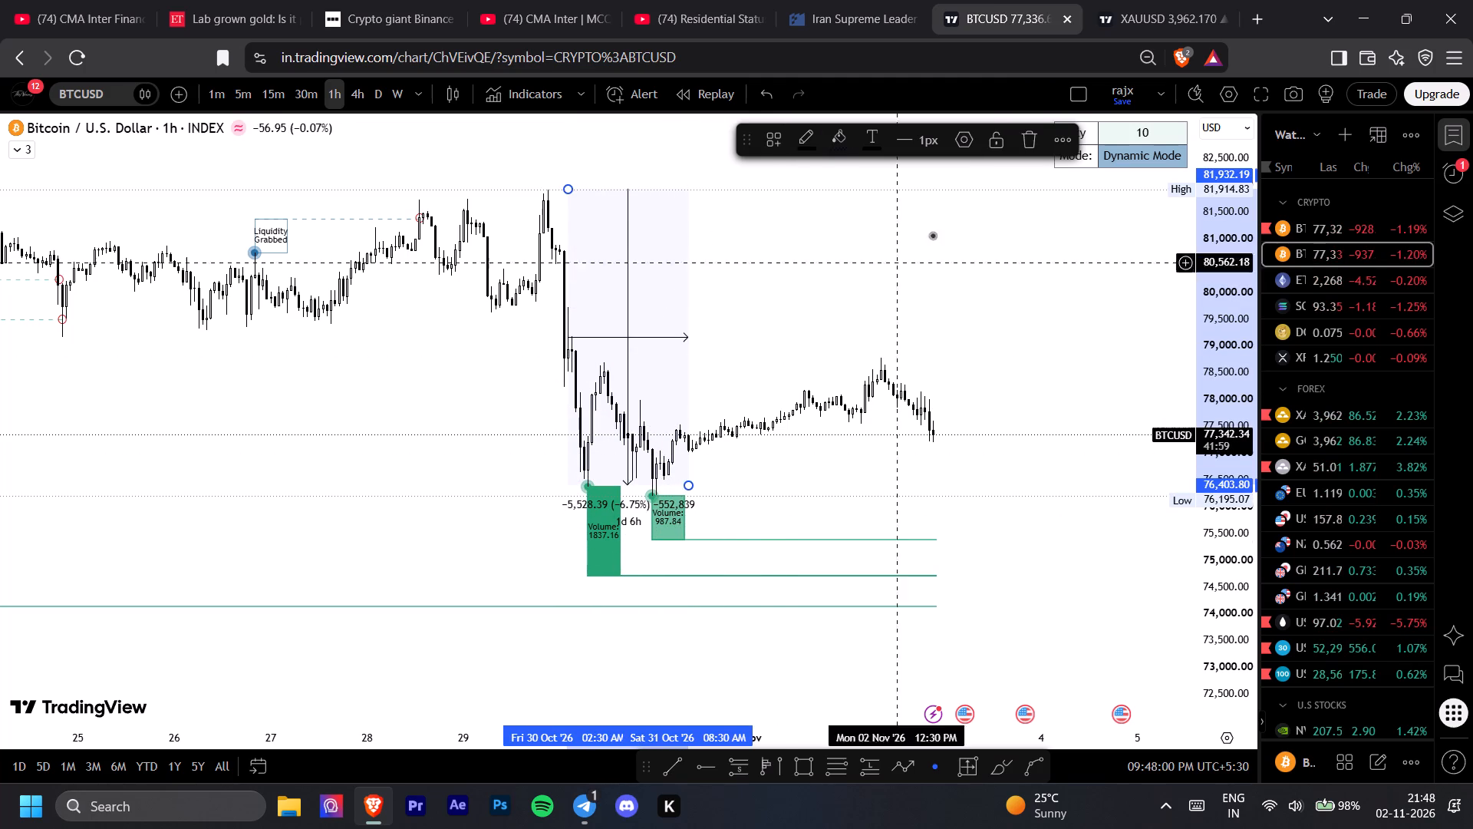
left_click(1024, 146)
Examine the 1-hour BTCUSD INDEX chart from the 30 October drop through the latest candles.
left_click_drag(924, 433, 1007, 568)
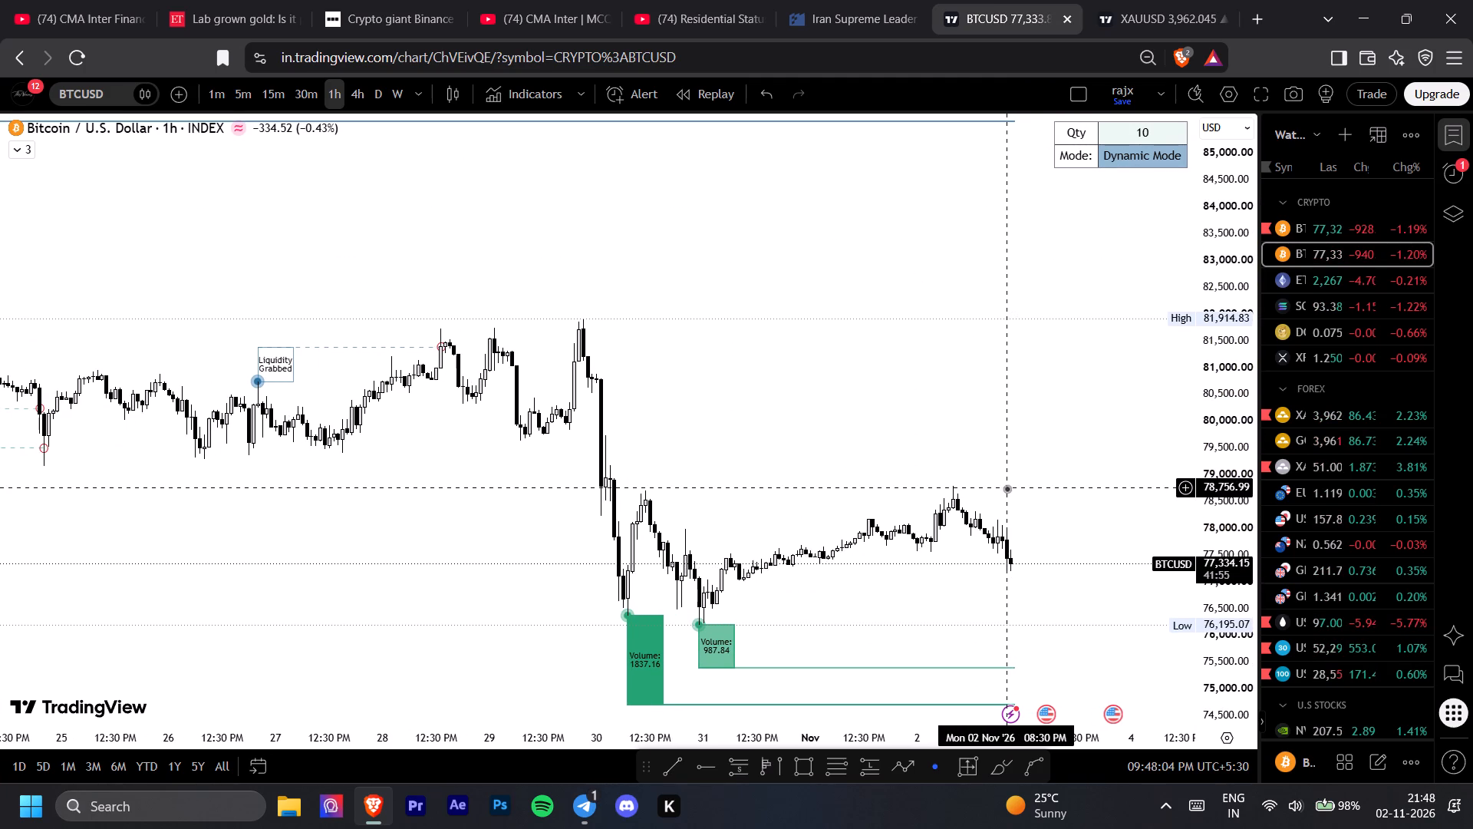
left_click_drag(1007, 488, 1026, 348)
left_click(1026, 348)
left_click_drag(1026, 348, 1023, 375)
left_click_drag(1023, 375, 1049, 443)
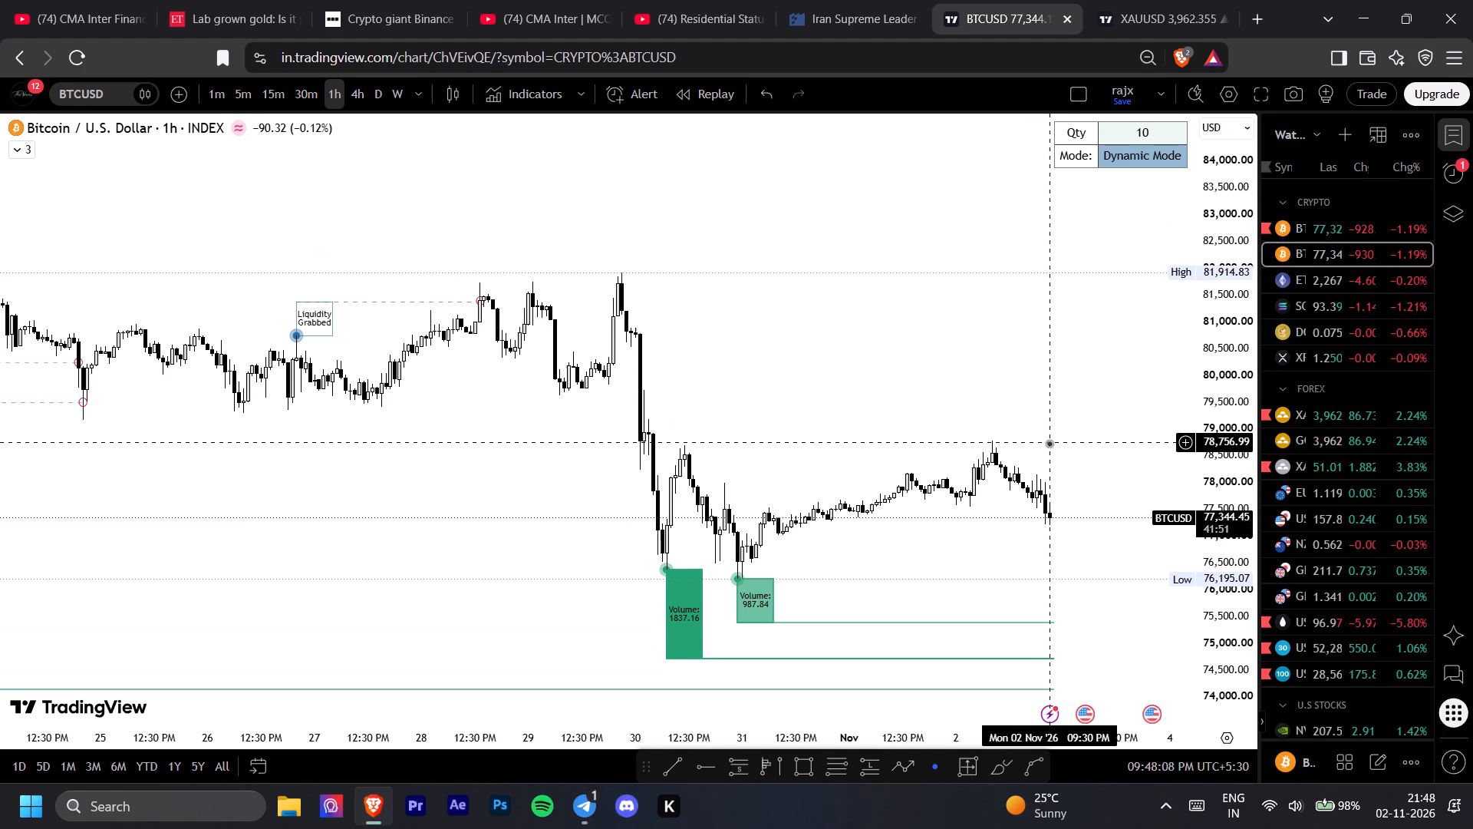
Review the 1-hour XAUUSD and GOLD charts, examining October's decline, the liquidity and volume zones and the latest rebound.
left_click(1341, 408)
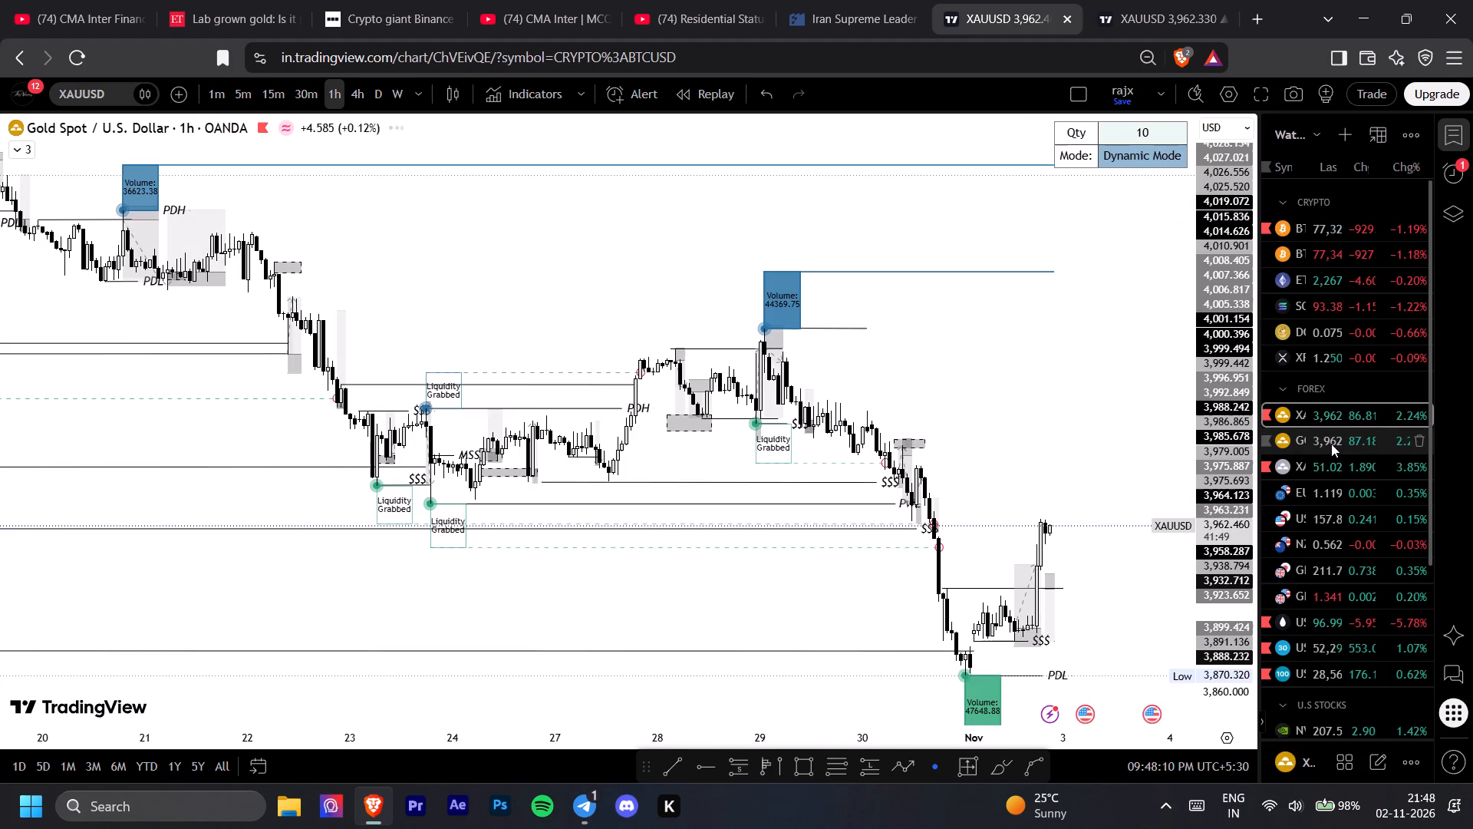
left_click(1331, 444)
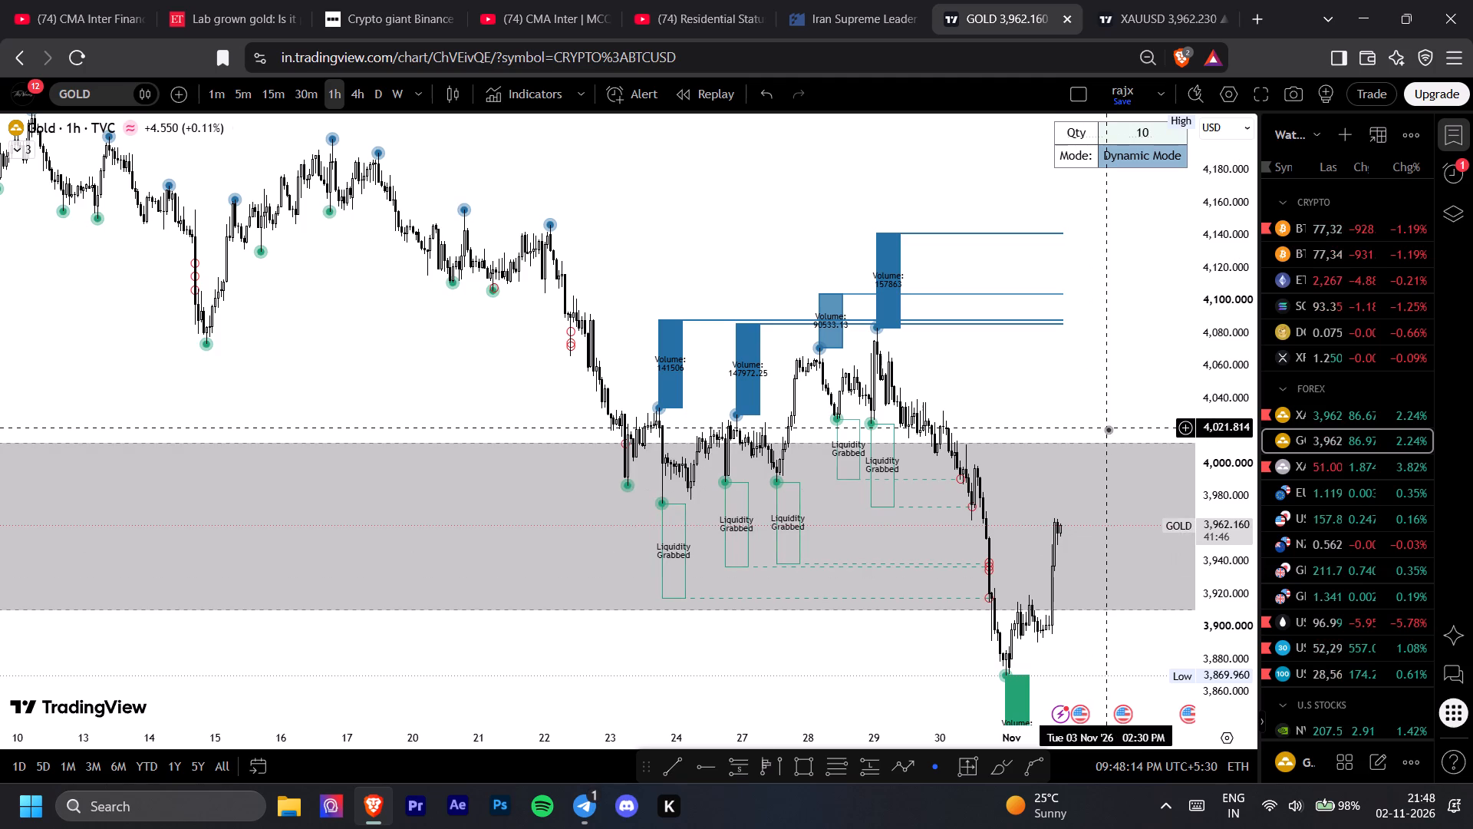
left_click_drag(1013, 363, 1083, 543)
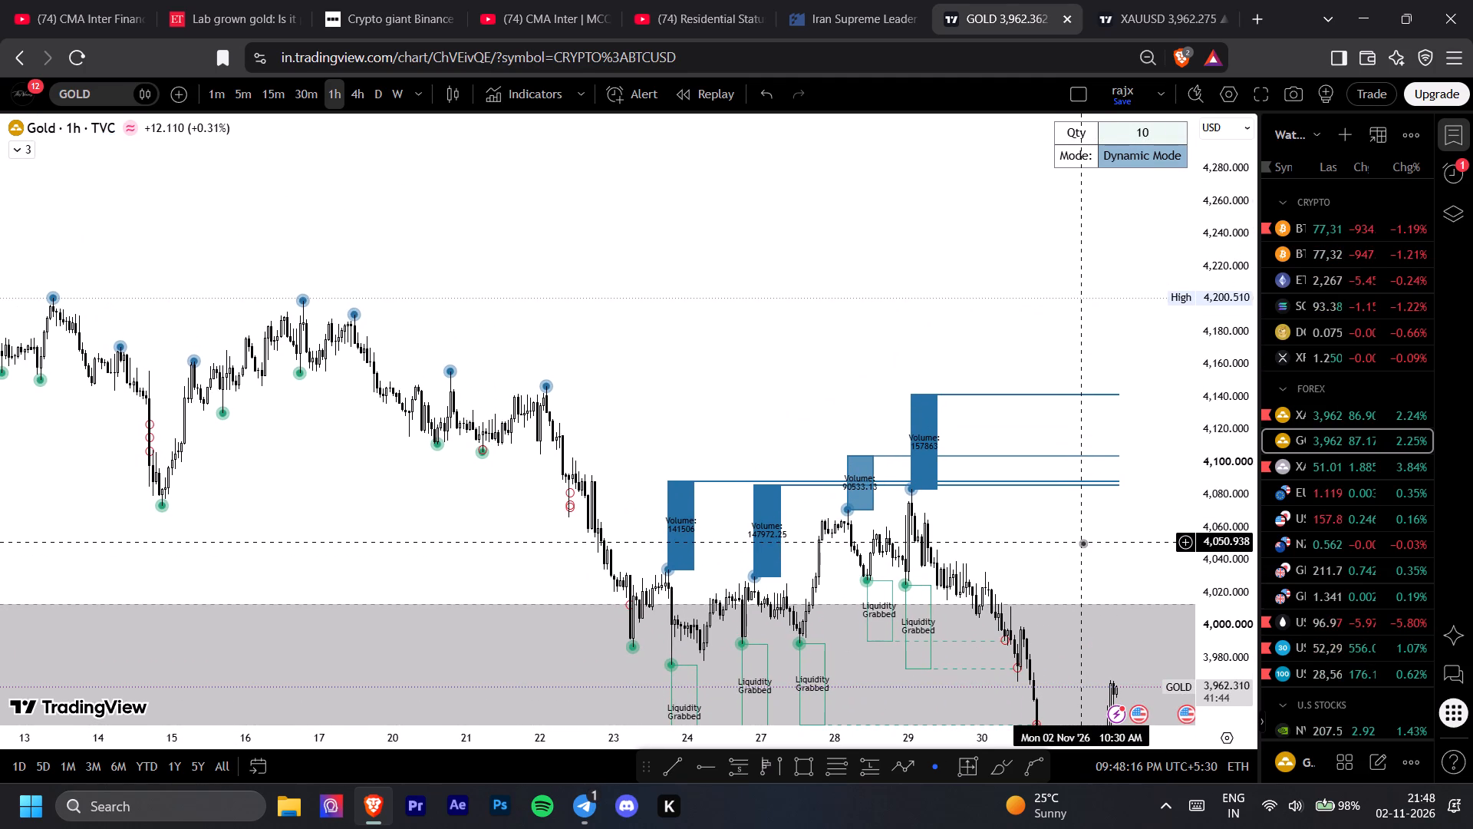
left_click_drag(1111, 545, 1158, 445)
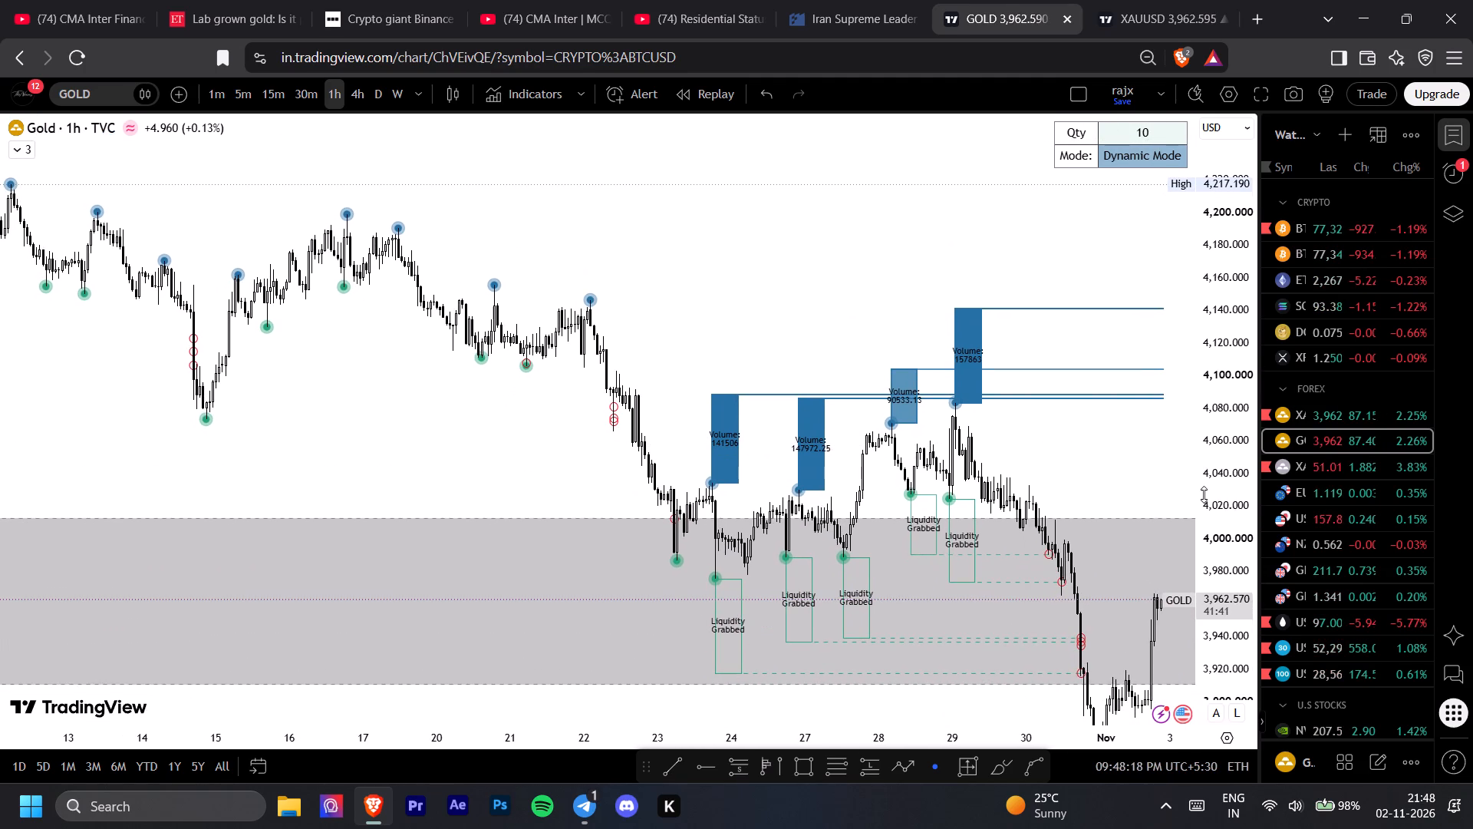
left_click_drag(1226, 533, 1226, 590)
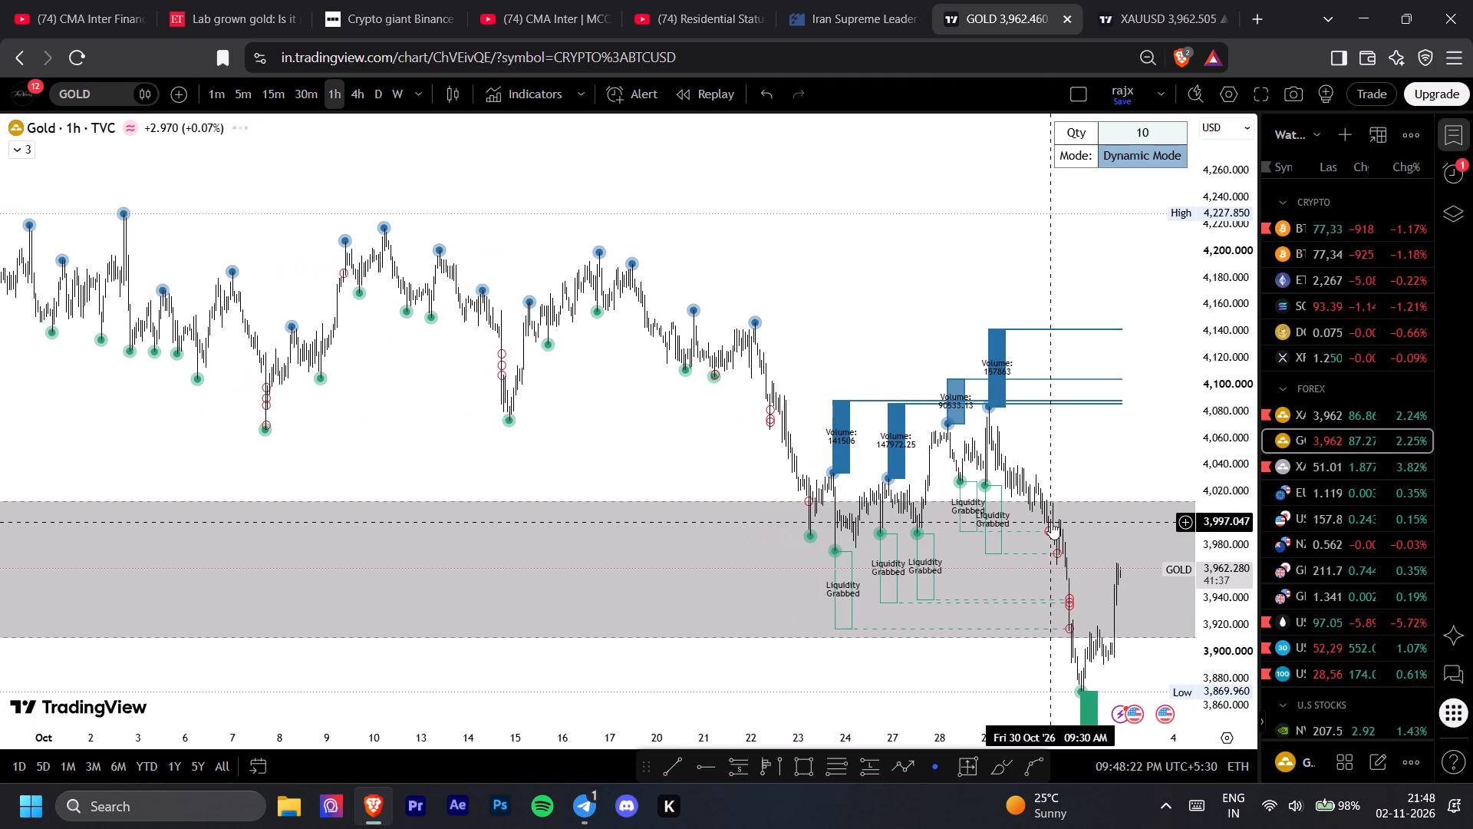
scroll(1051, 522, "left", 1)
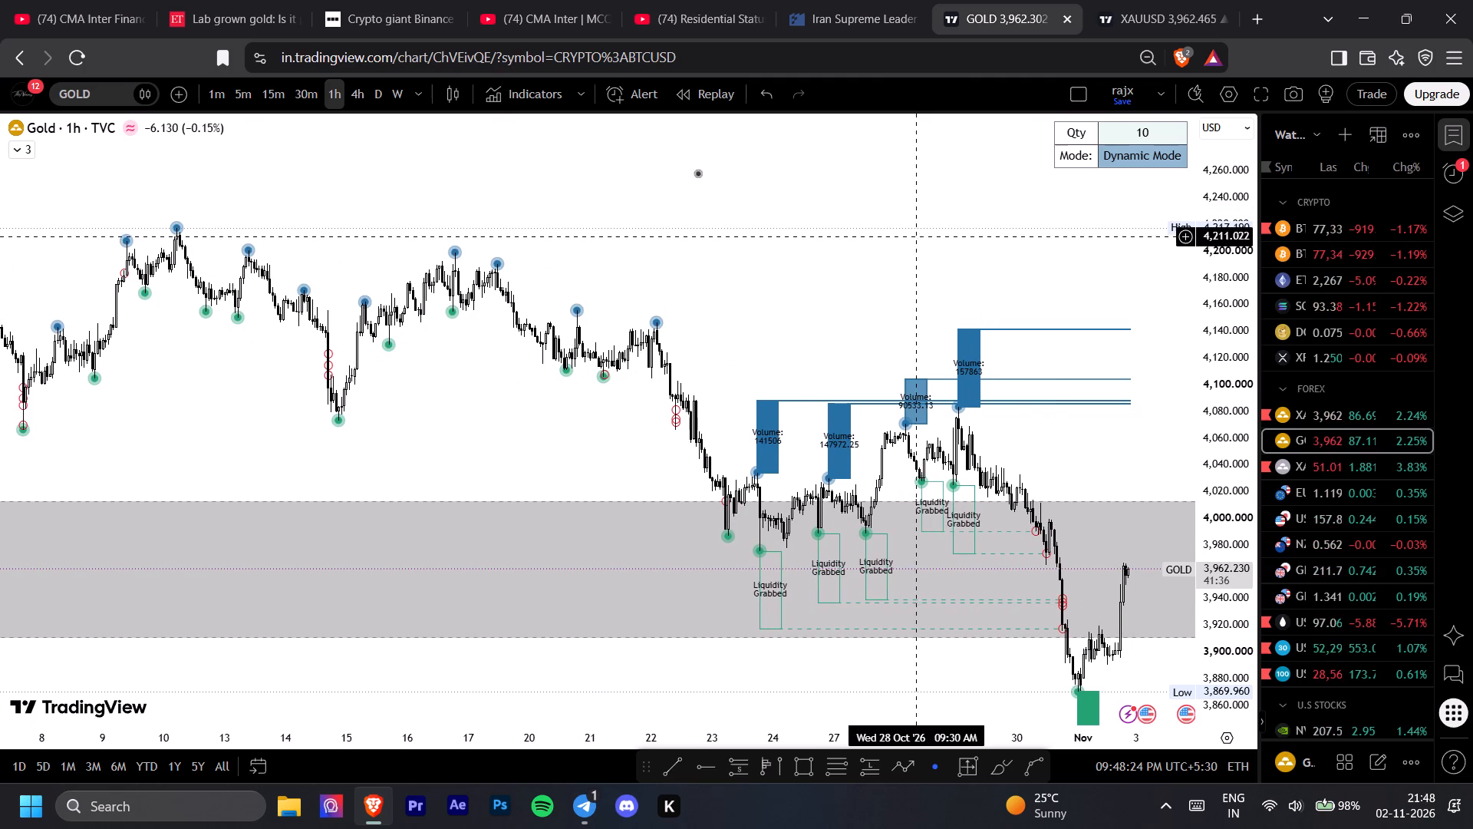
left_click_drag(687, 276, 642, 261)
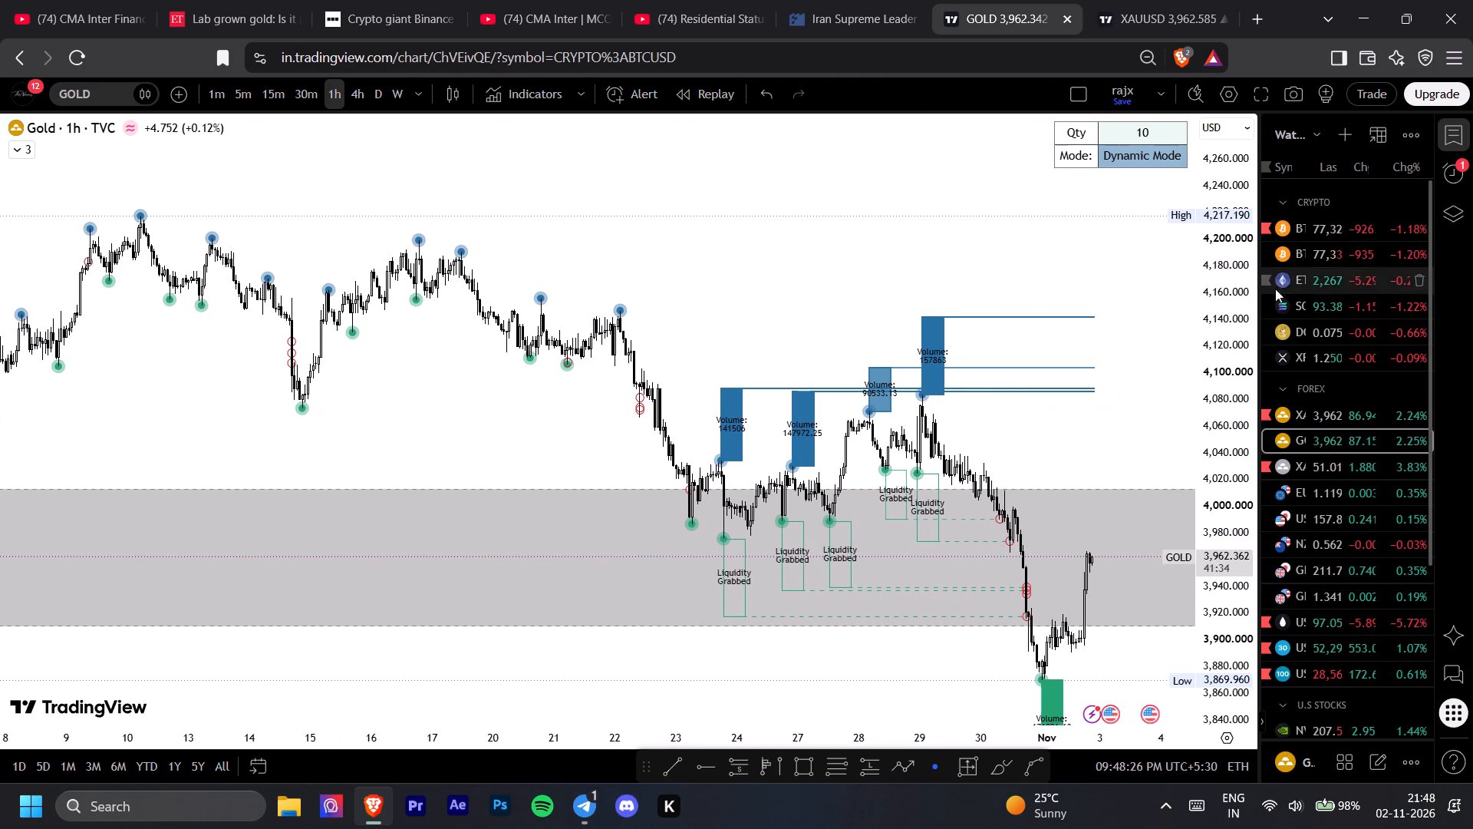
Compare the 1-hour BTCUSD charts from the CRYPTO and INDEX feeds with the 1-hour XAUUSD and GOLD charts.
left_click(1312, 228)
left_click(1325, 246)
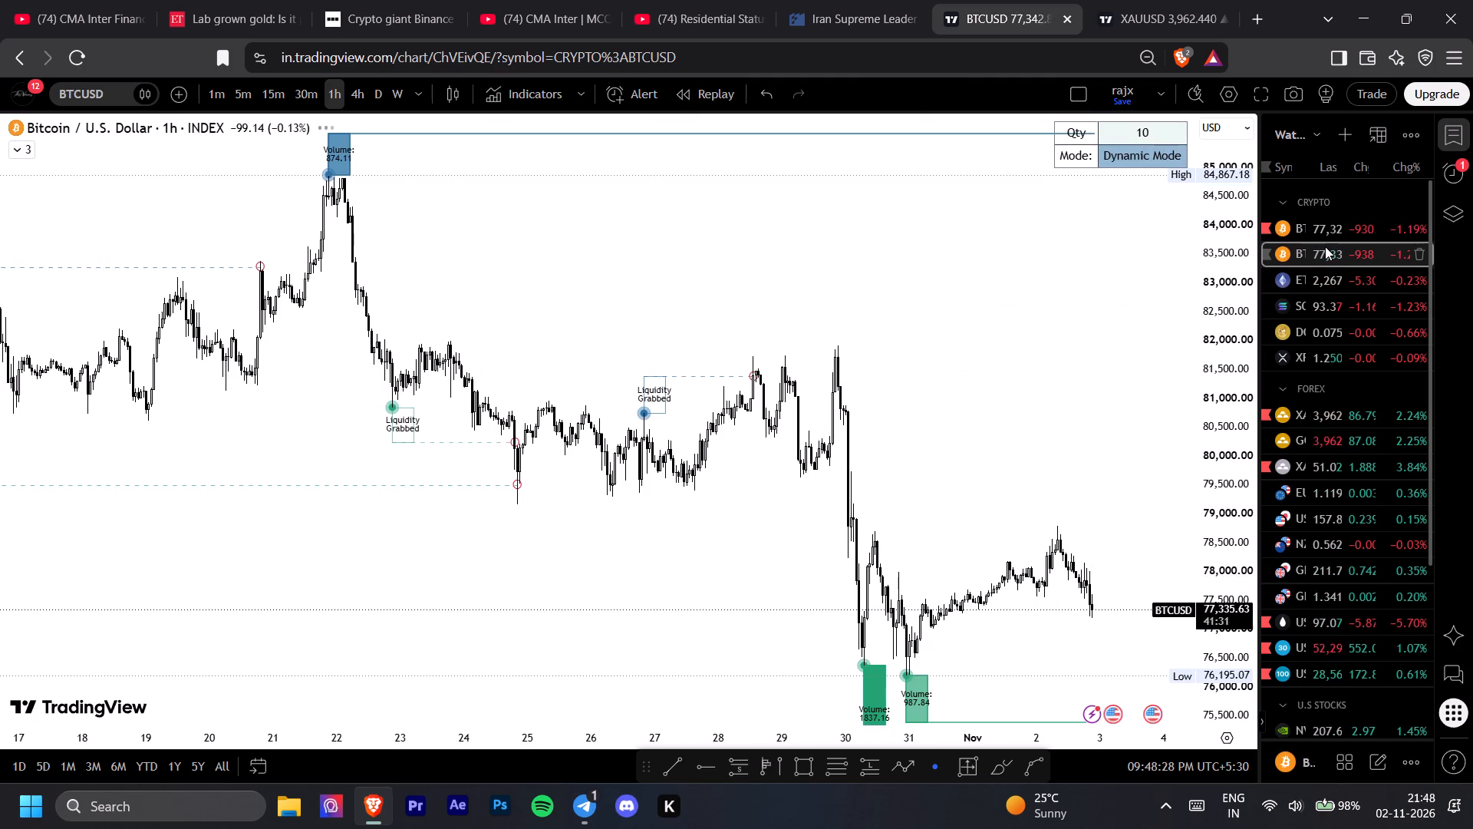
left_click(1336, 217)
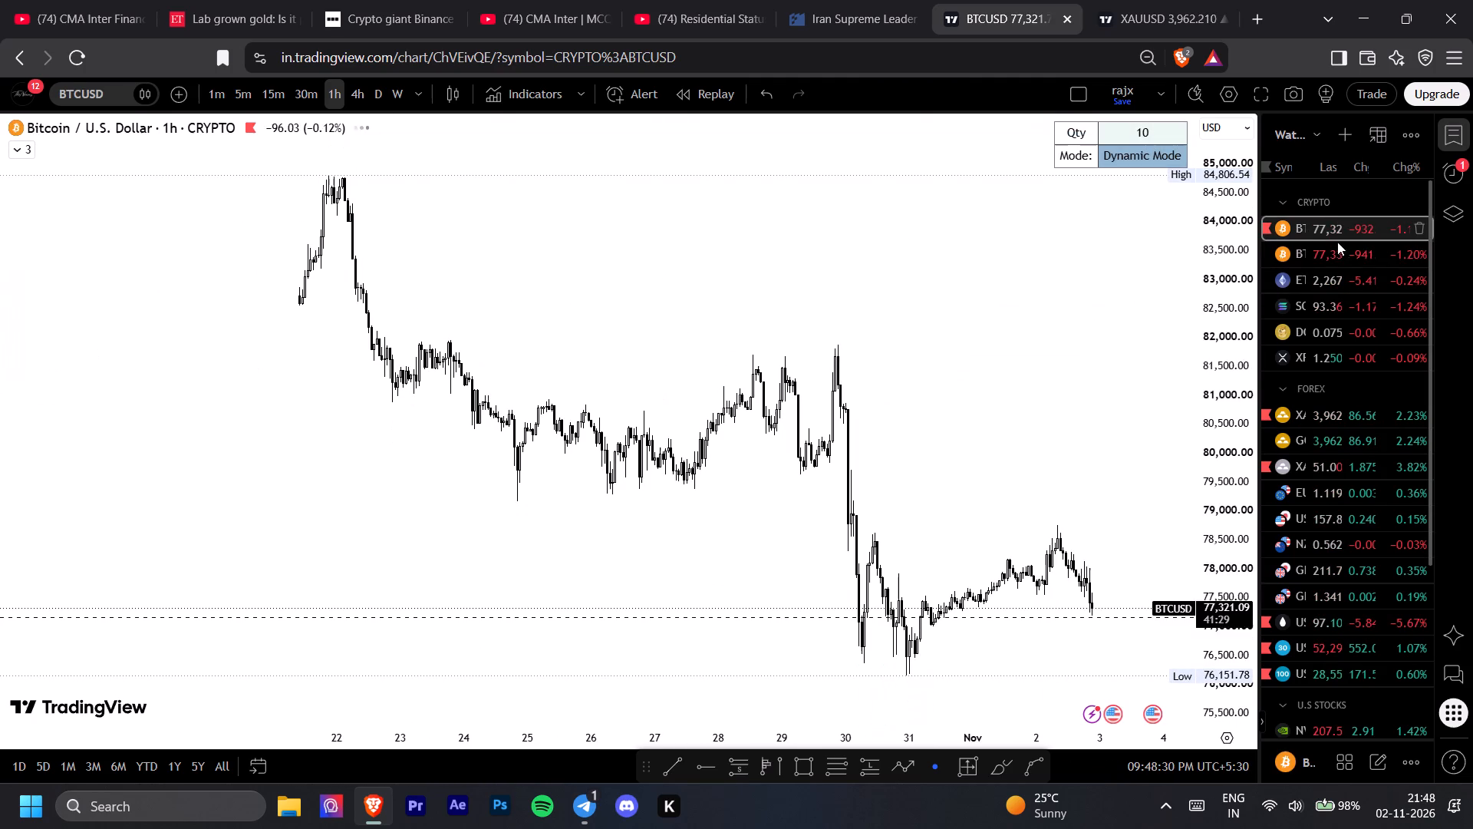
left_click(1338, 262)
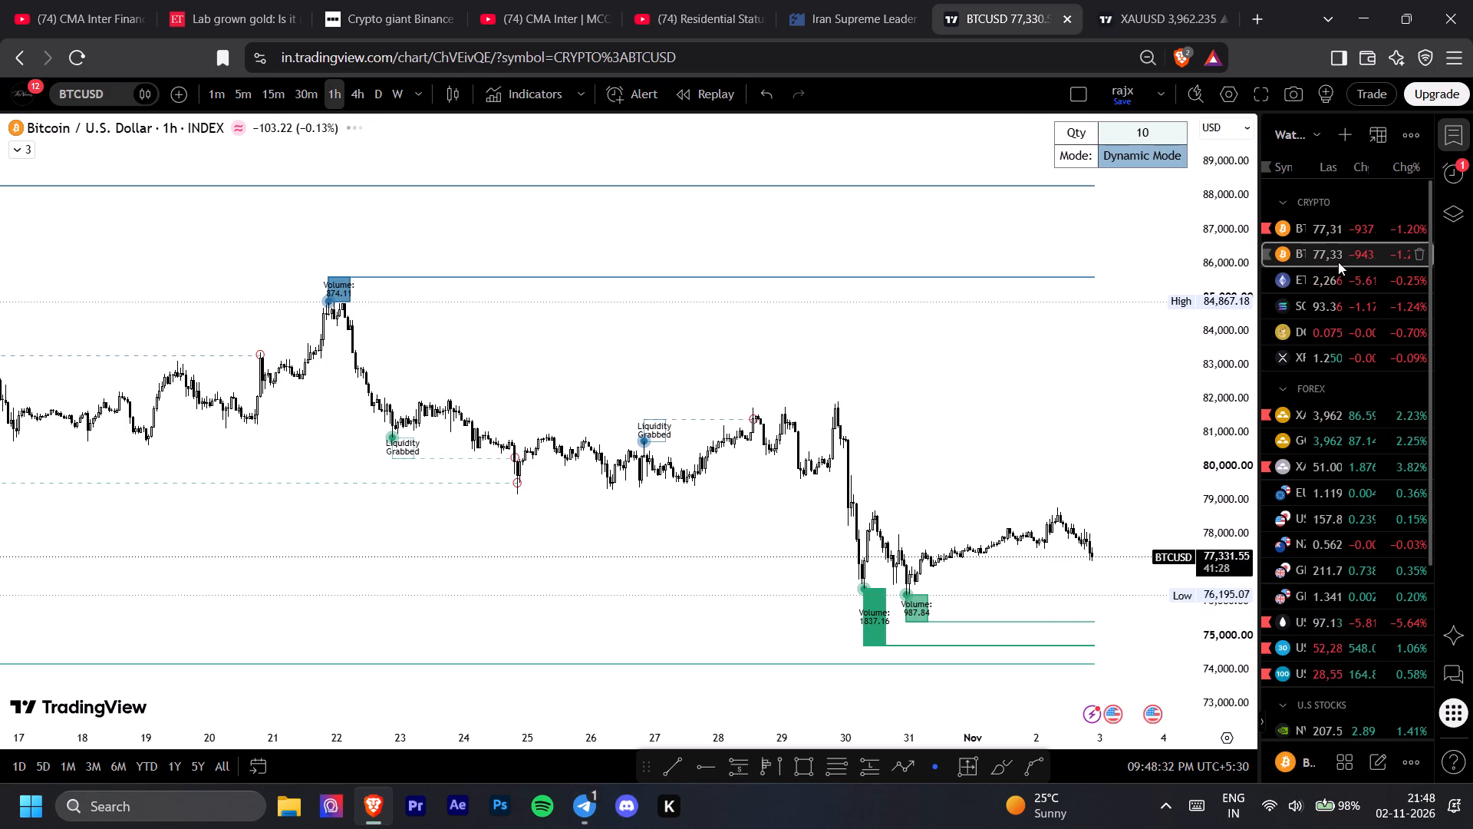
left_click(1333, 425)
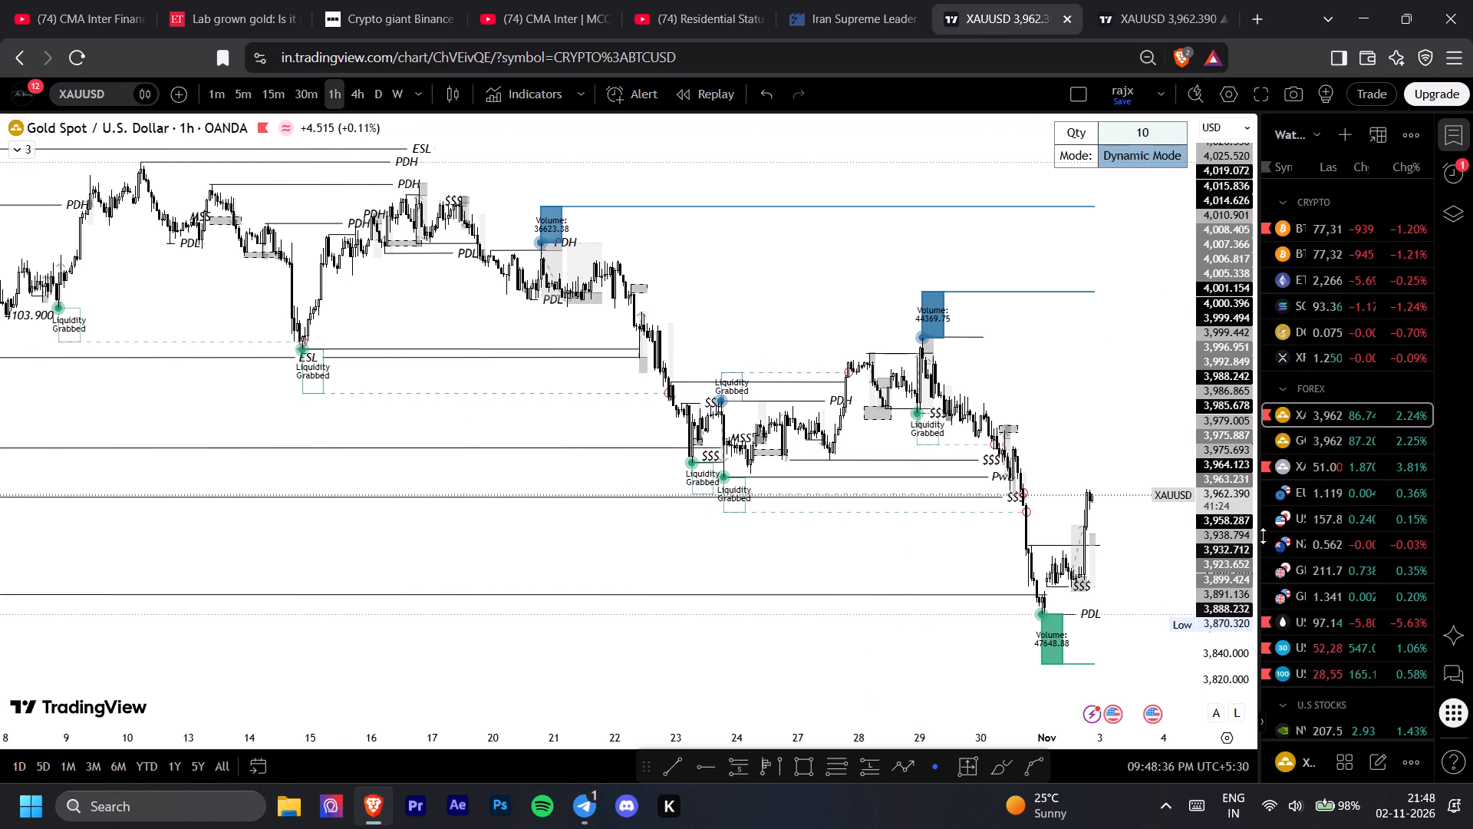
left_click(1328, 442)
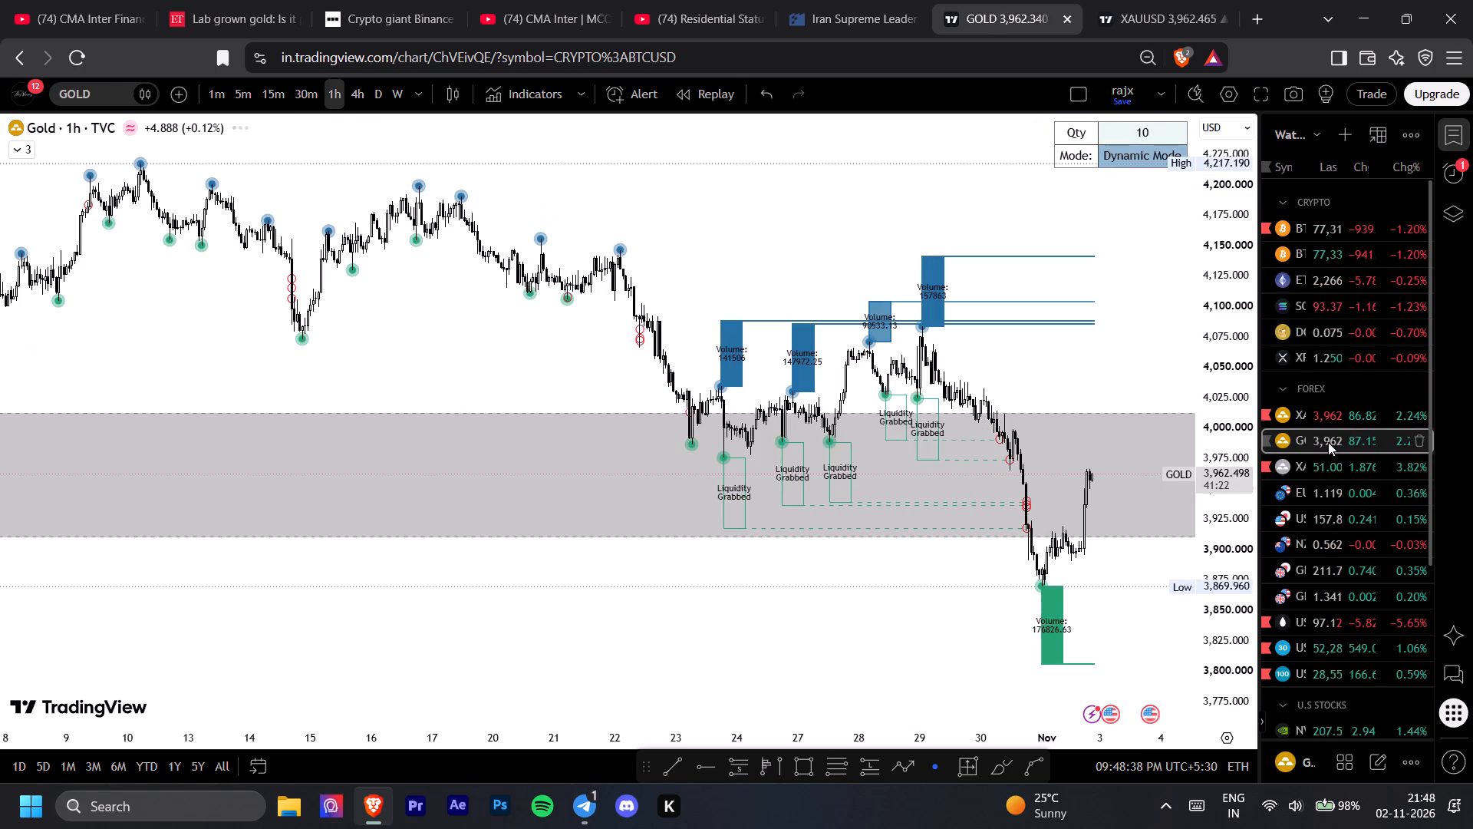
left_click_drag(1047, 629, 990, 603)
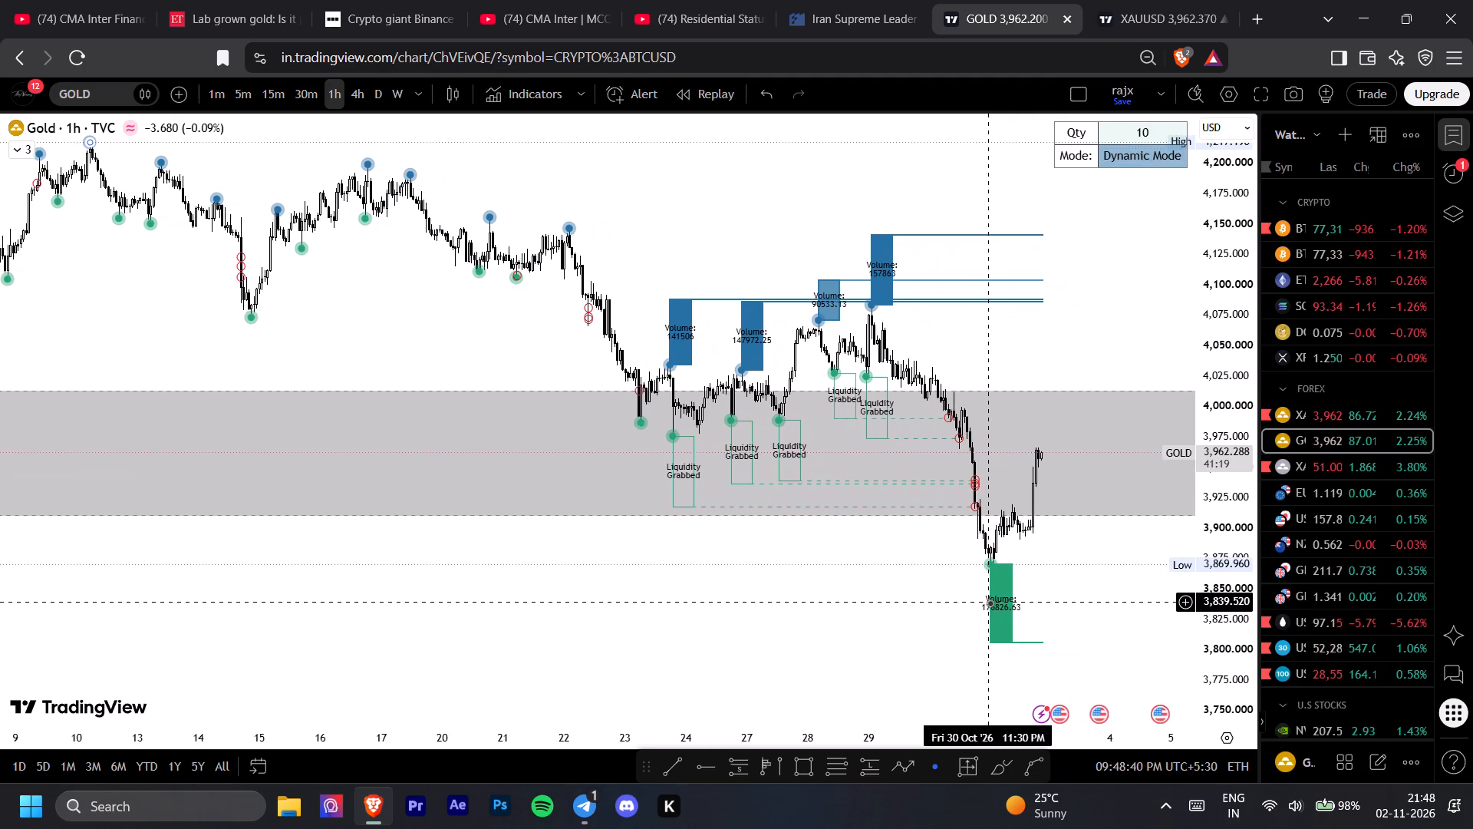
Apply the saved "normal chart" template to the GOLD chart and turn off session breaks.
double_click(616, 375)
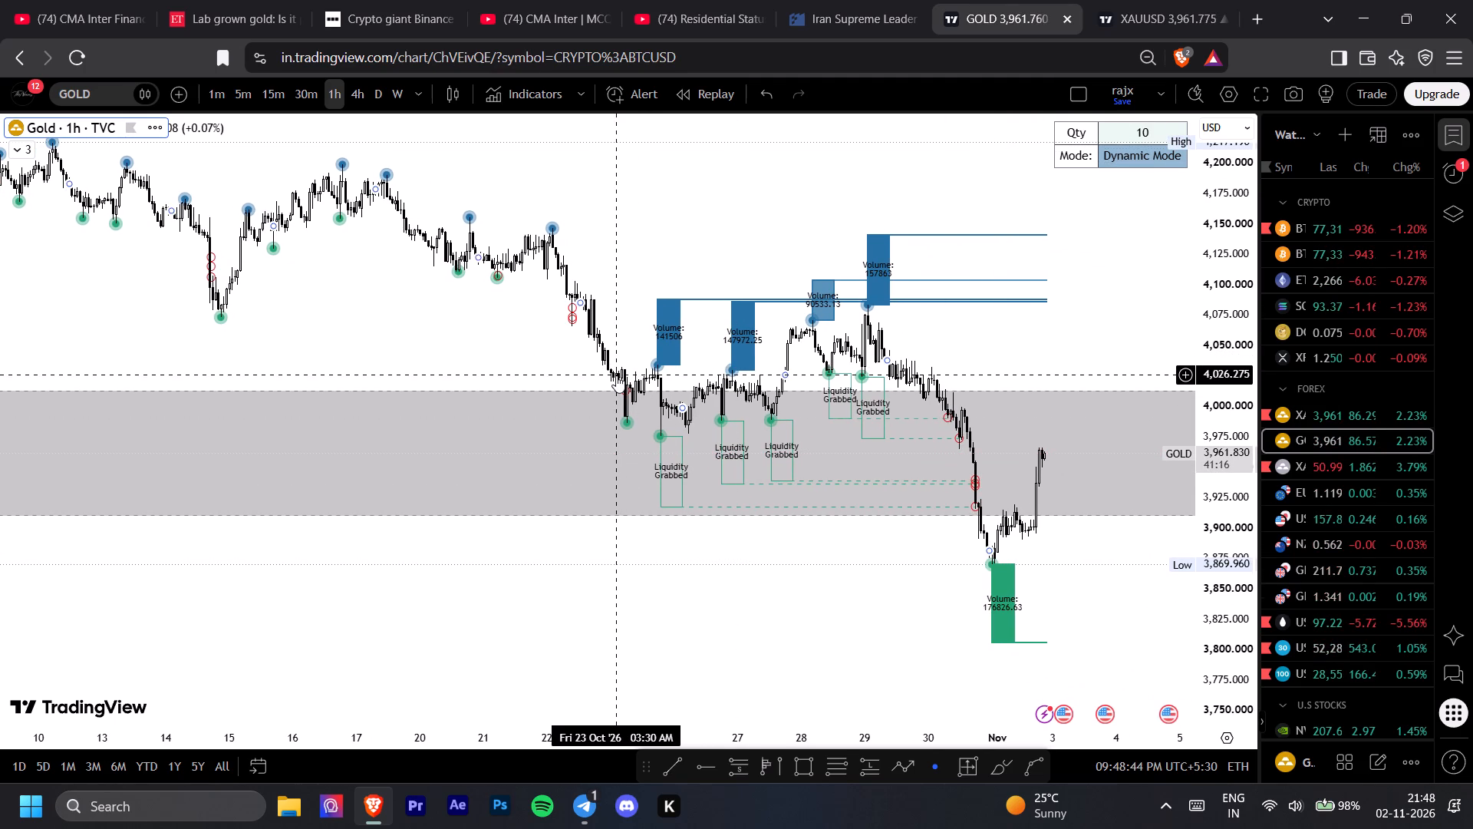
double_click(616, 375)
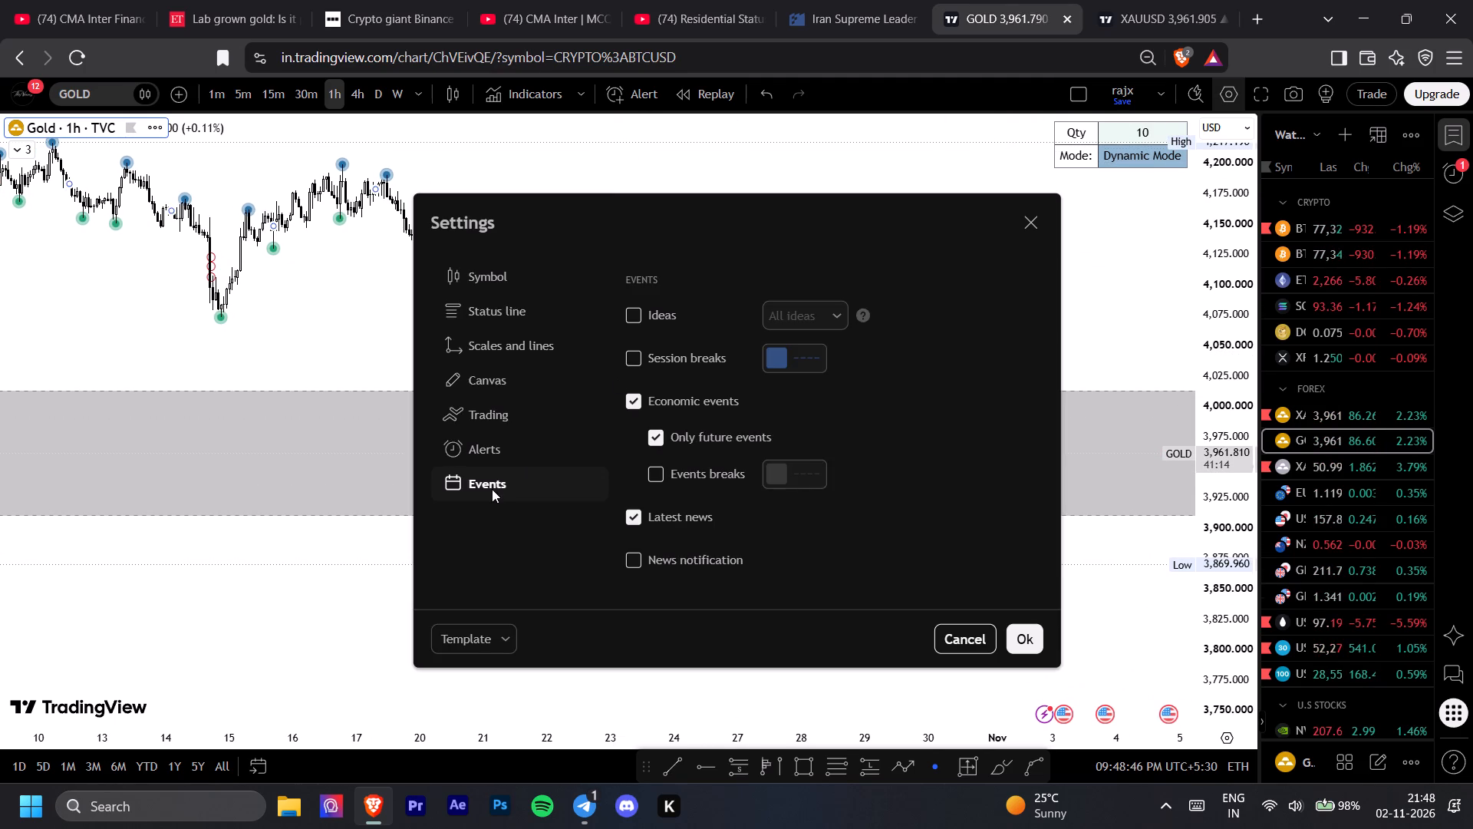
left_click(473, 639)
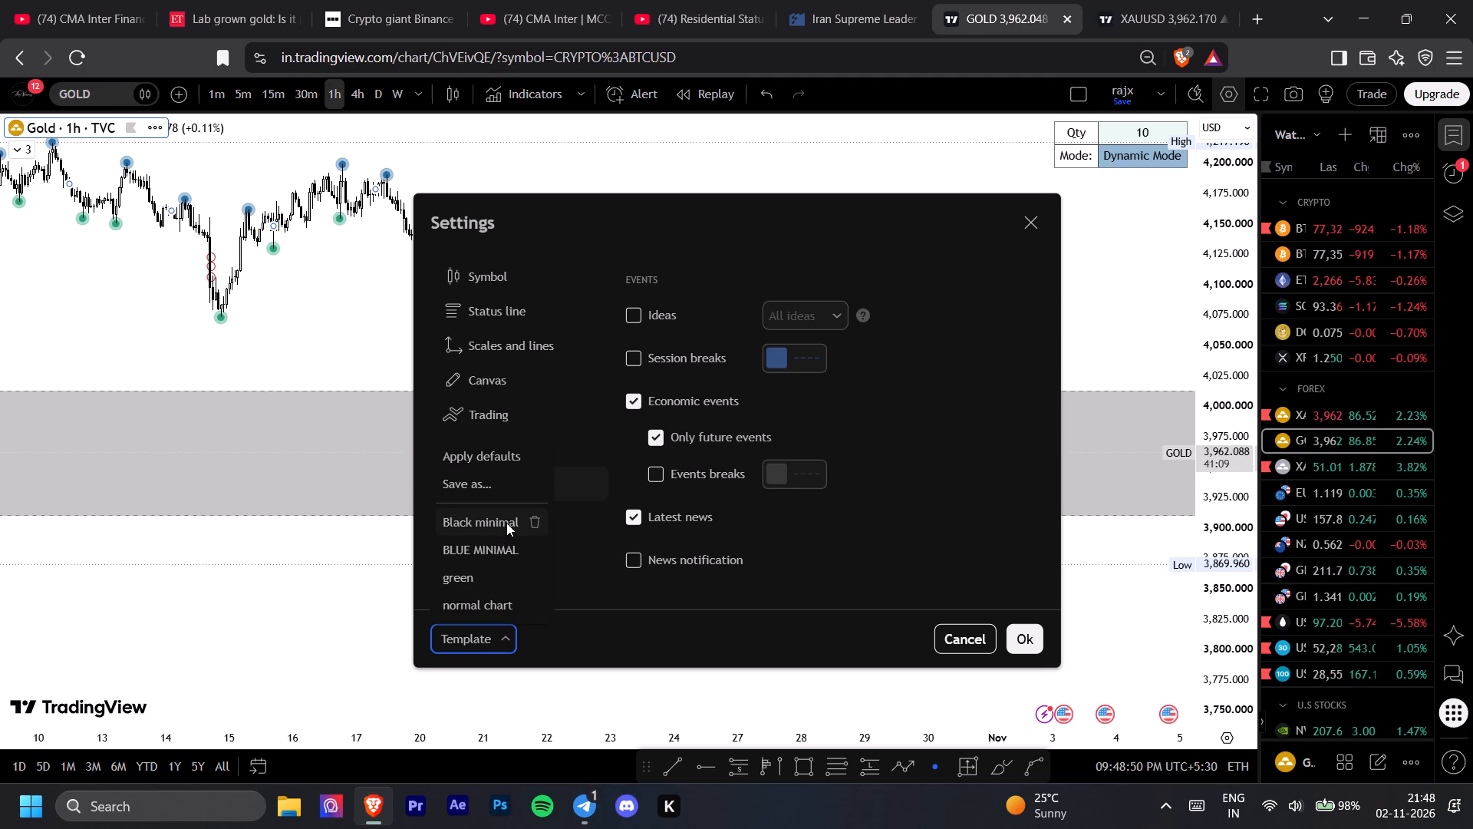
left_click(479, 603)
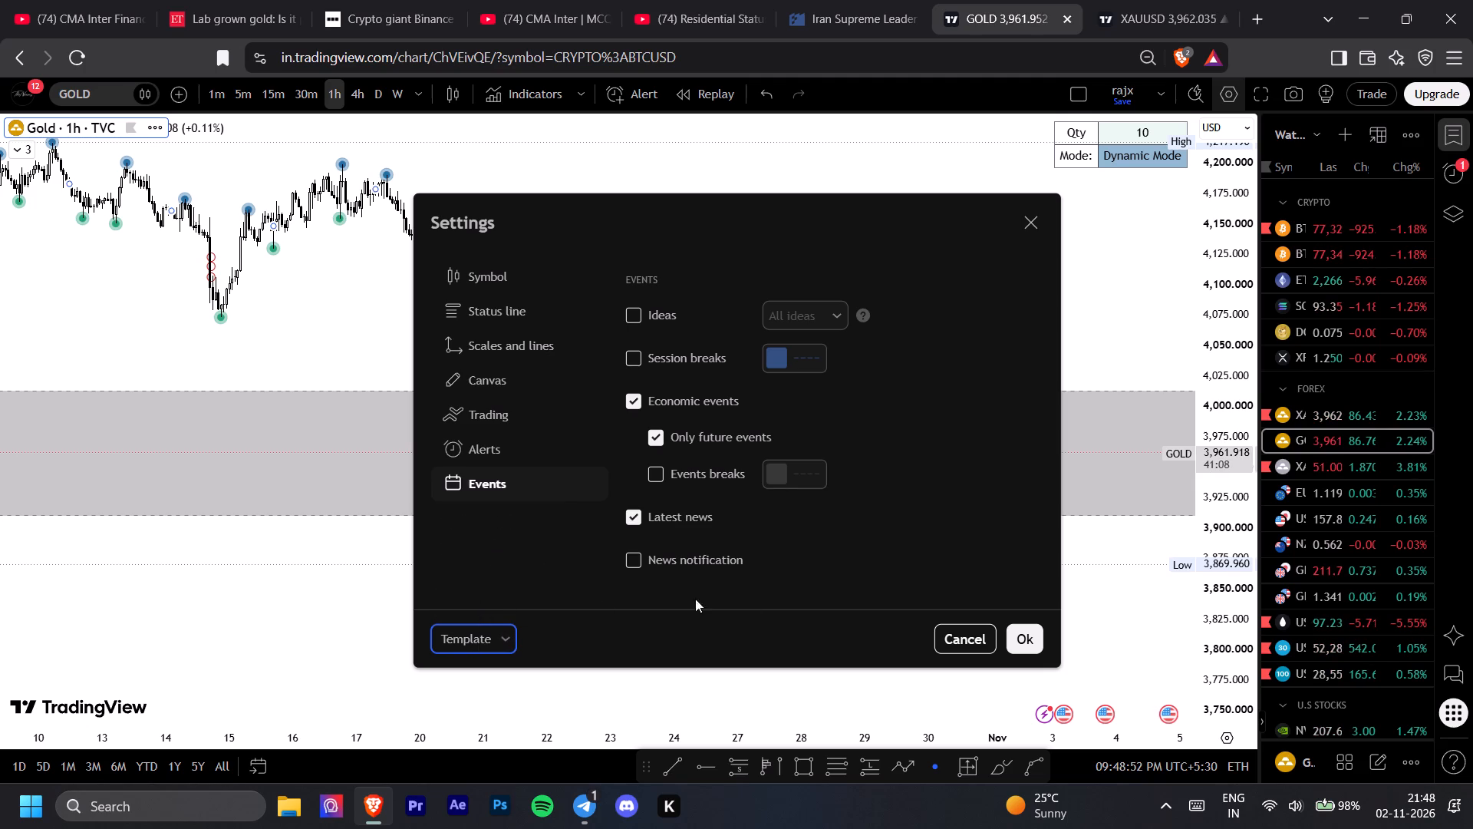
left_click(633, 357)
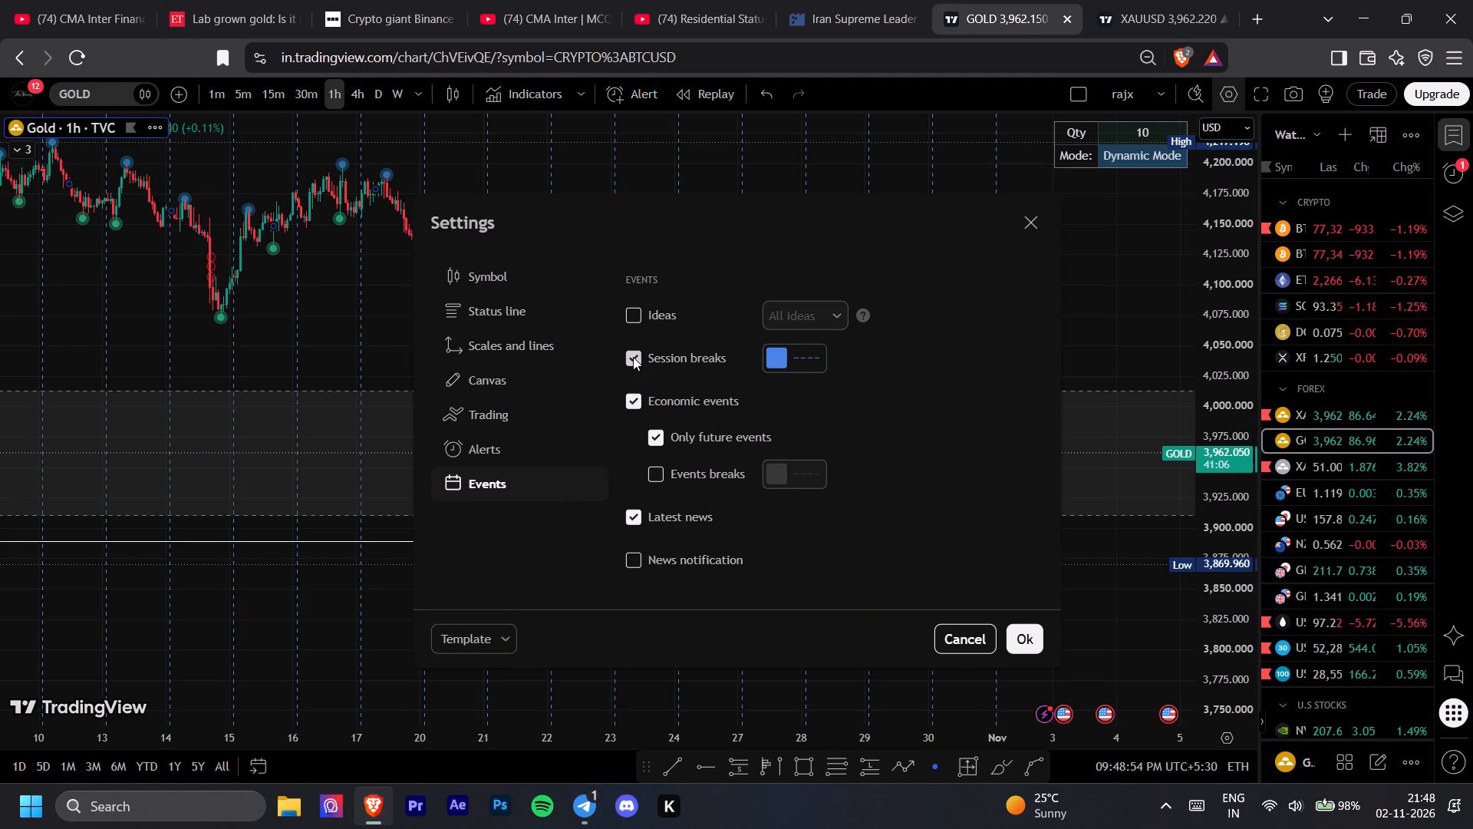
left_click(1020, 640)
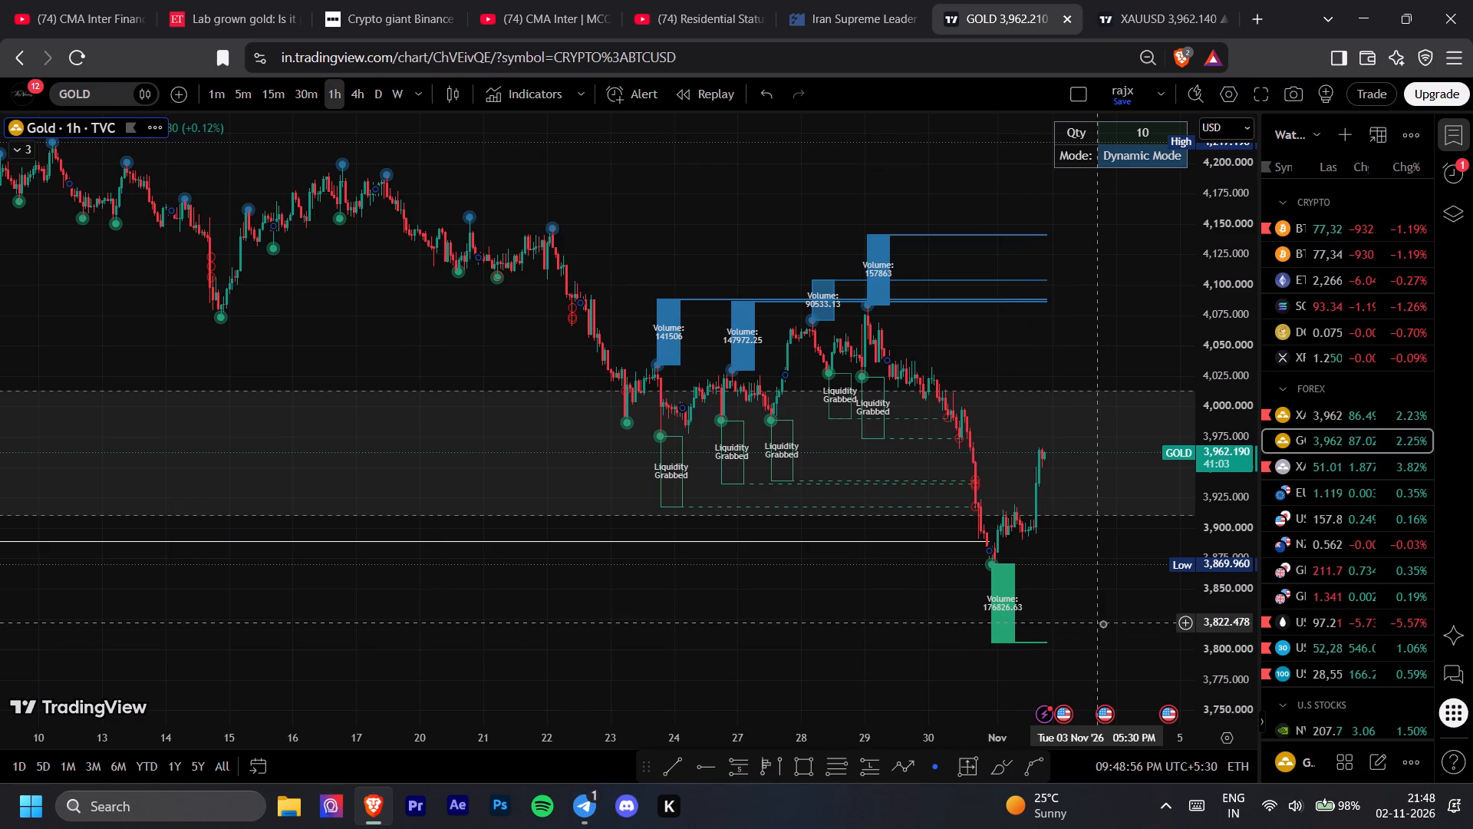
Examine the GOLD and BTCUSD INDEX charts on the 4-hour timeframe, from the October swings through the latest candles.
left_click_drag(1107, 618, 1042, 620)
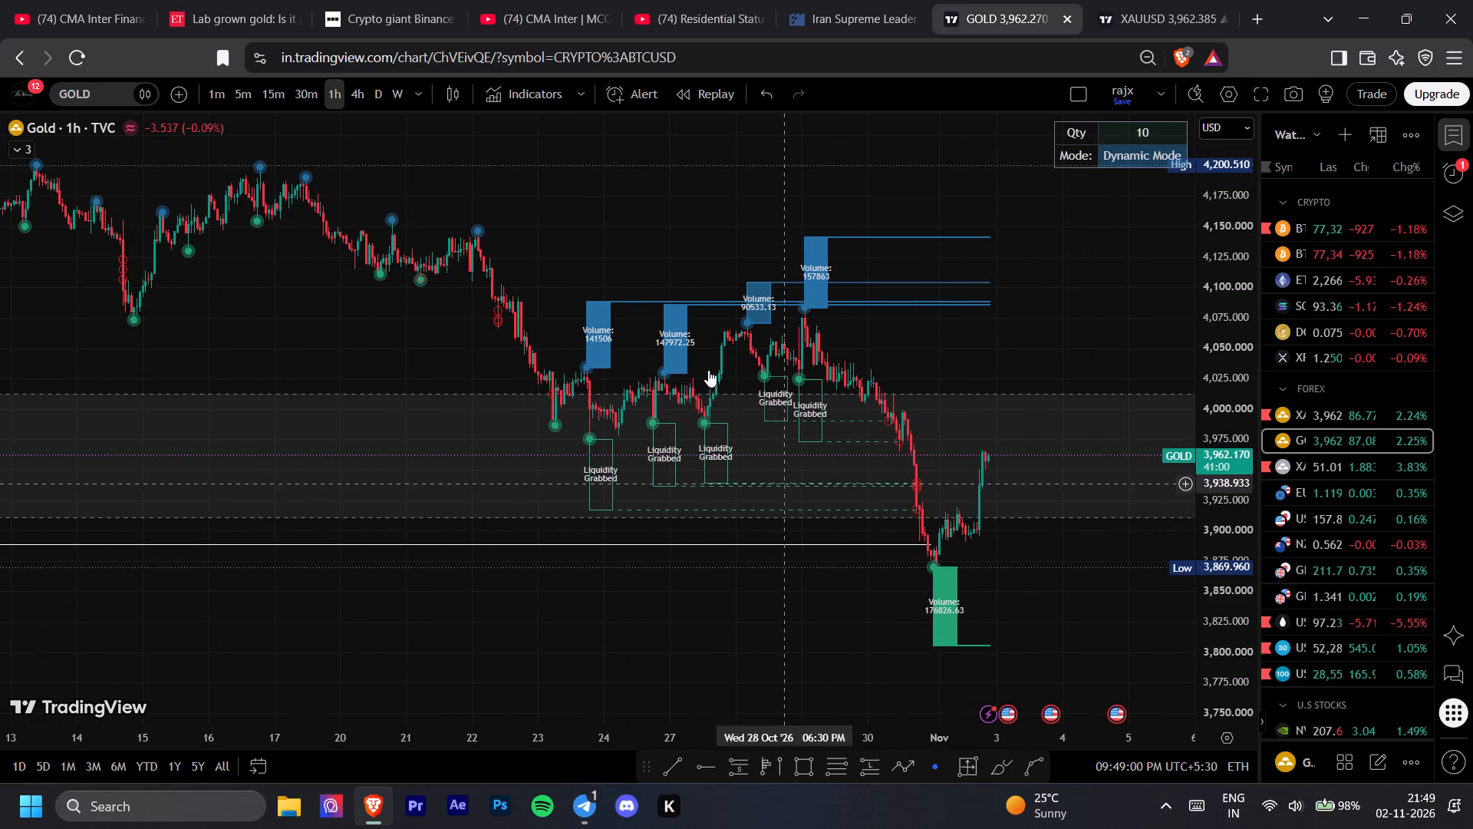
left_click(354, 90)
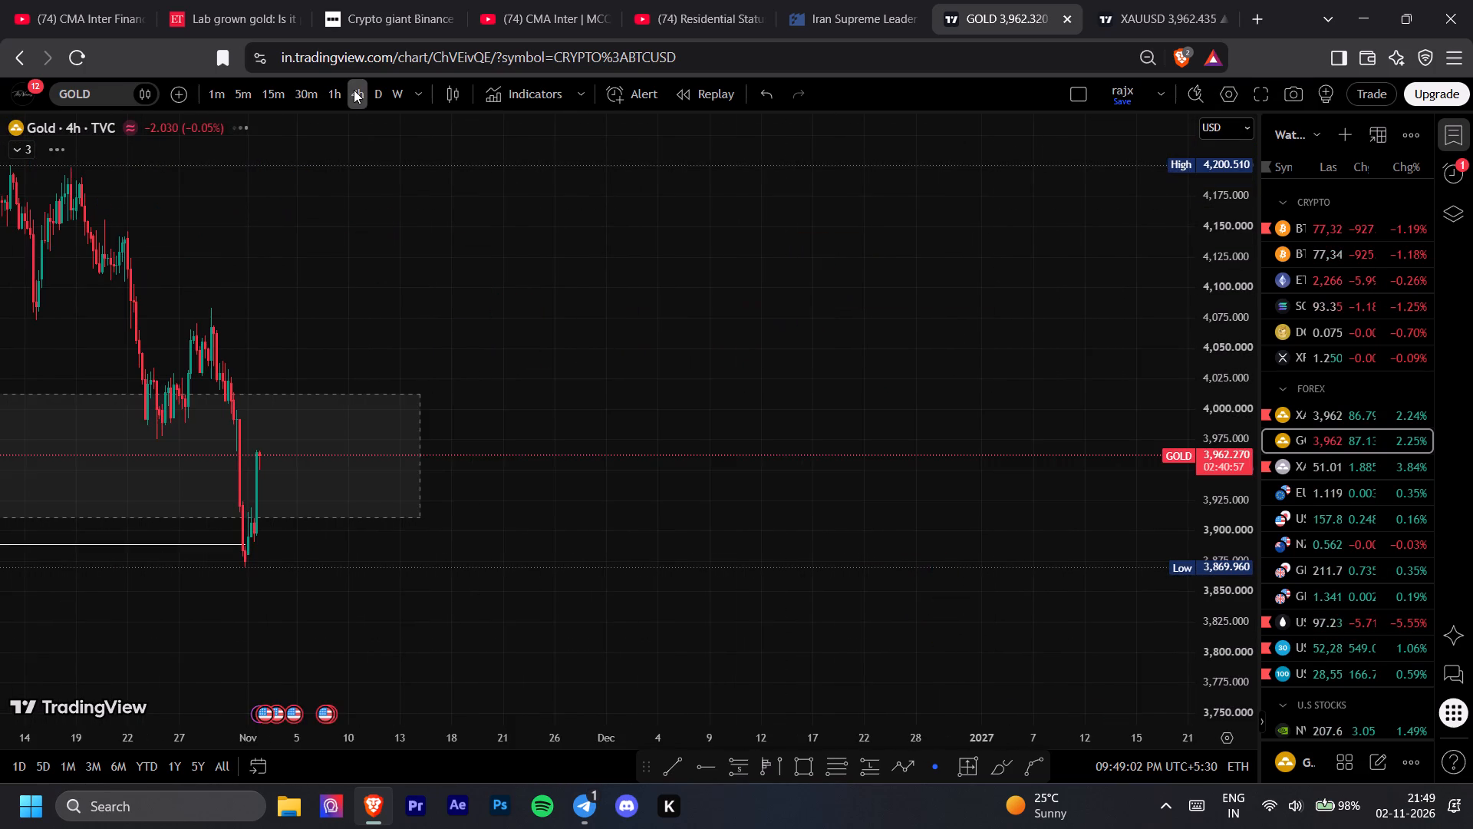
left_click_drag(386, 260, 1003, 333)
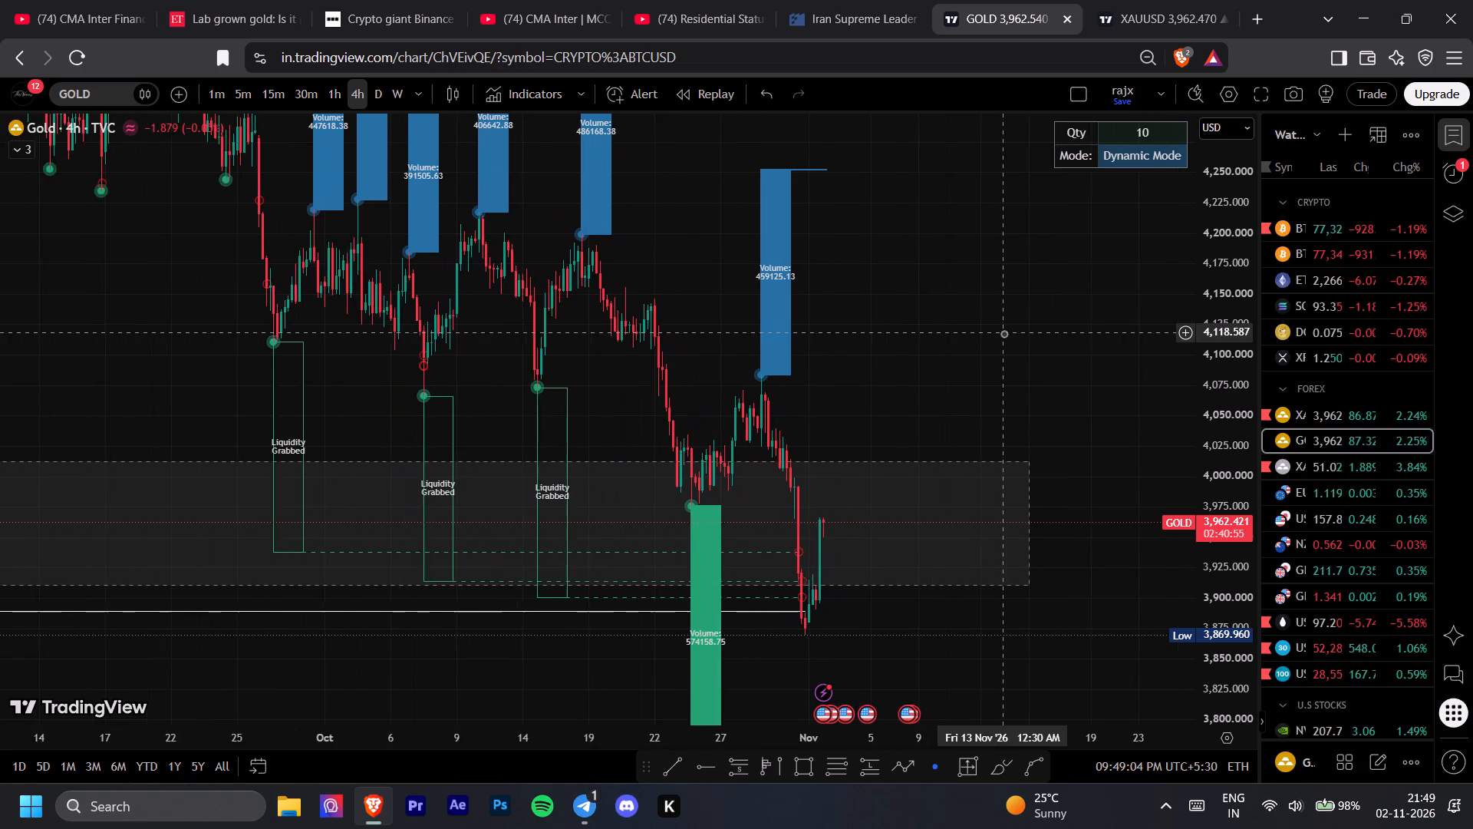
left_click_drag(1227, 440, 1227, 495)
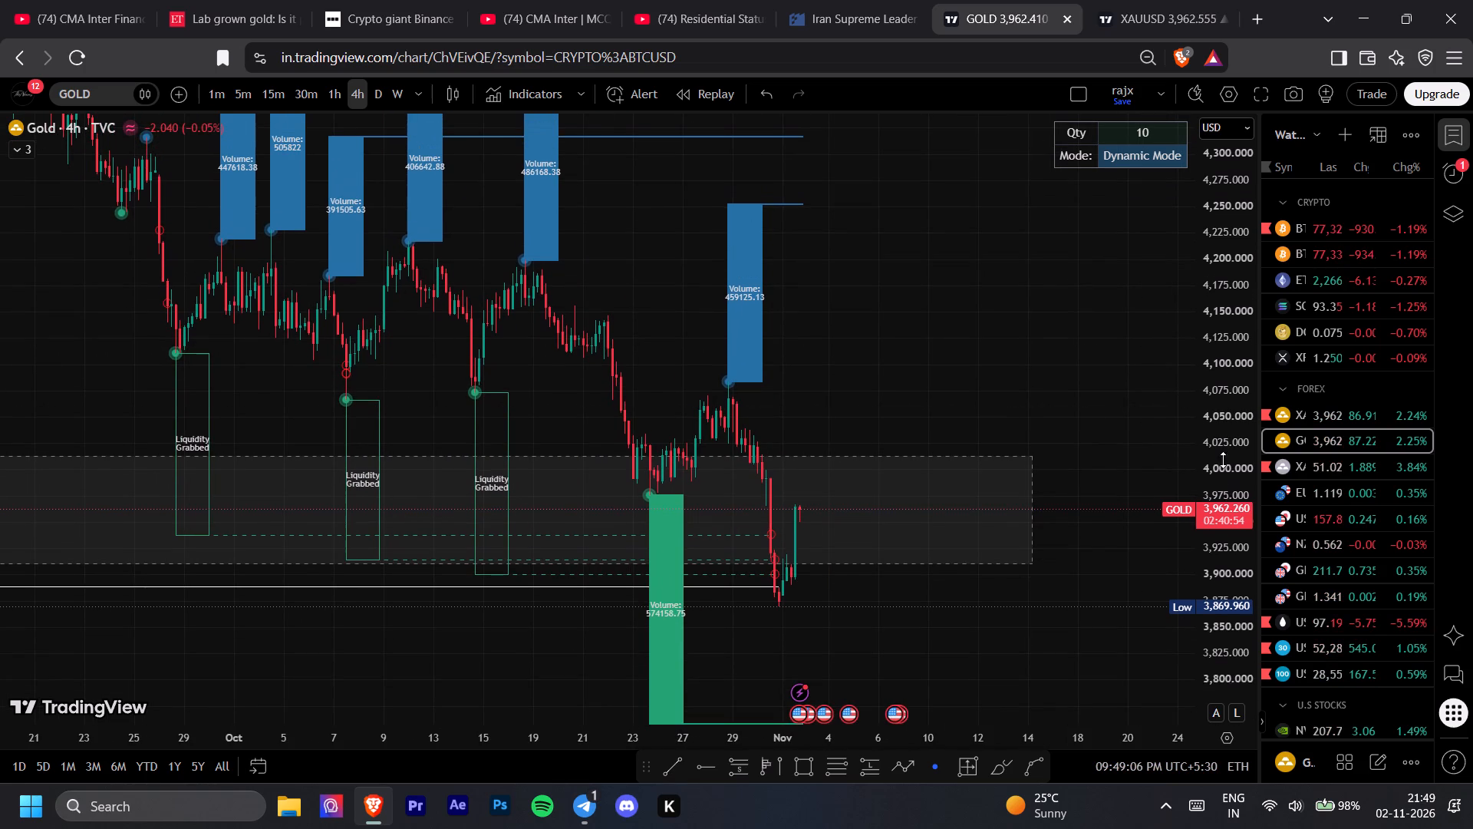
left_click_drag(1223, 449, 1232, 571)
left_click_drag(788, 301, 997, 414)
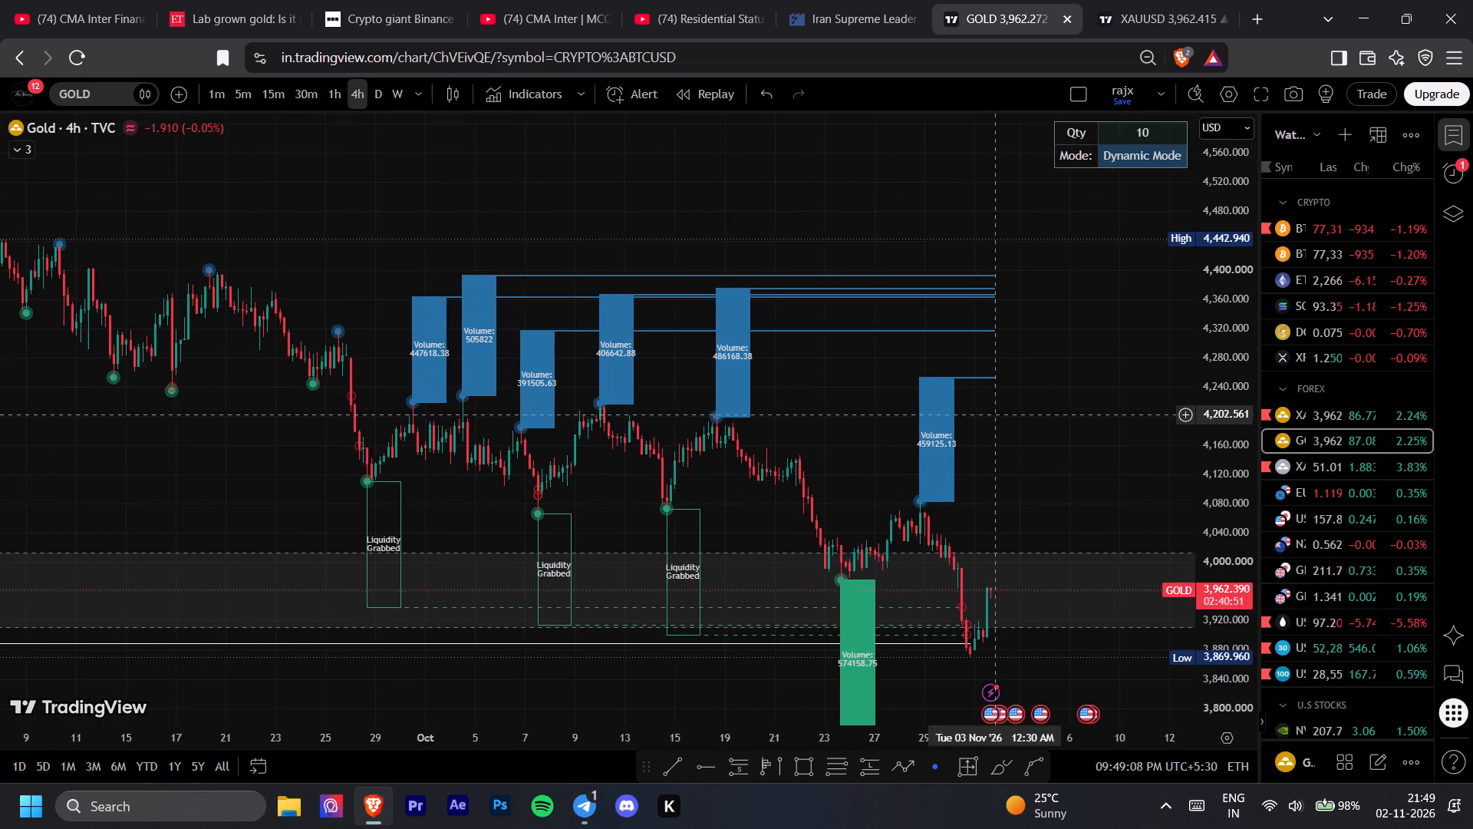
left_click_drag(997, 414, 1010, 414)
left_click_drag(1085, 483, 1000, 418)
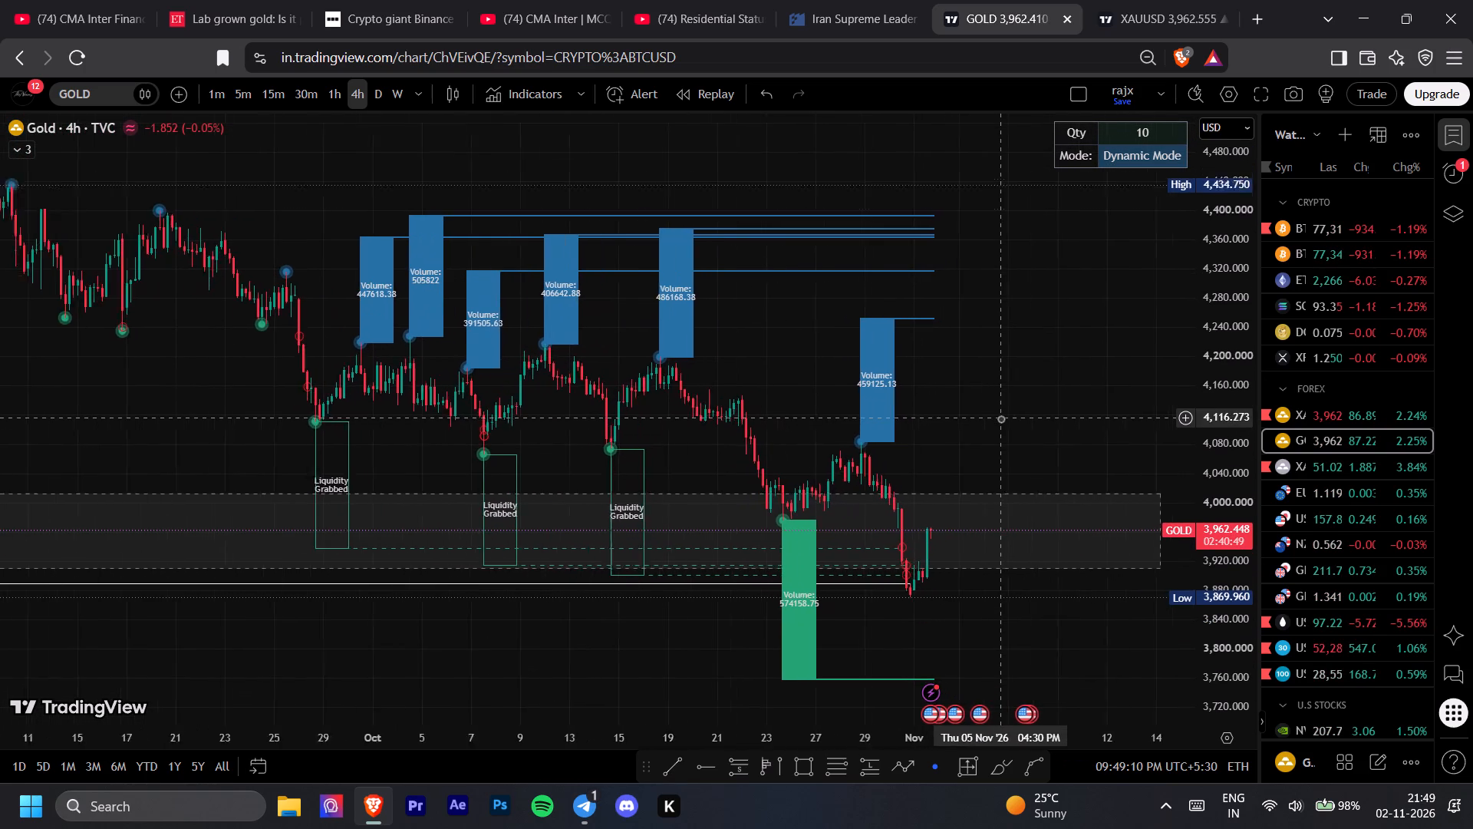
left_click_drag(1225, 569, 1224, 515)
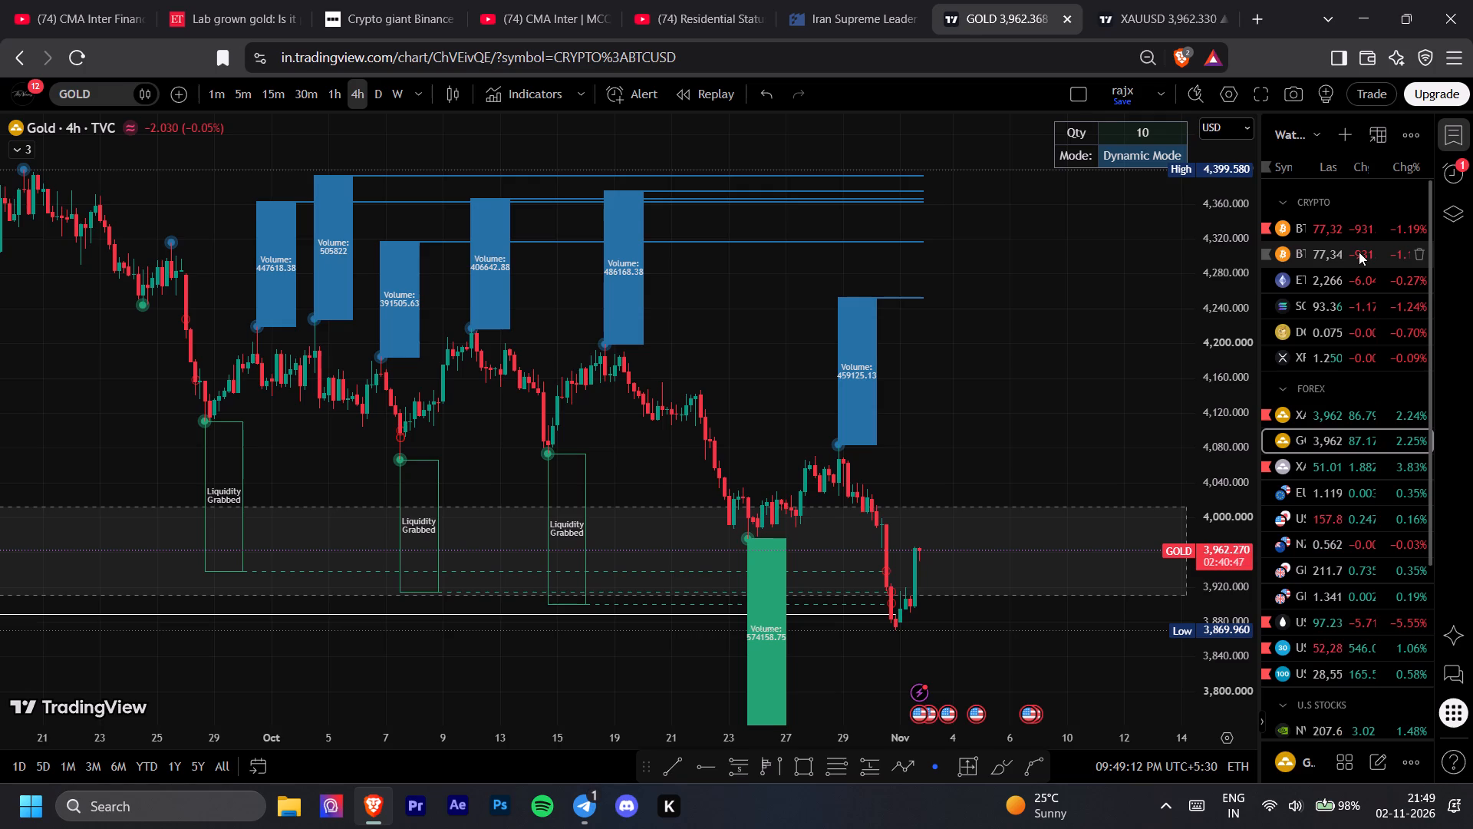
left_click(1359, 252)
left_click_drag(967, 408, 975, 402)
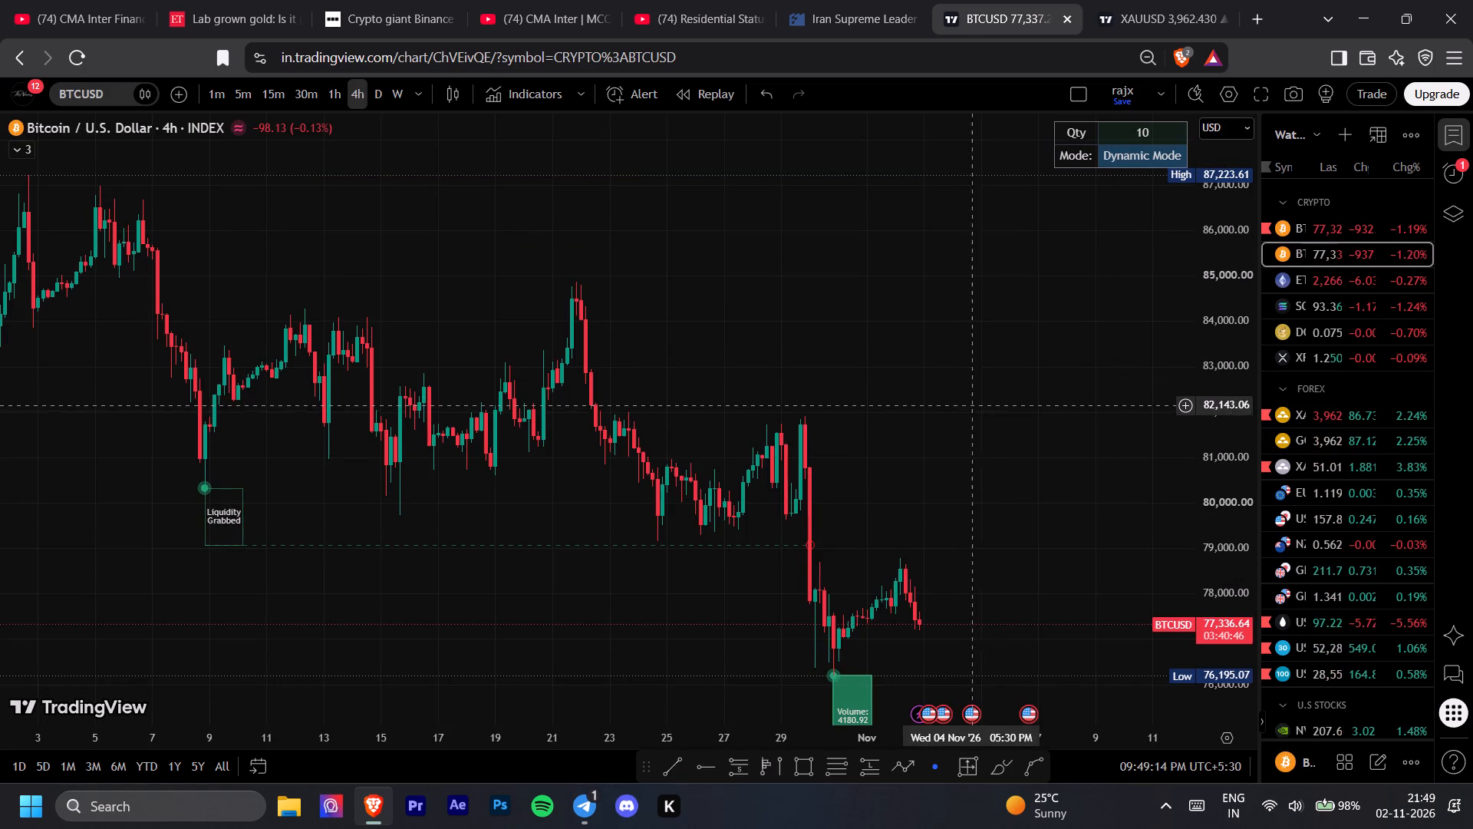
left_click_drag(975, 402, 1004, 358)
left_click_drag(1004, 358, 1030, 358)
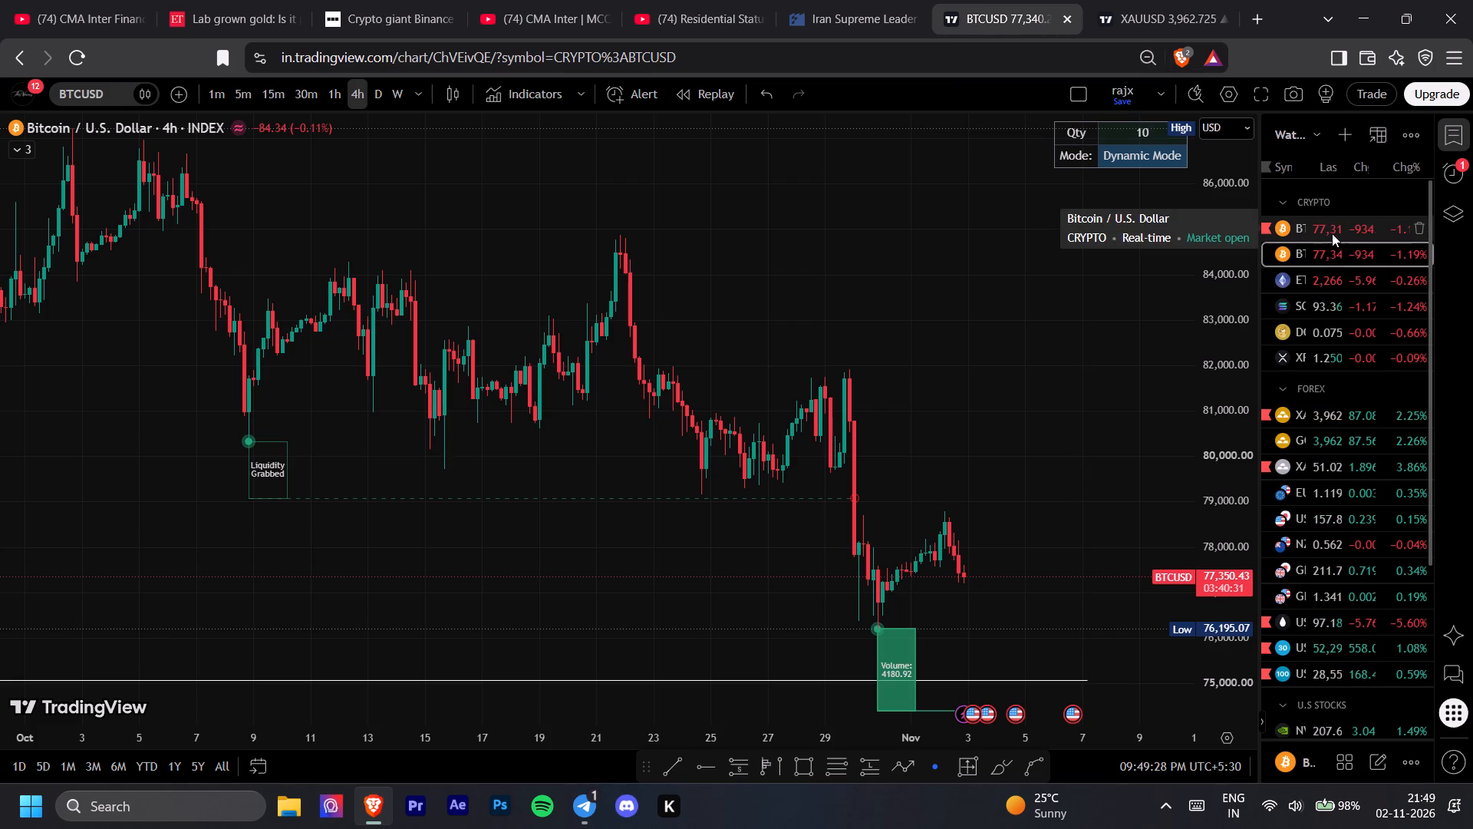
Bring up the 5-minute BTCUSD chart from the CRYPTO feed with a reset view and check the position drawings.
left_click(249, 102)
right_click(766, 243)
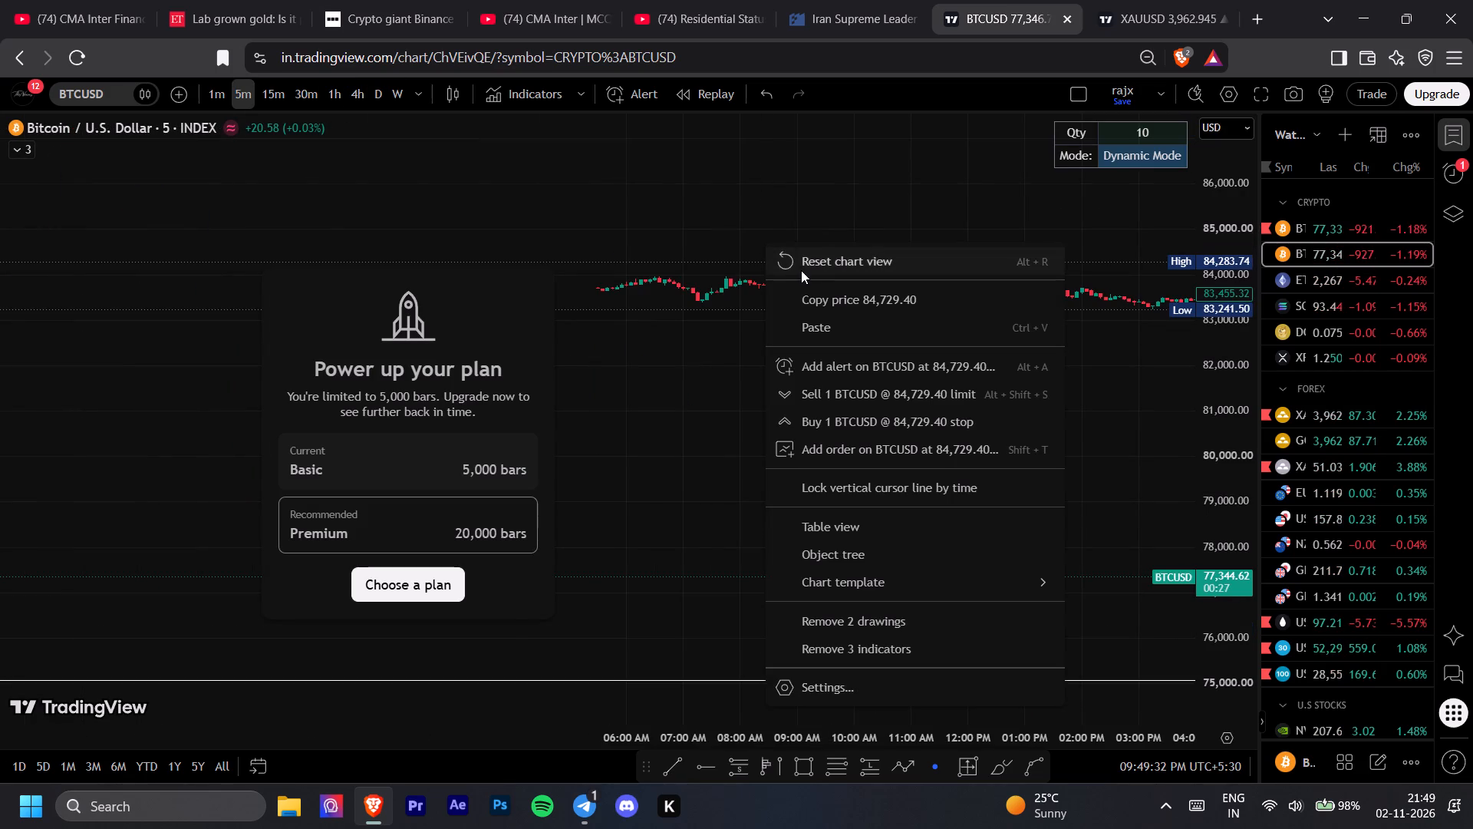
left_click(801, 270)
left_click(1296, 221)
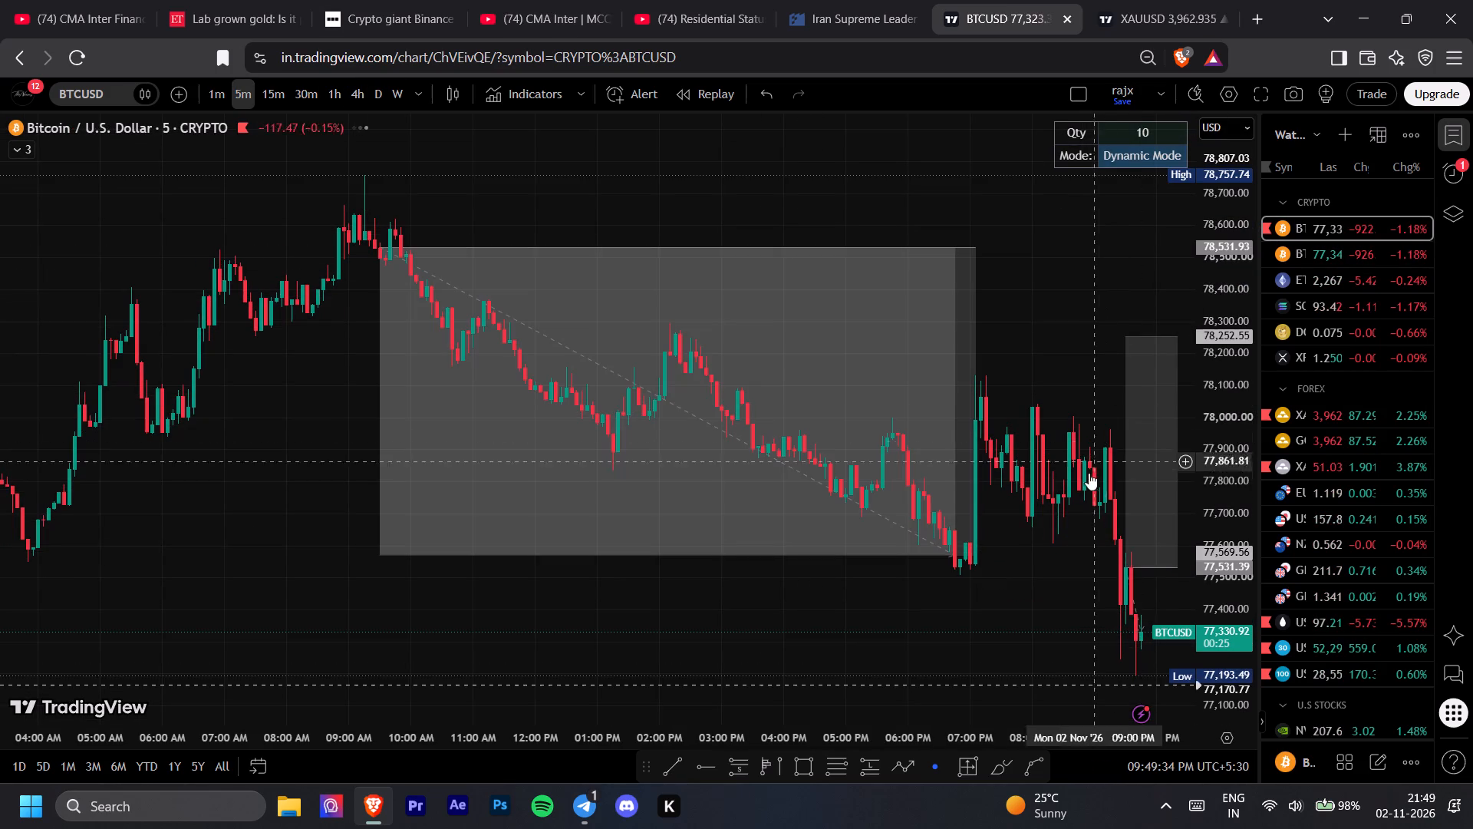
left_click_drag(1069, 372, 767, 348)
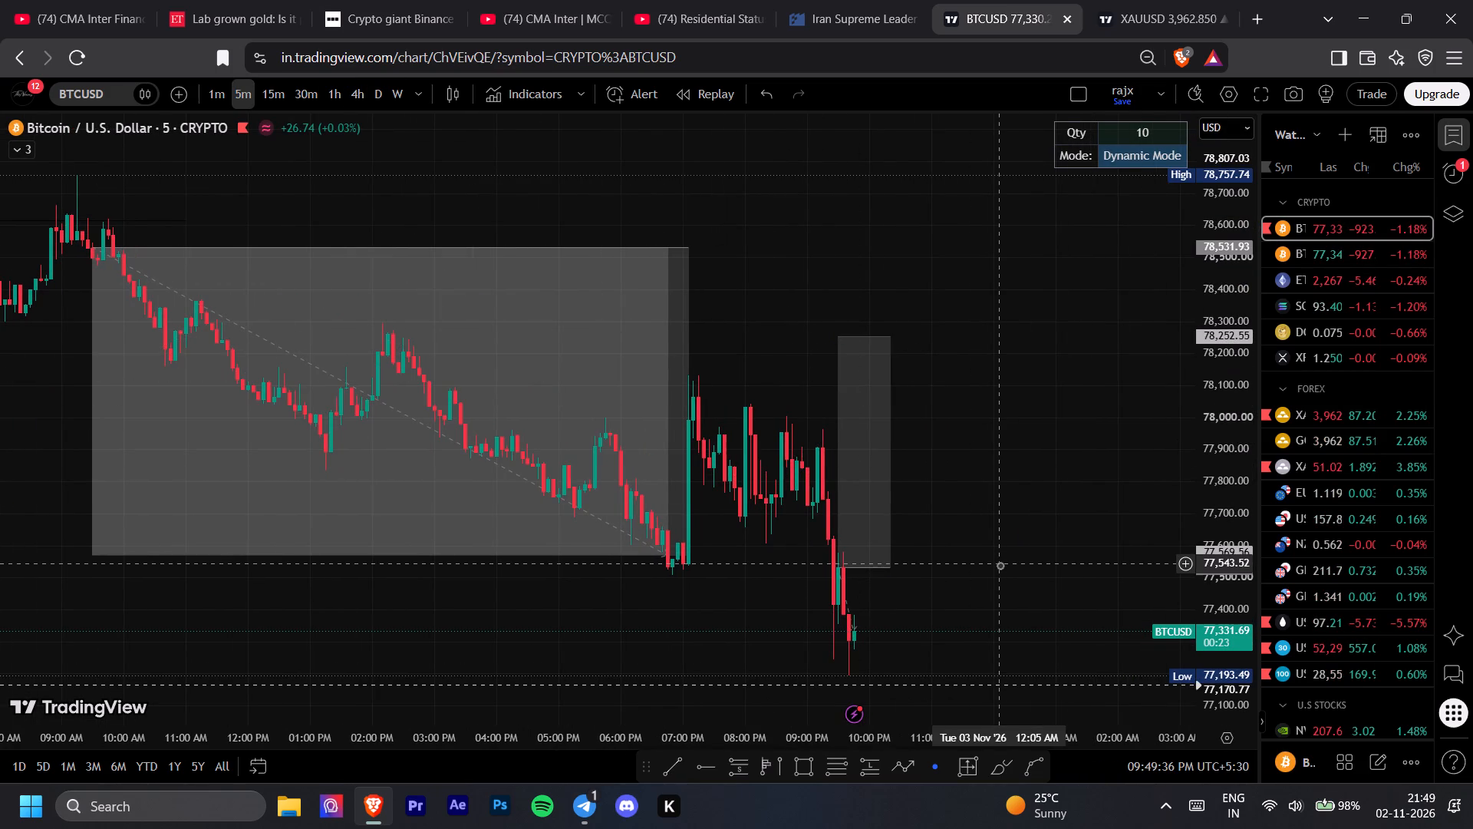
left_click_drag(1000, 565, 953, 568)
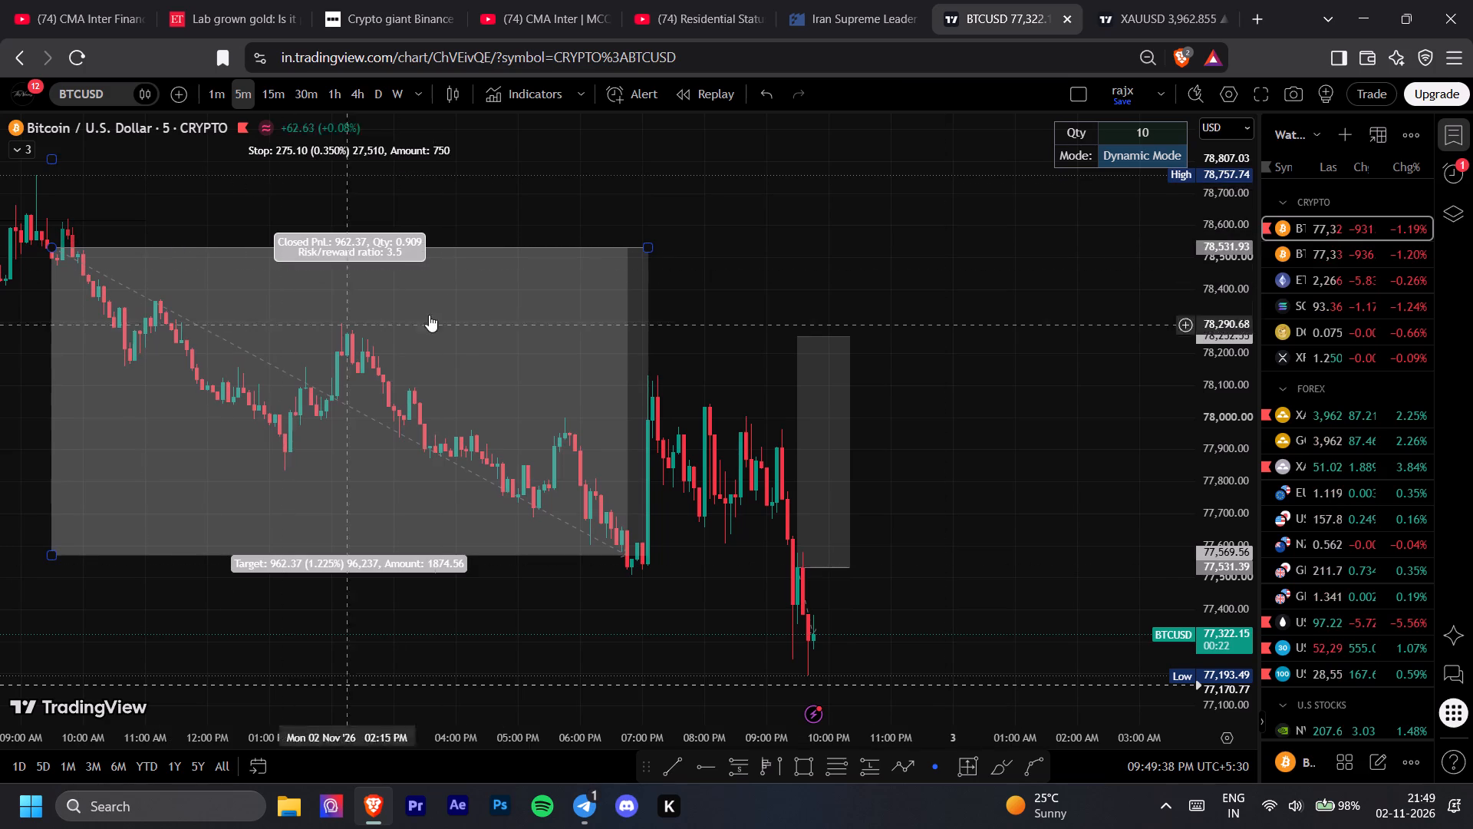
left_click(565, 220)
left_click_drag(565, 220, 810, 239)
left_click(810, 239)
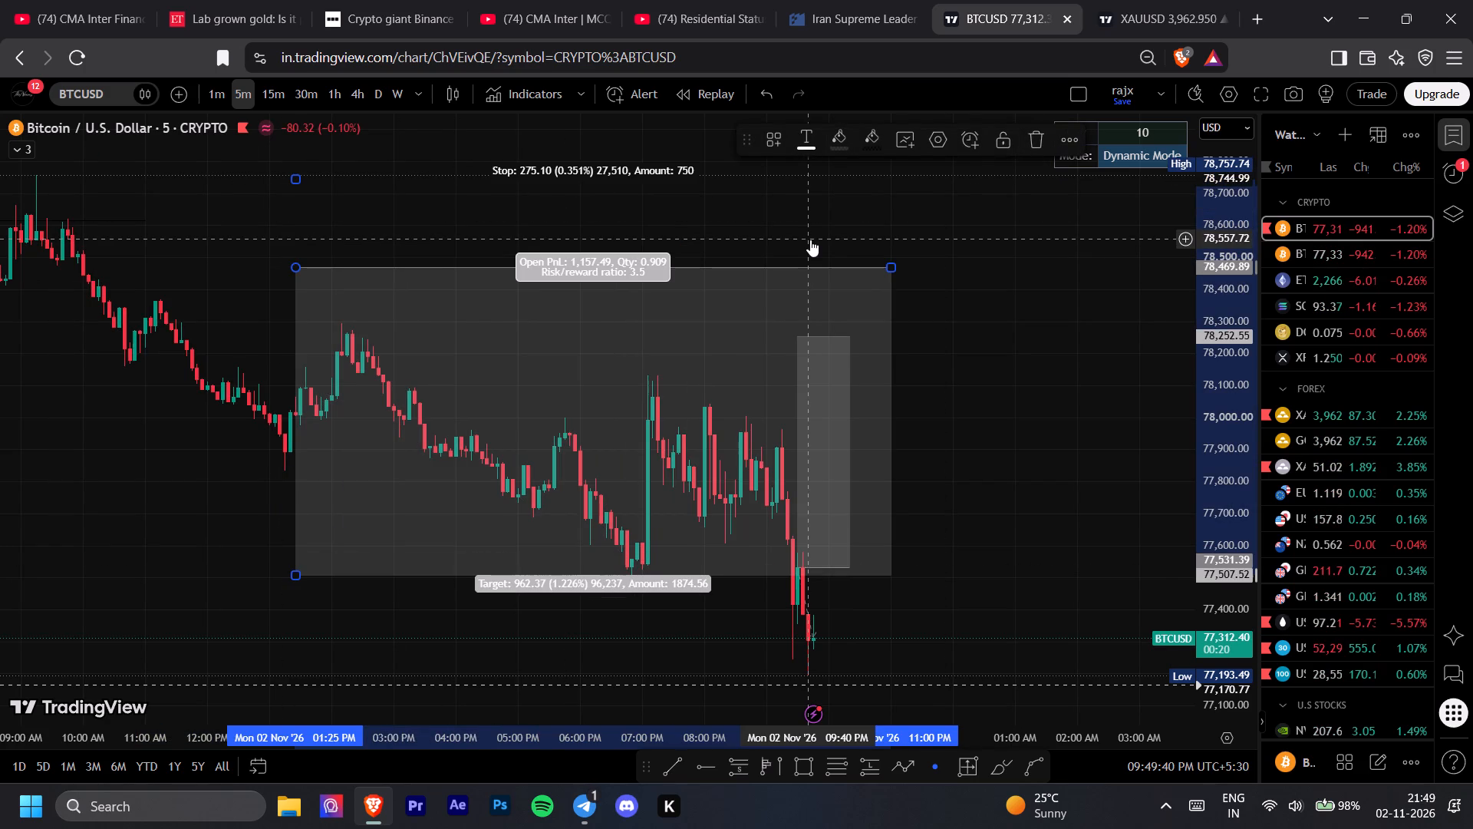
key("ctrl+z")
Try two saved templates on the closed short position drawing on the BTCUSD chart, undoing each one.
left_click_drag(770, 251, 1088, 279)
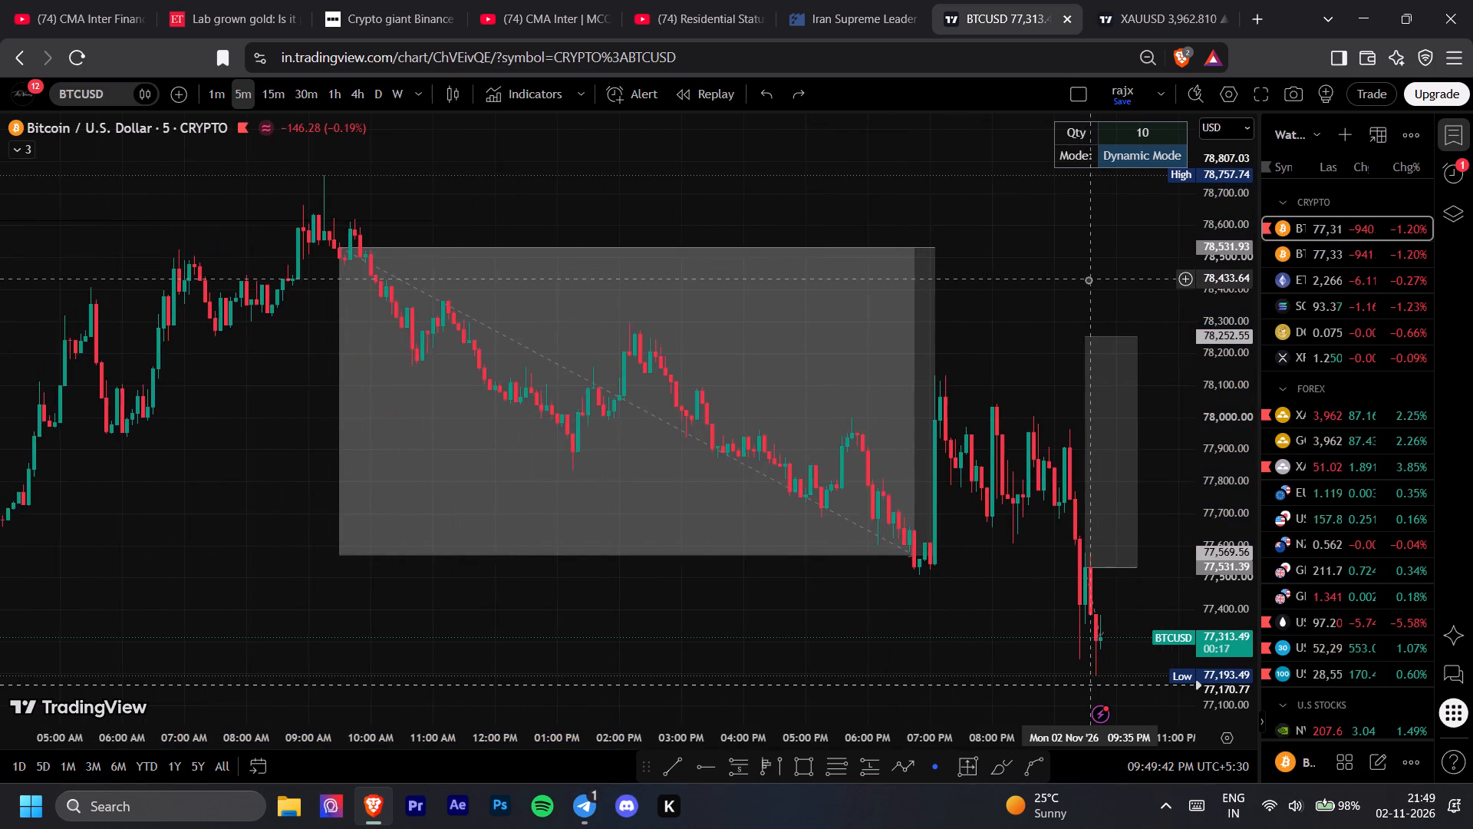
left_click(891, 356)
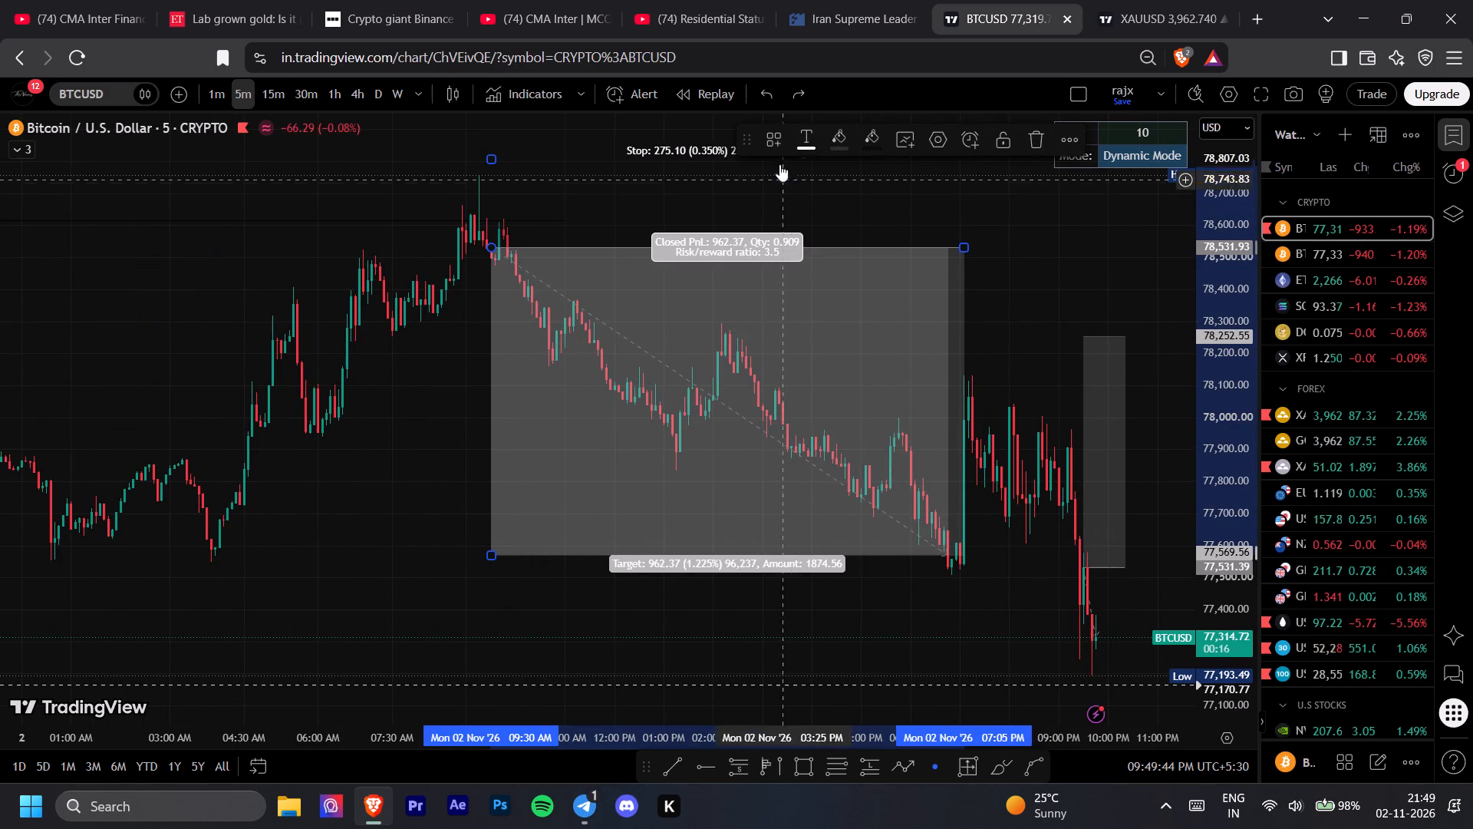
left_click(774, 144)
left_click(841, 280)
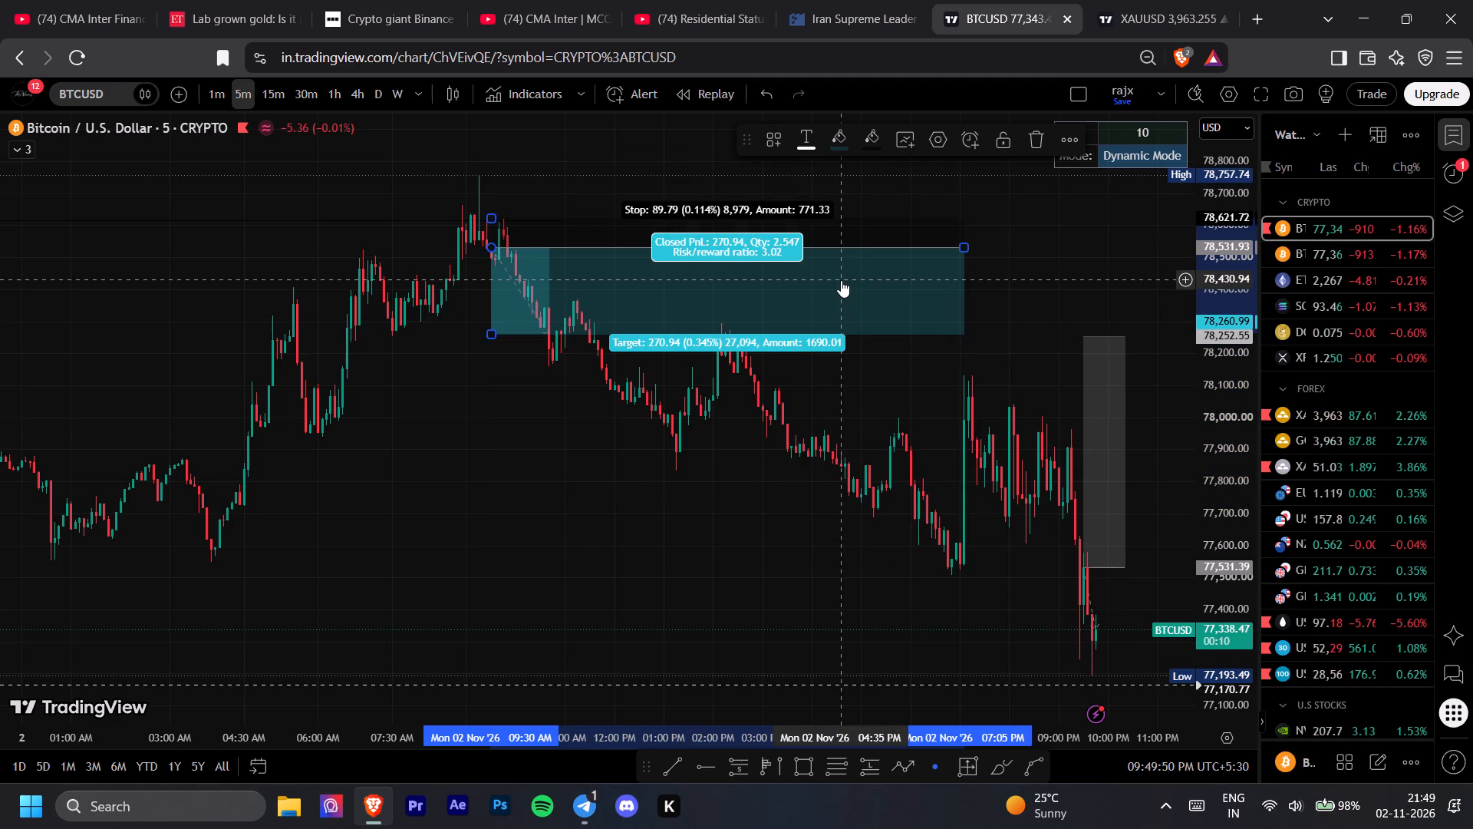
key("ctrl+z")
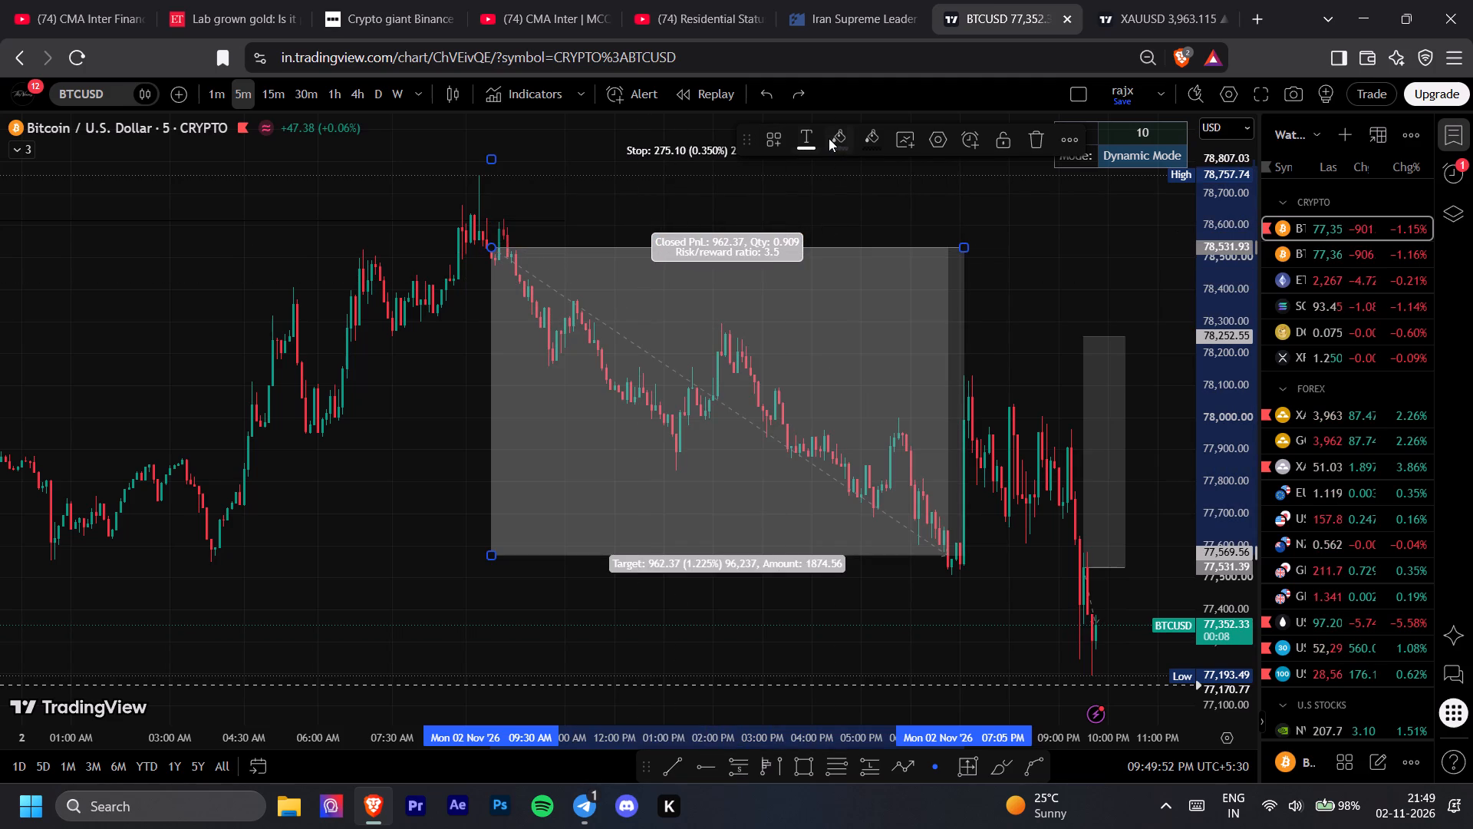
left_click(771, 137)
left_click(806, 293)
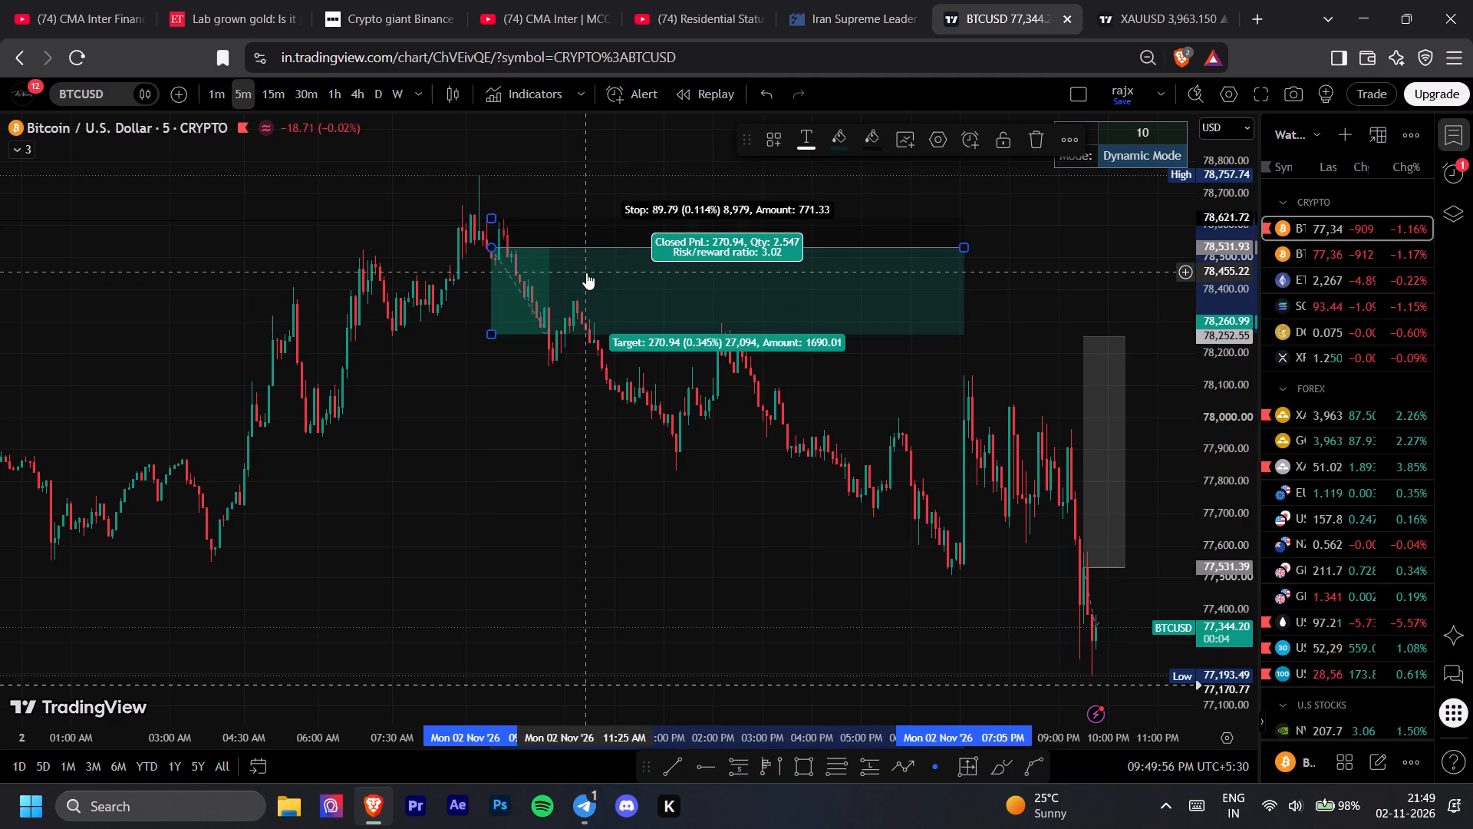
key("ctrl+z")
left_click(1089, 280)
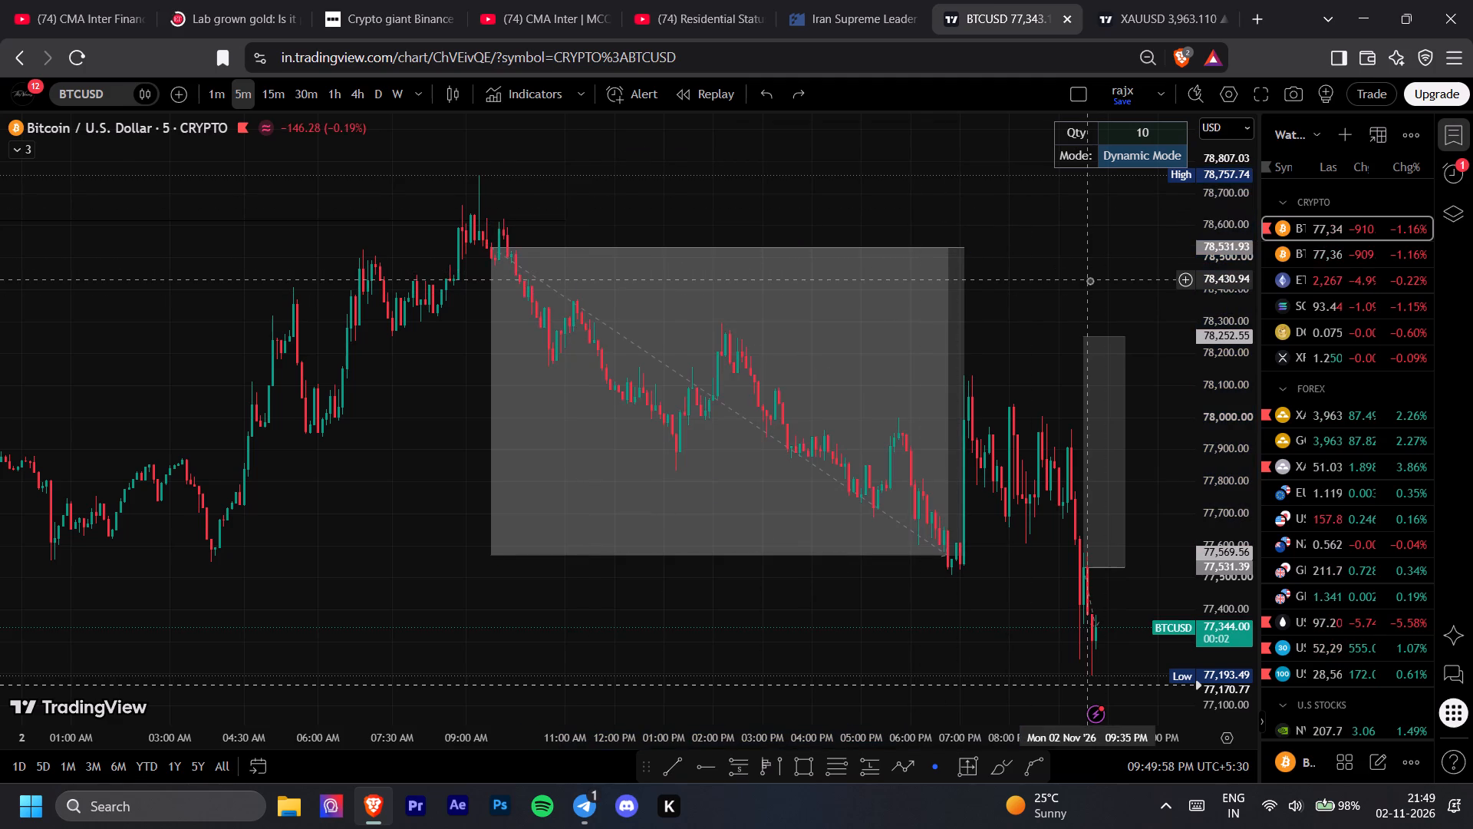
Examine the latest 5-minute BTCUSD candles against the open long position's entry, stop and target.
left_click(1137, 334)
left_click_drag(1137, 334, 1083, 324)
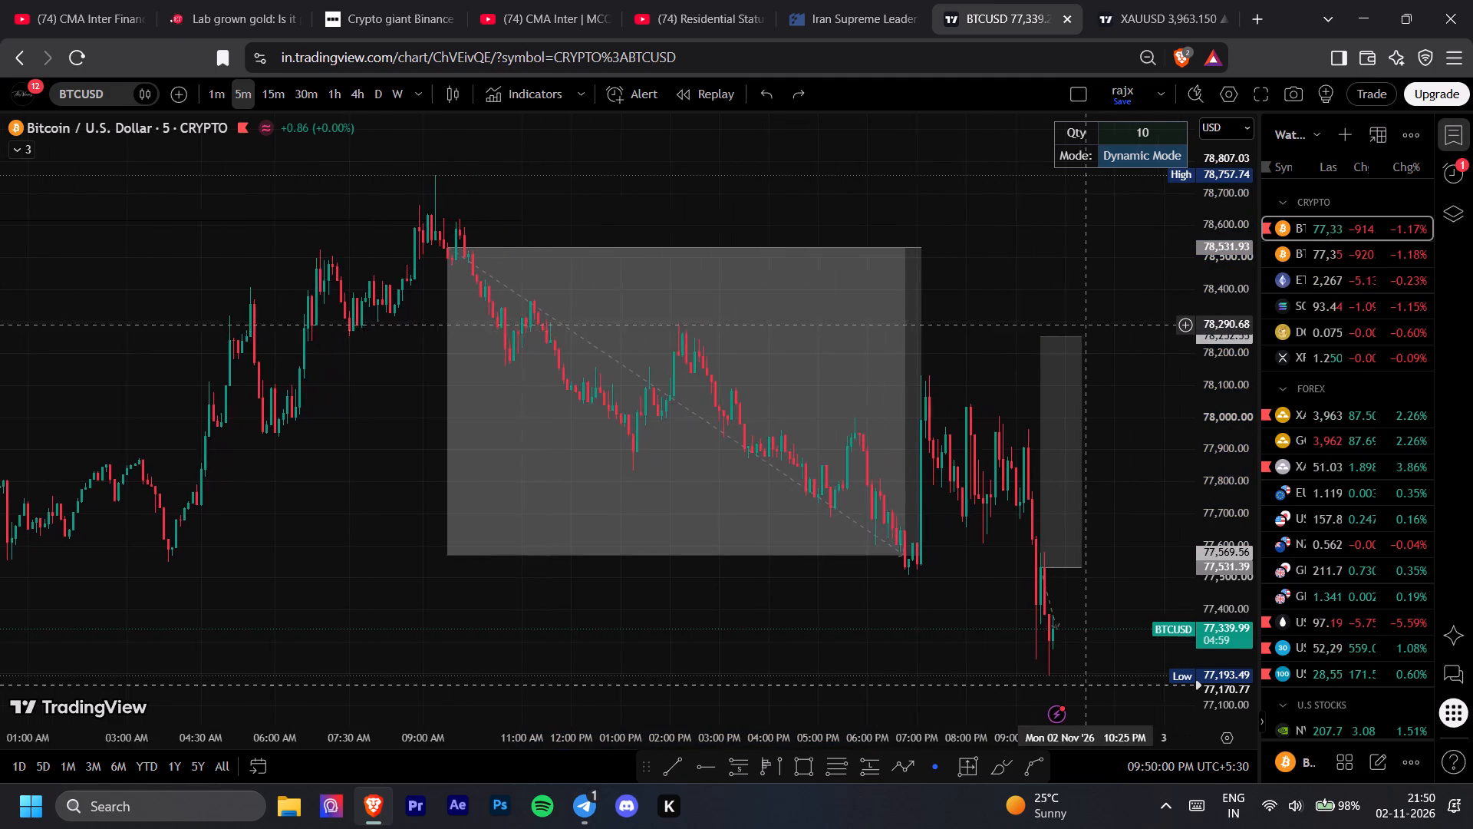
left_click_drag(1083, 324, 970, 304)
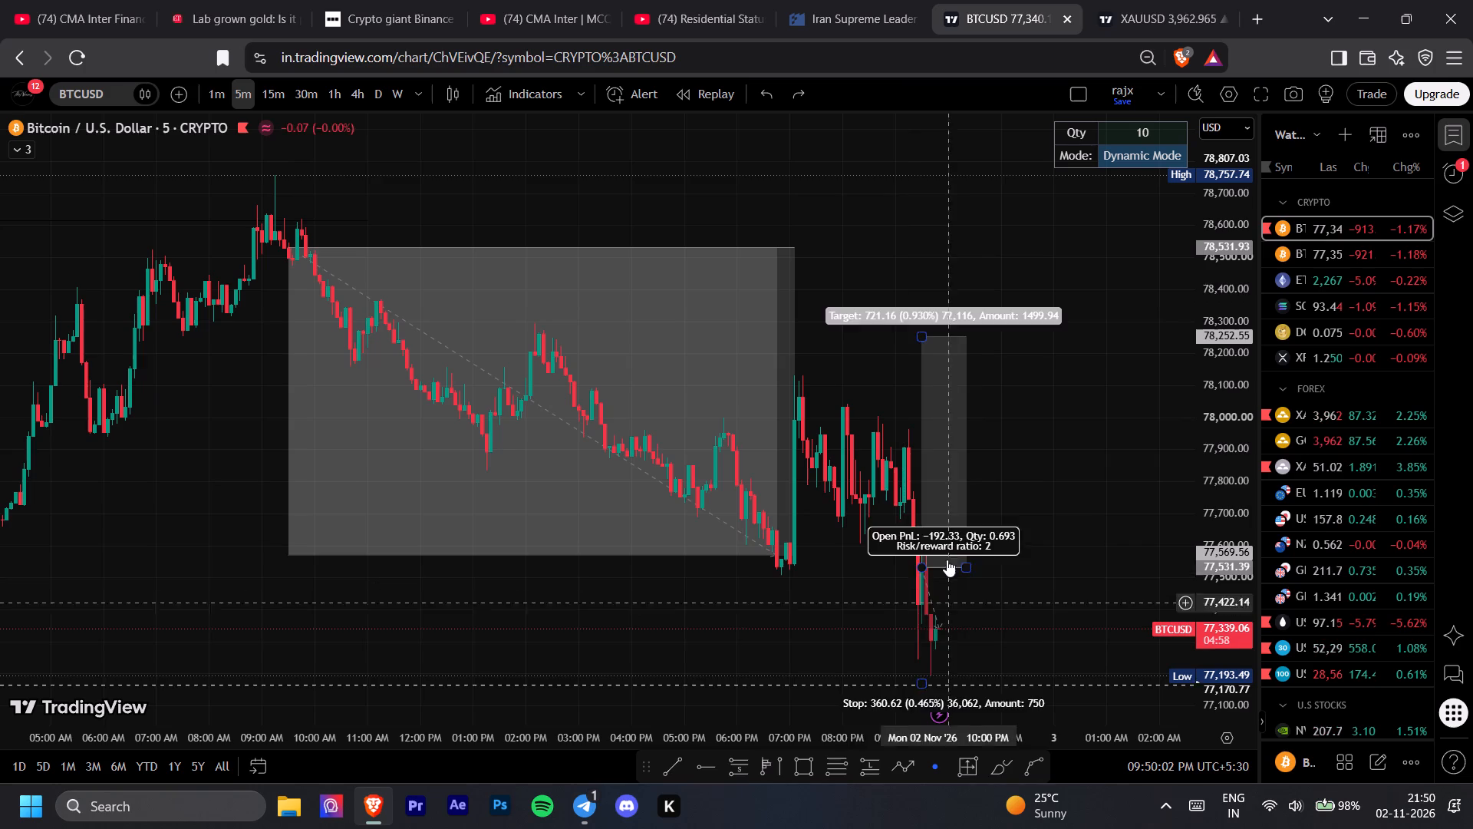
left_click_drag(1063, 514, 1063, 526)
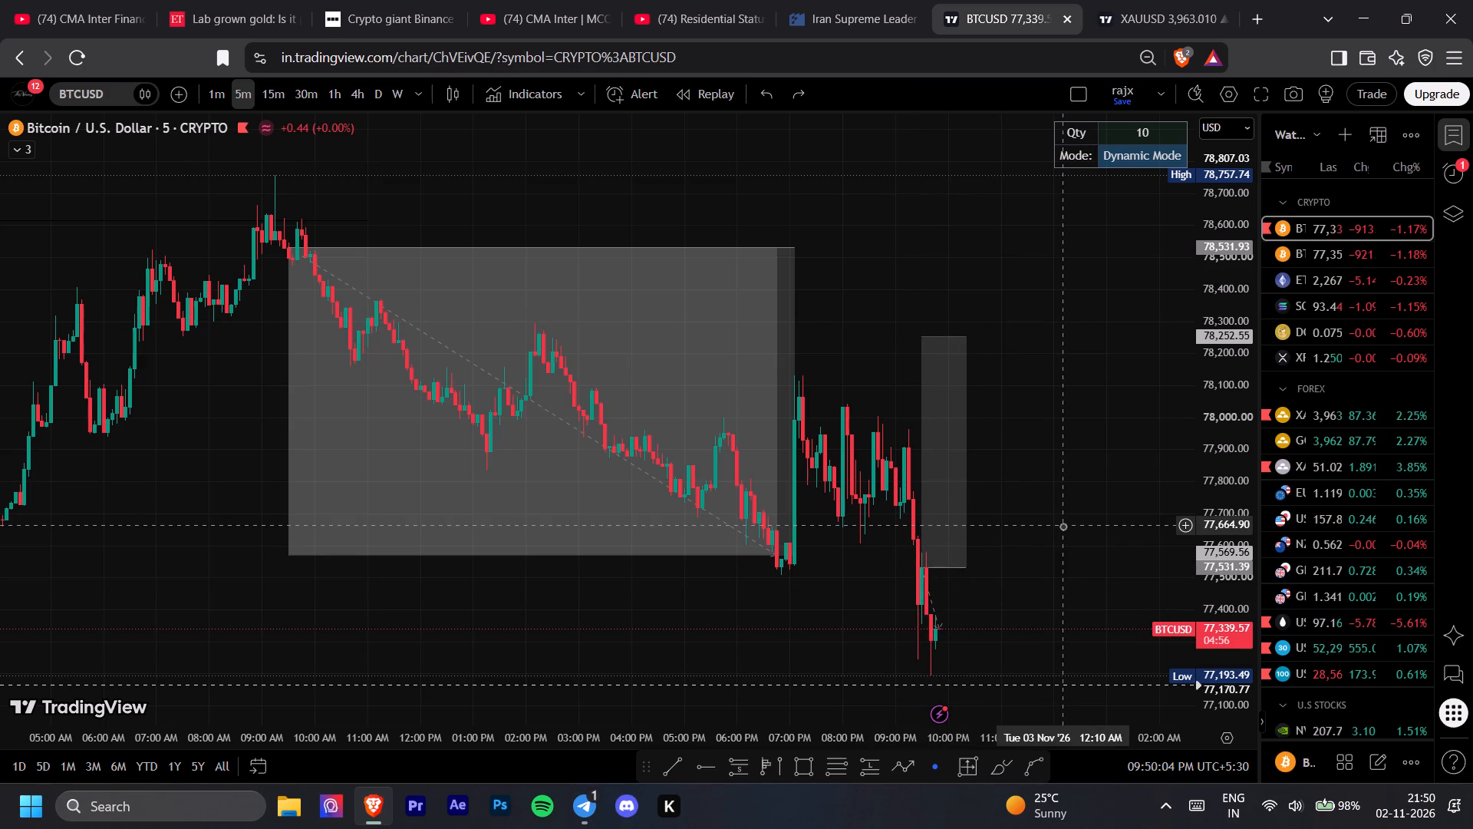
left_click_drag(1063, 526, 1098, 561)
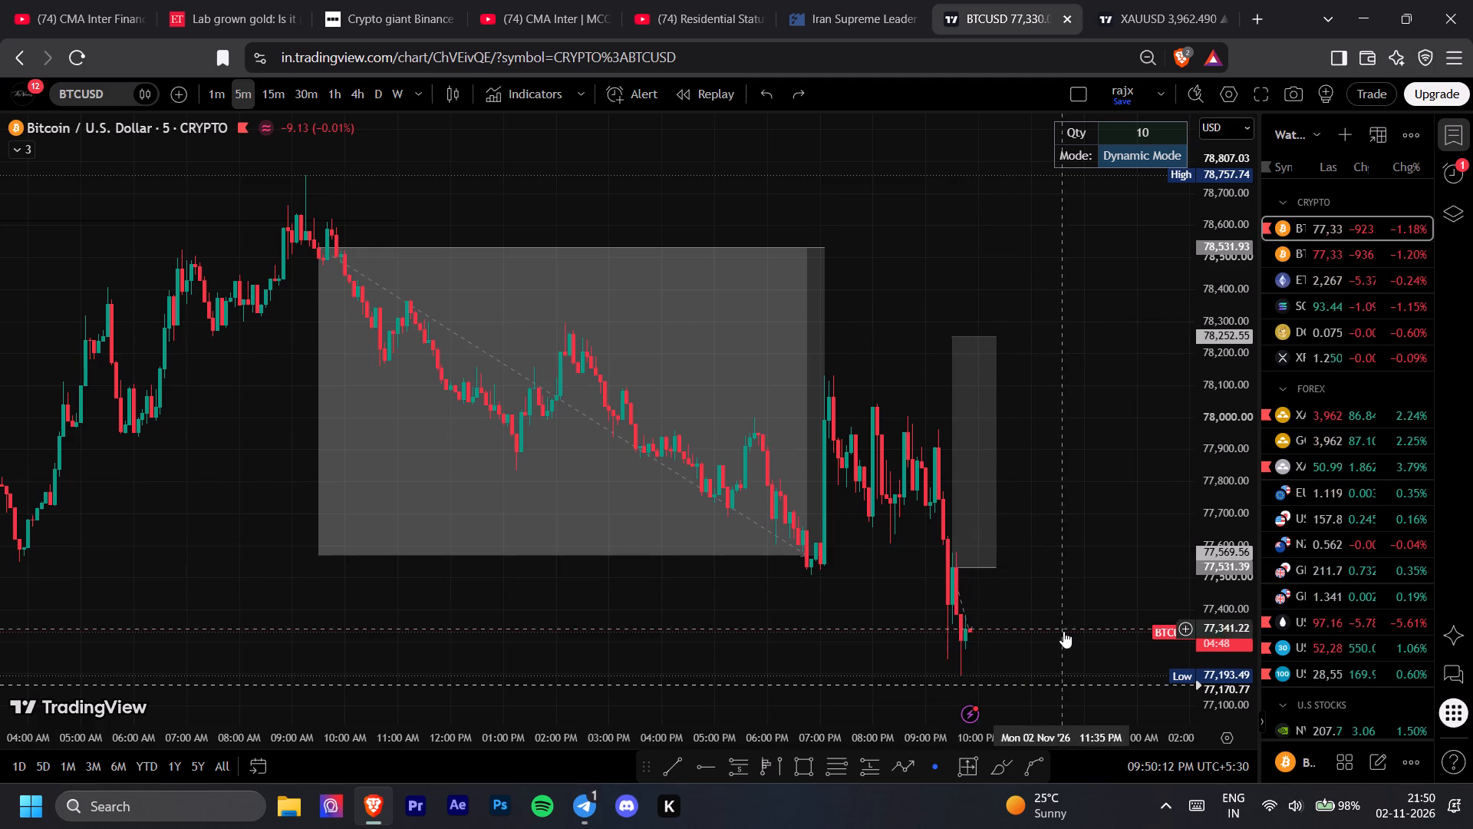
left_click_drag(1069, 632, 1082, 610)
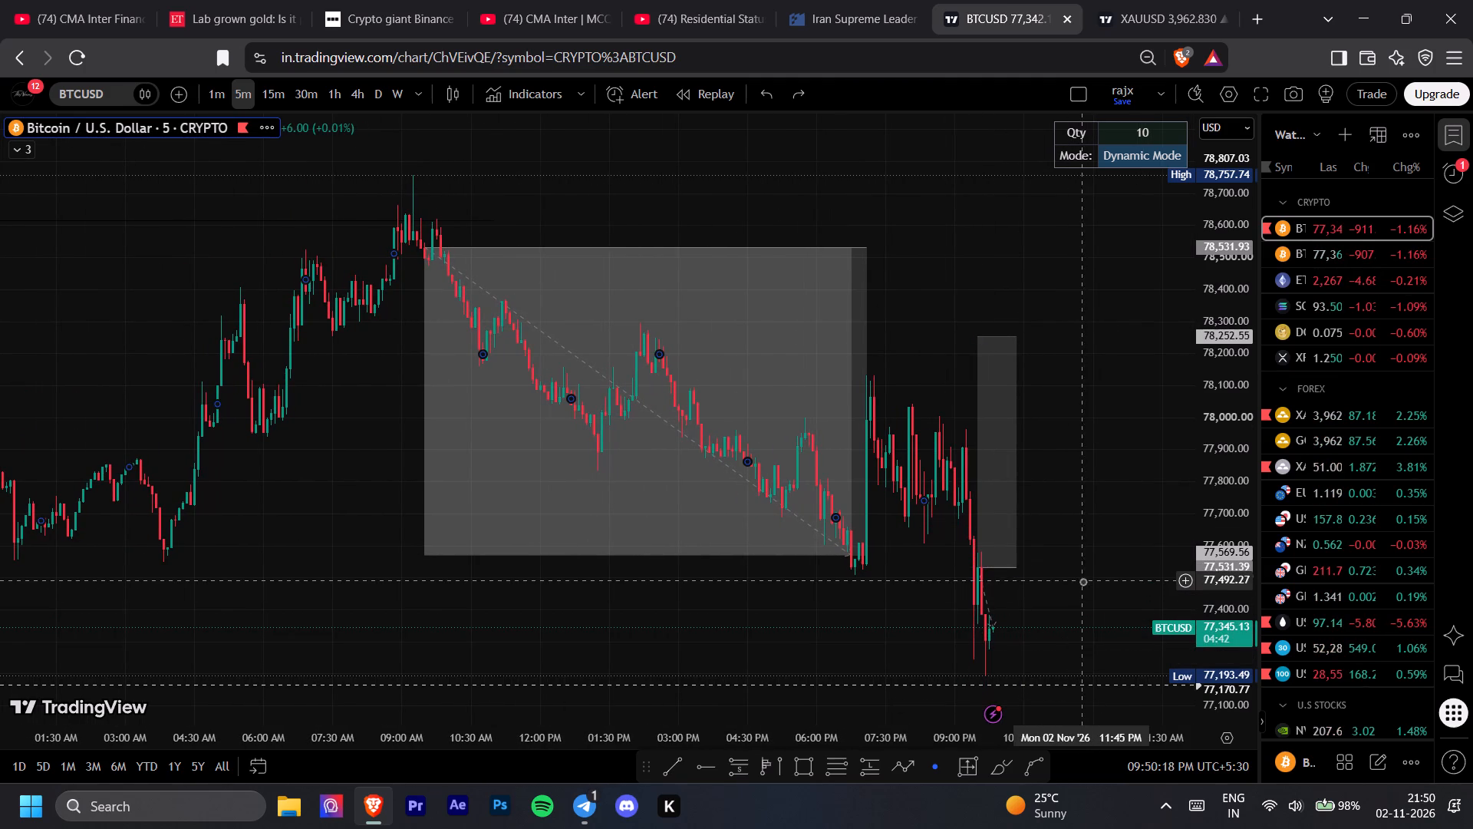
left_click_drag(1083, 581, 1116, 583)
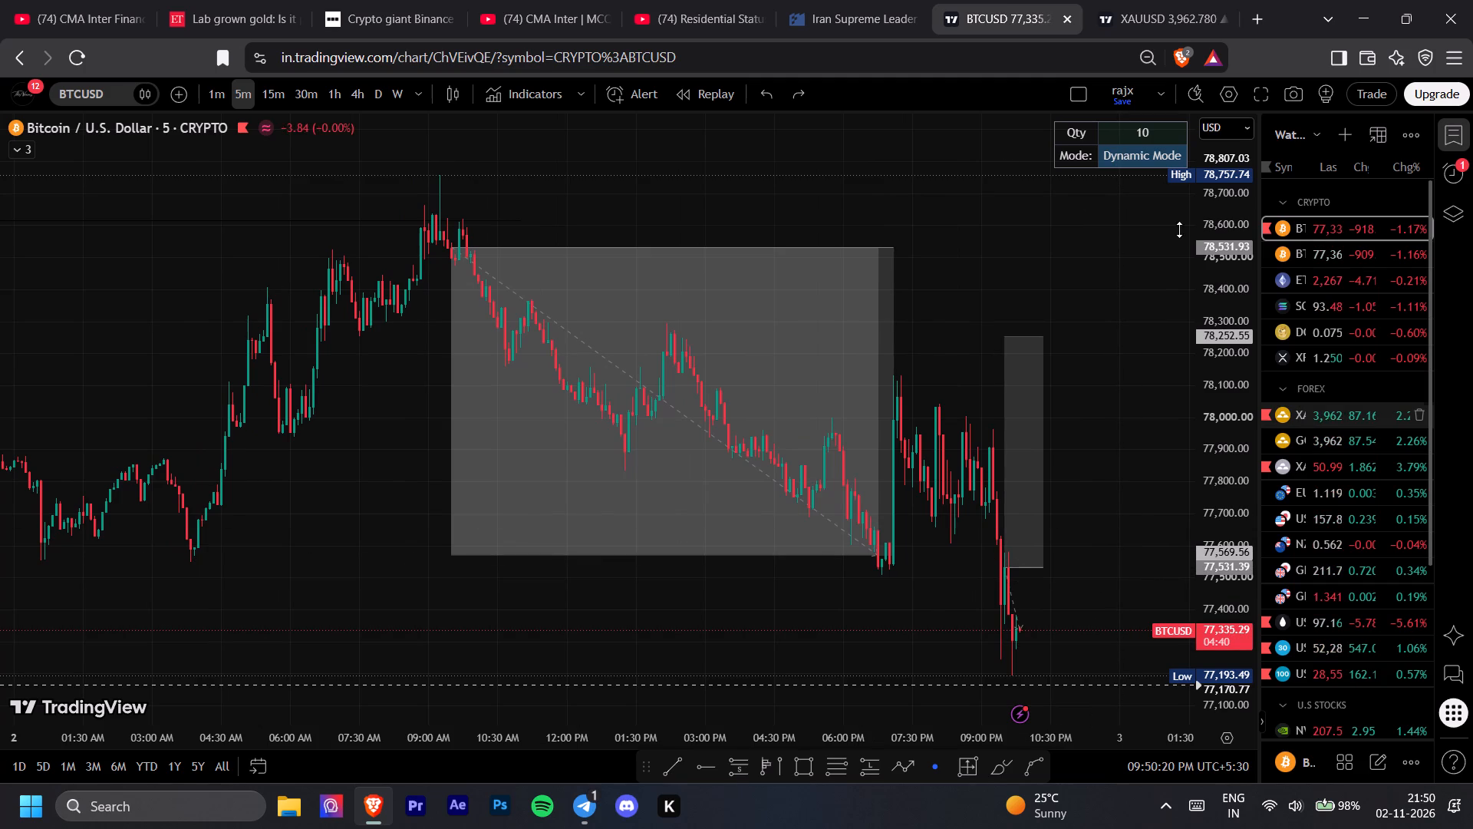
Switch the BTCUSD CRYPTO chart to the 4-hour timeframe.
left_click(364, 101)
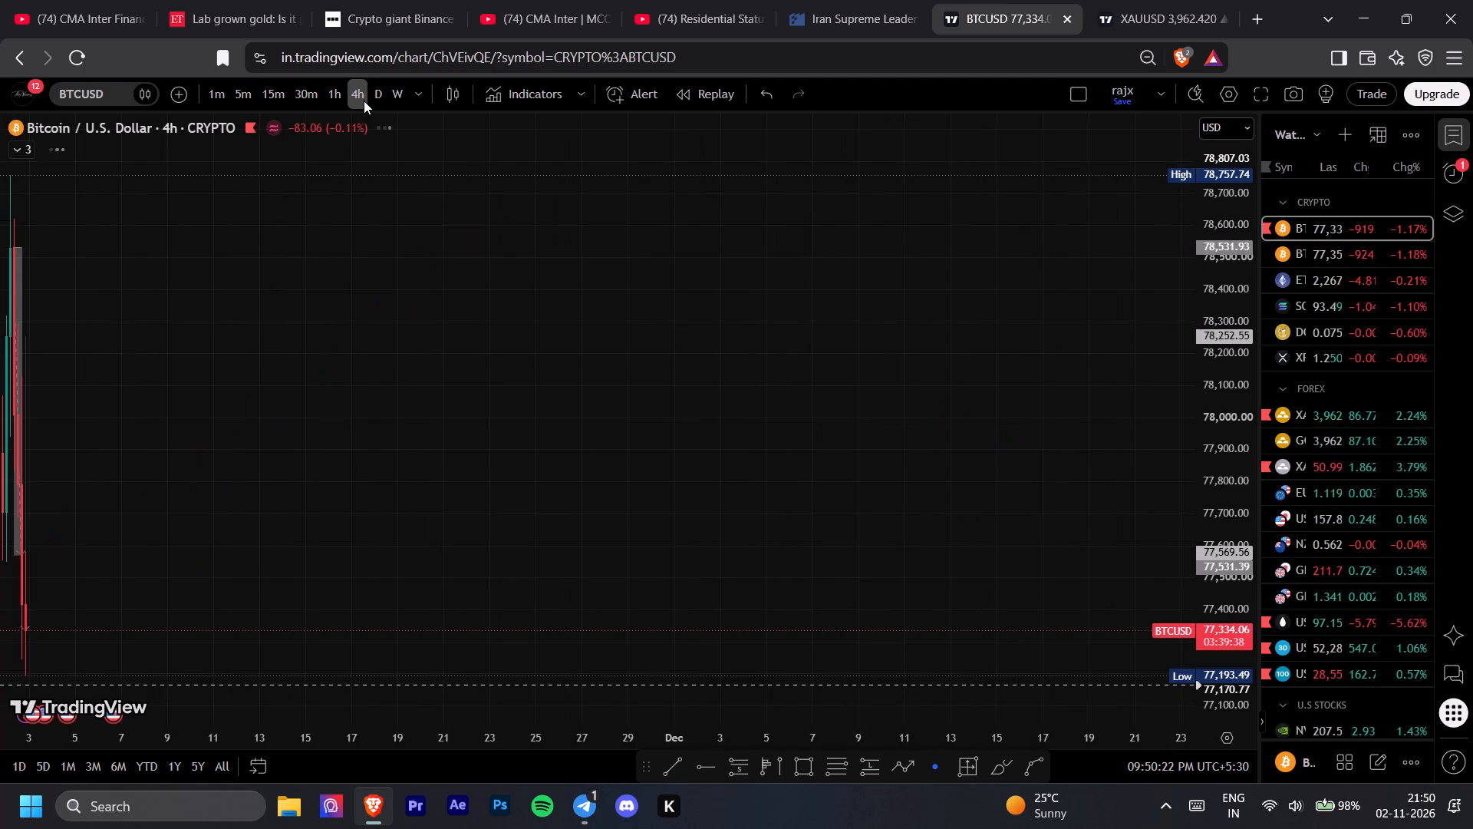
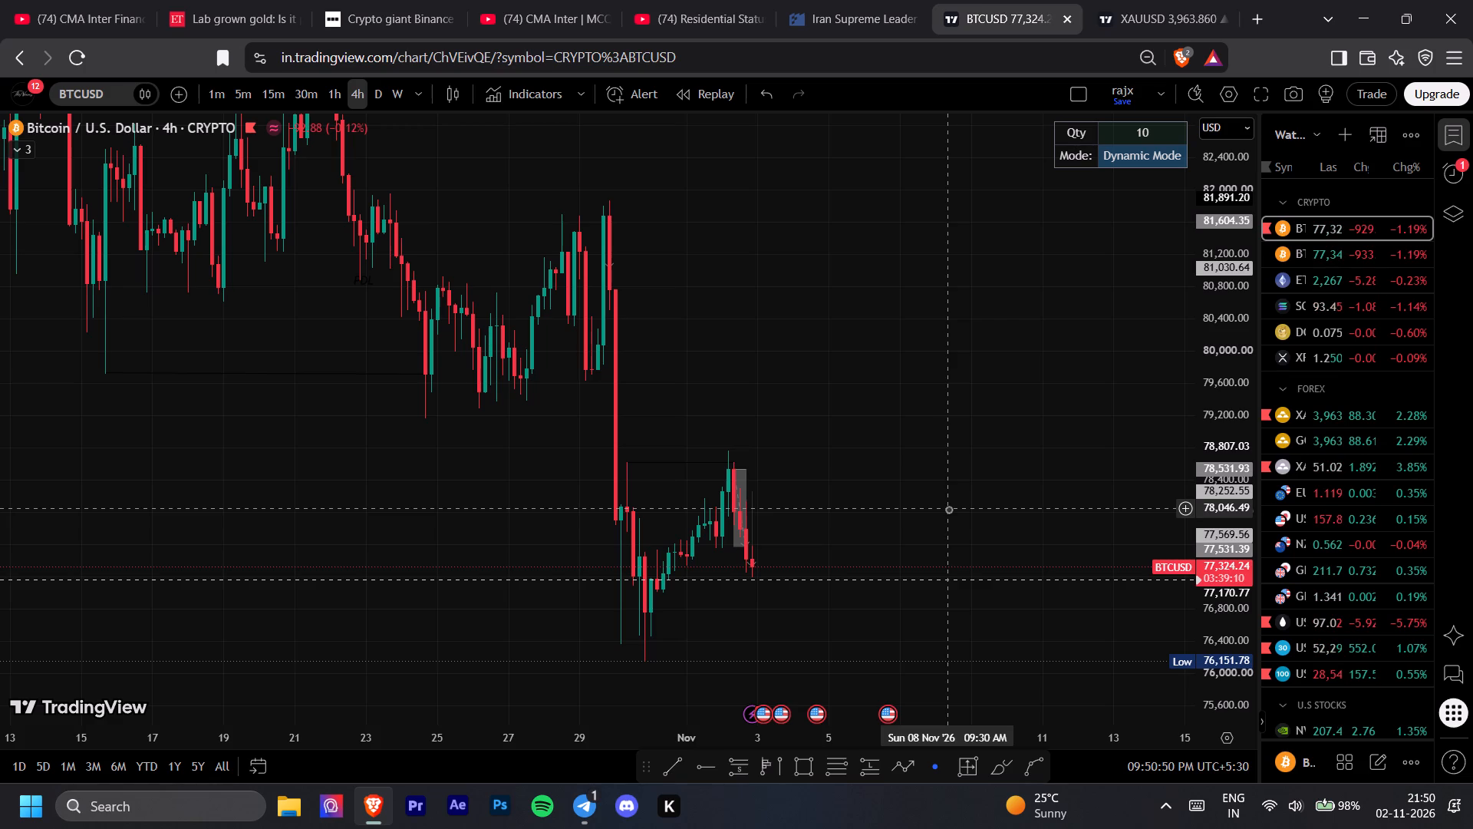
Switch to the 30-minute OANDA XAUUSD chart and examine the latest rally against the marked levels and position drawings.
left_click(1115, 0)
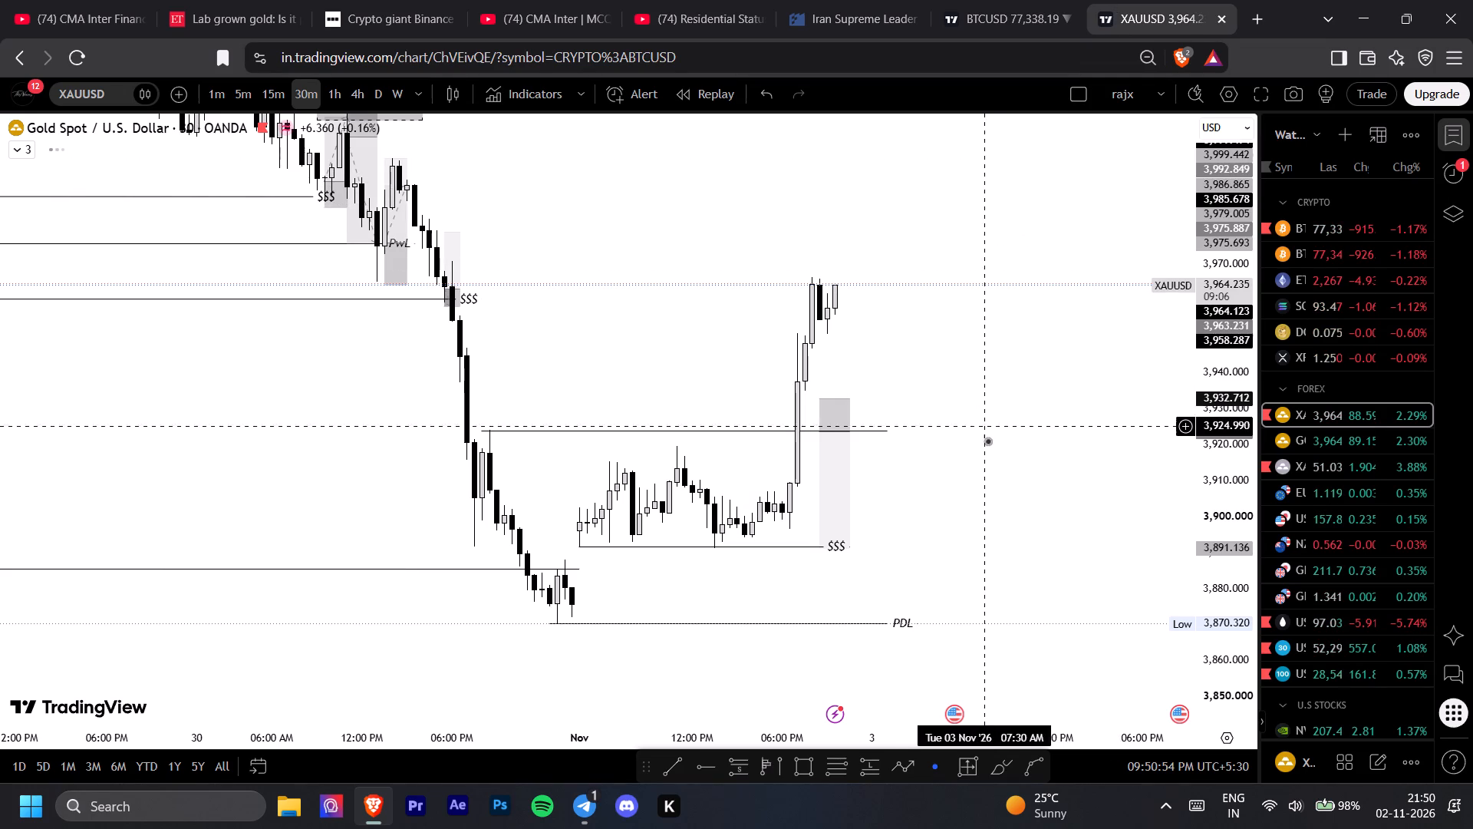
left_click_drag(987, 441, 1078, 474)
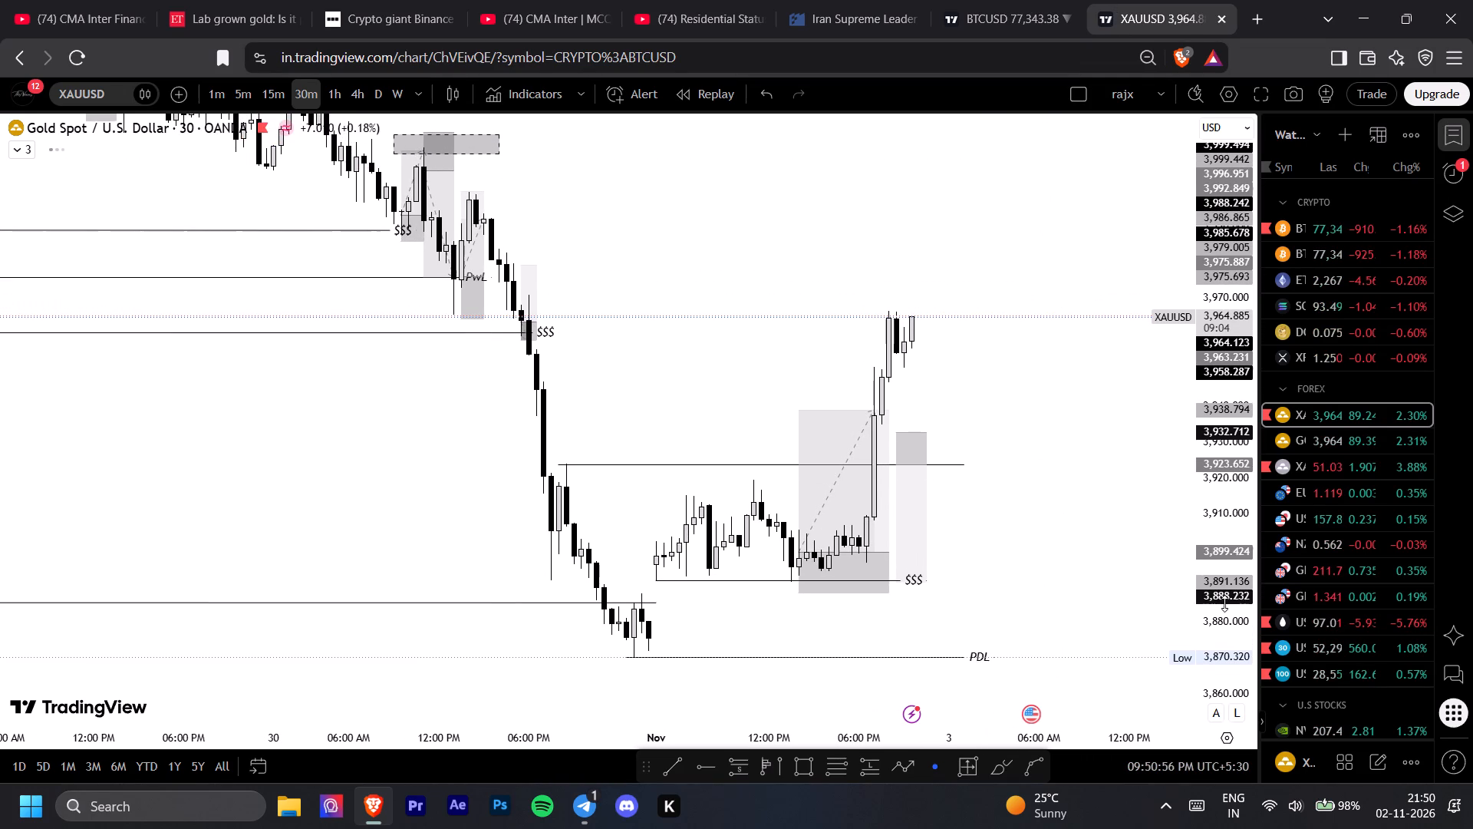
left_click_drag(1224, 603, 1212, 546)
left_click_drag(1093, 557, 1107, 469)
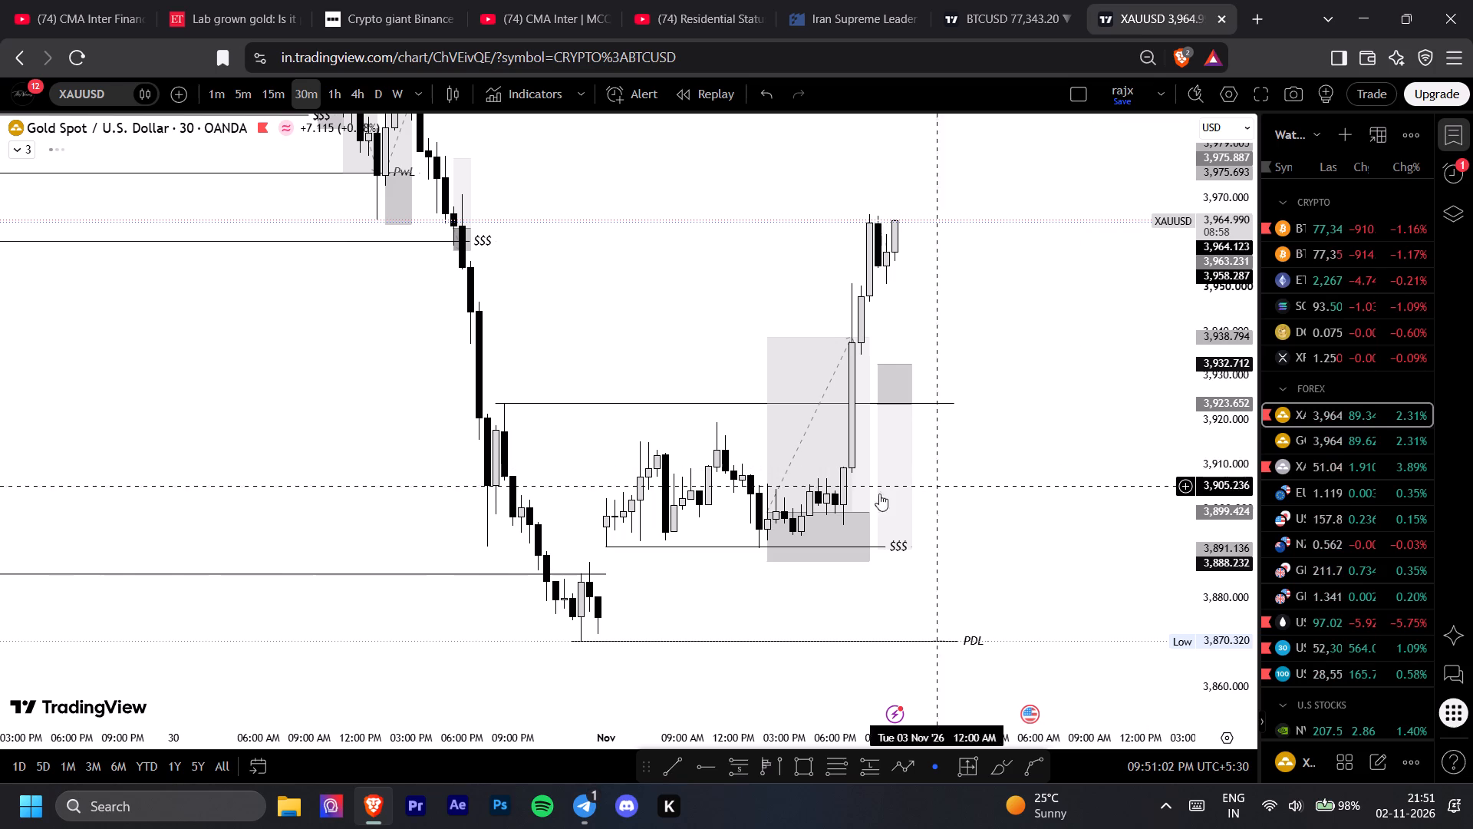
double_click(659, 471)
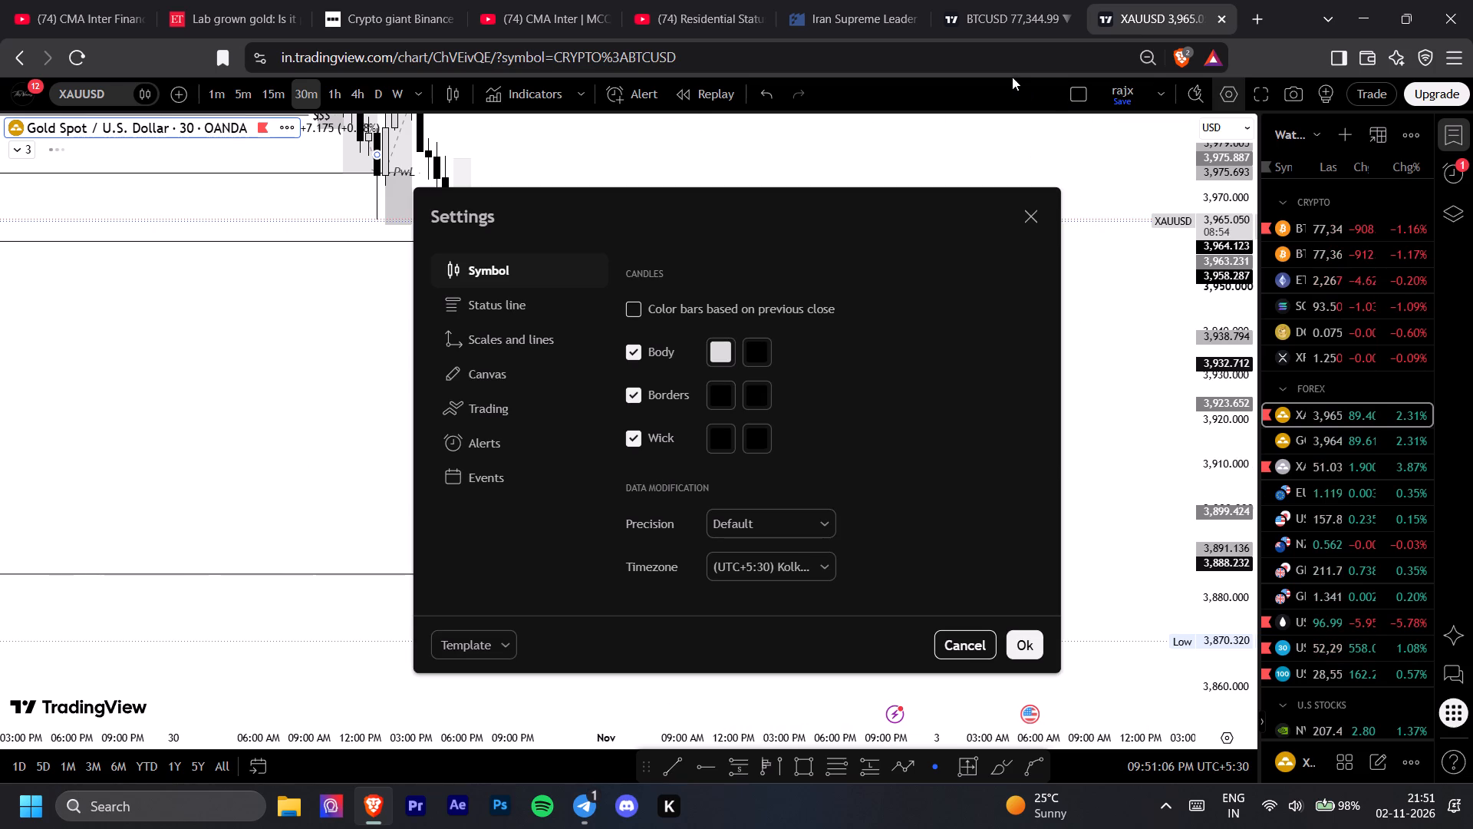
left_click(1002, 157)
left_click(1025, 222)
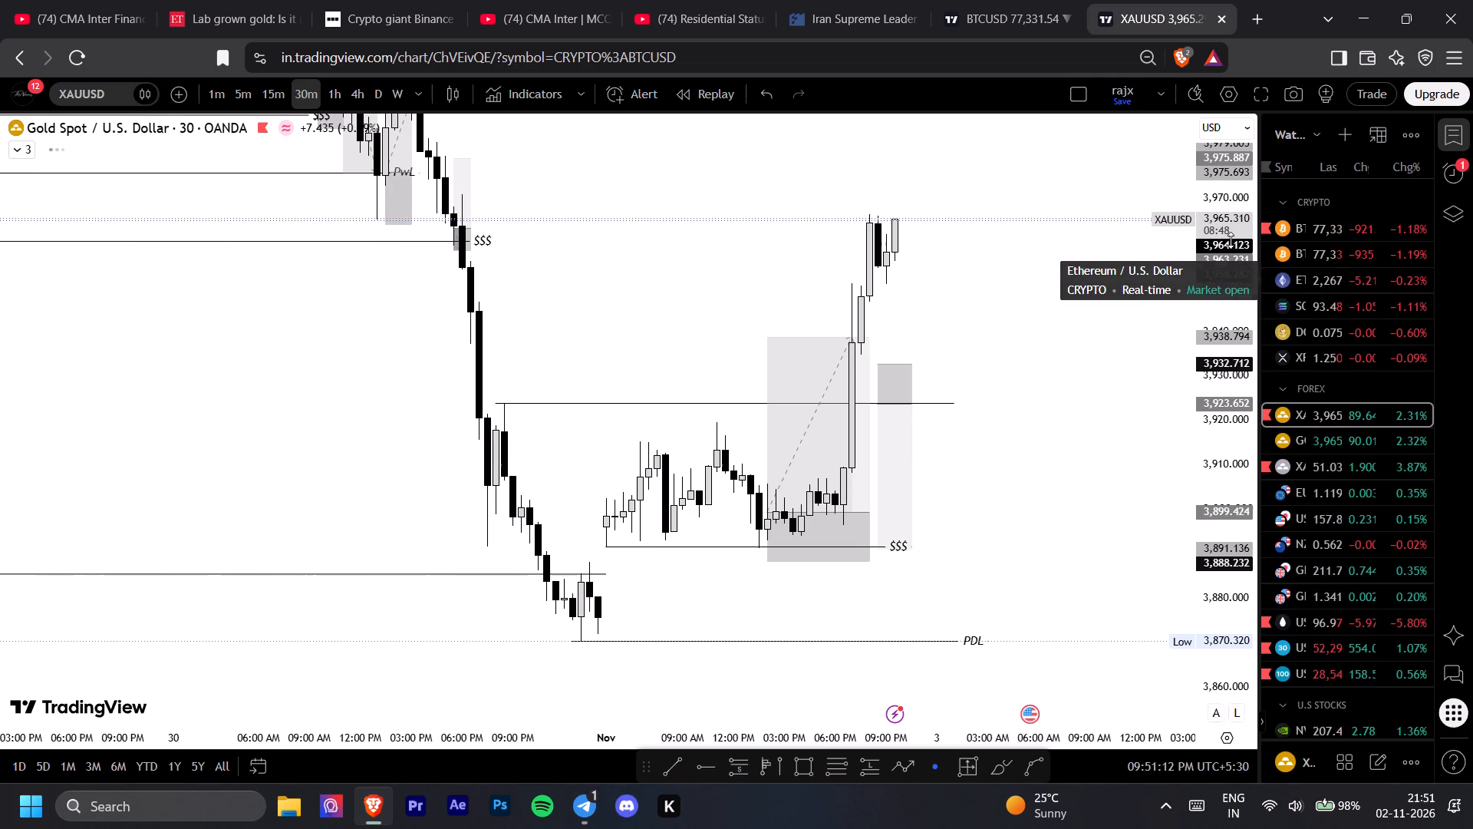
Examine the 30-minute XAUUSD price action around the closed long position, briefly trying the other gold feed before returning to OANDA.
left_click_drag(1011, 260, 983, 380)
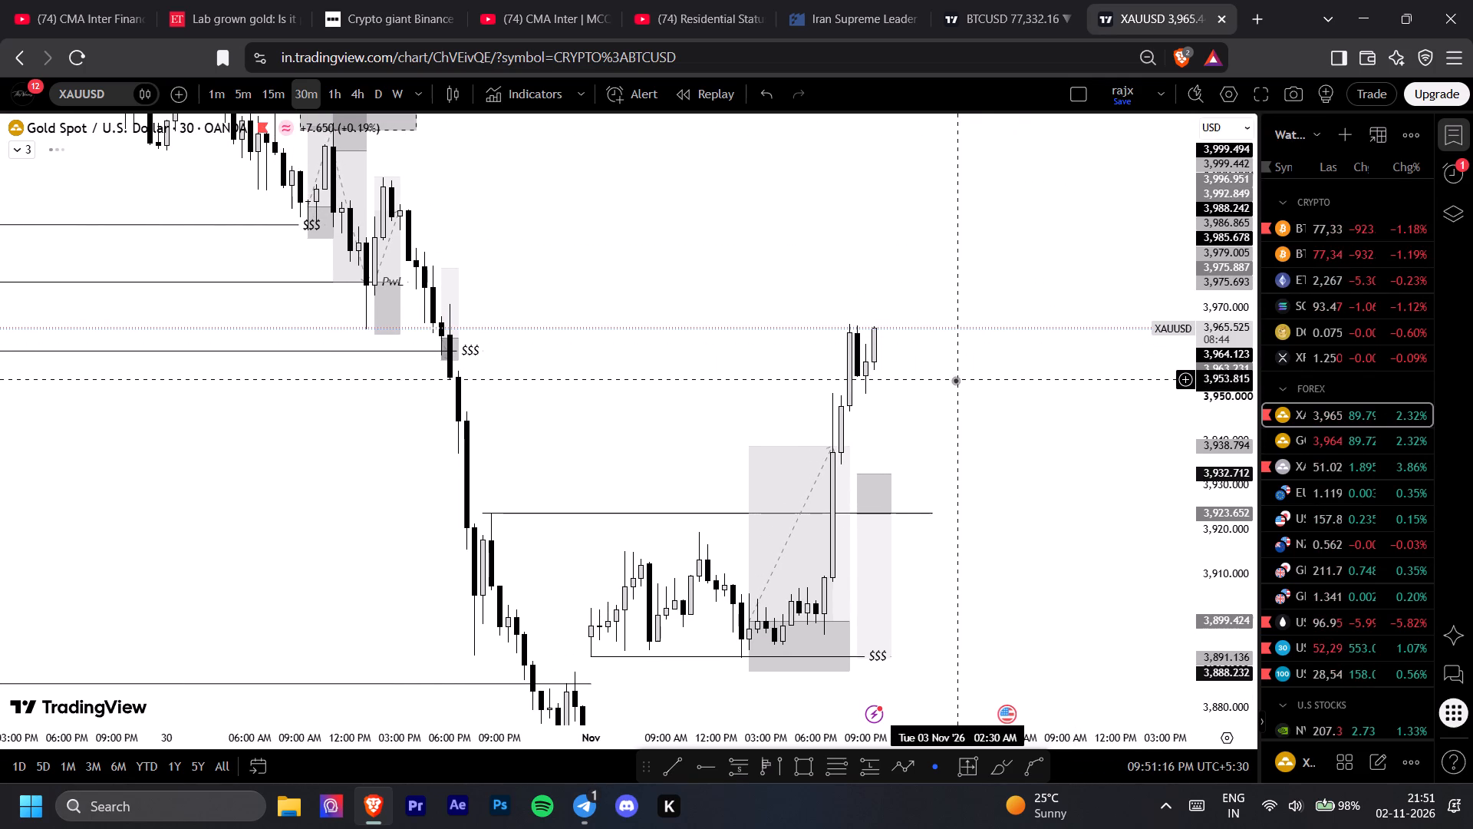
left_click(950, 395)
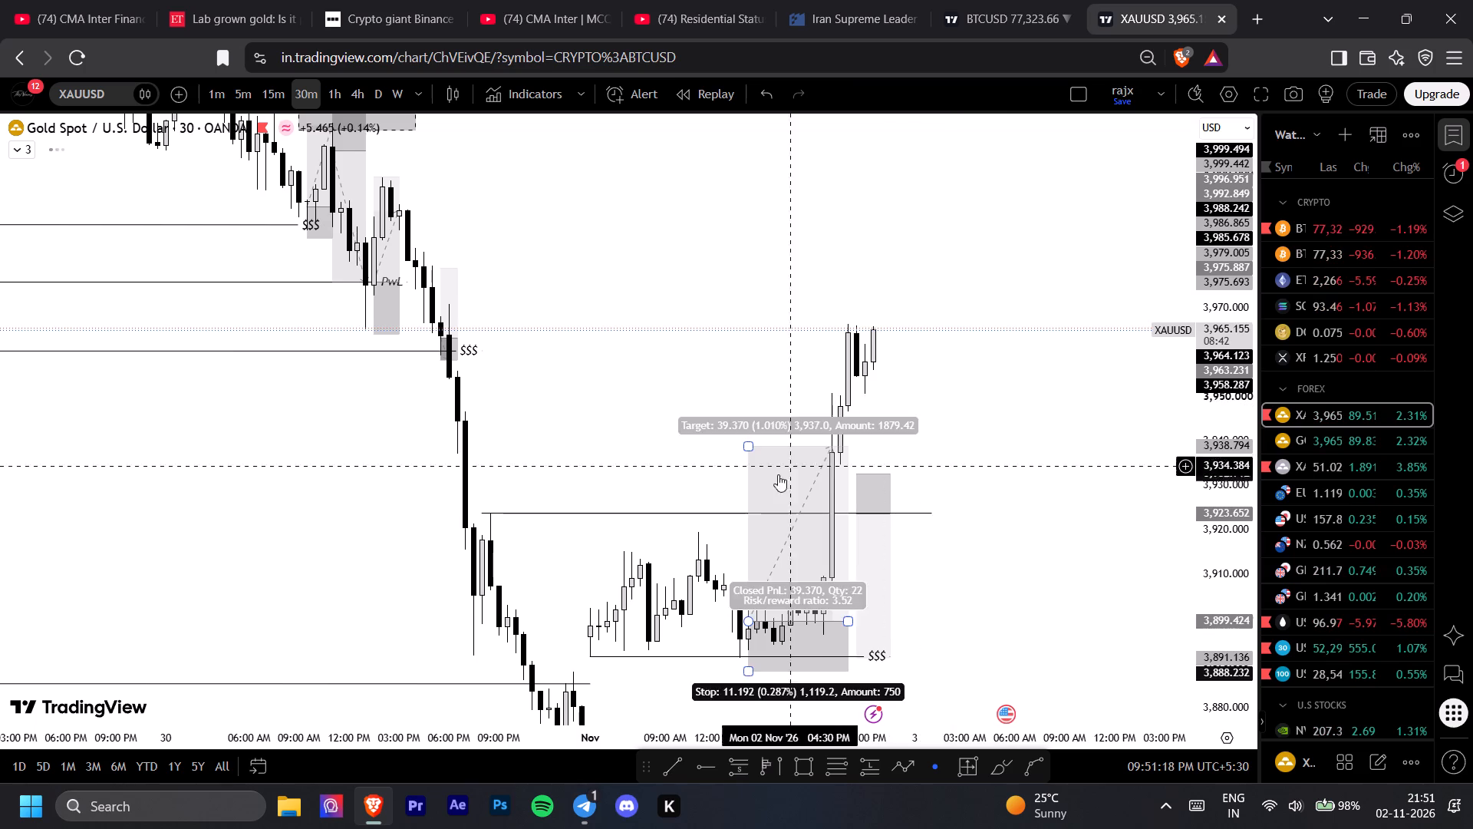
left_click_drag(1071, 413, 1025, 417)
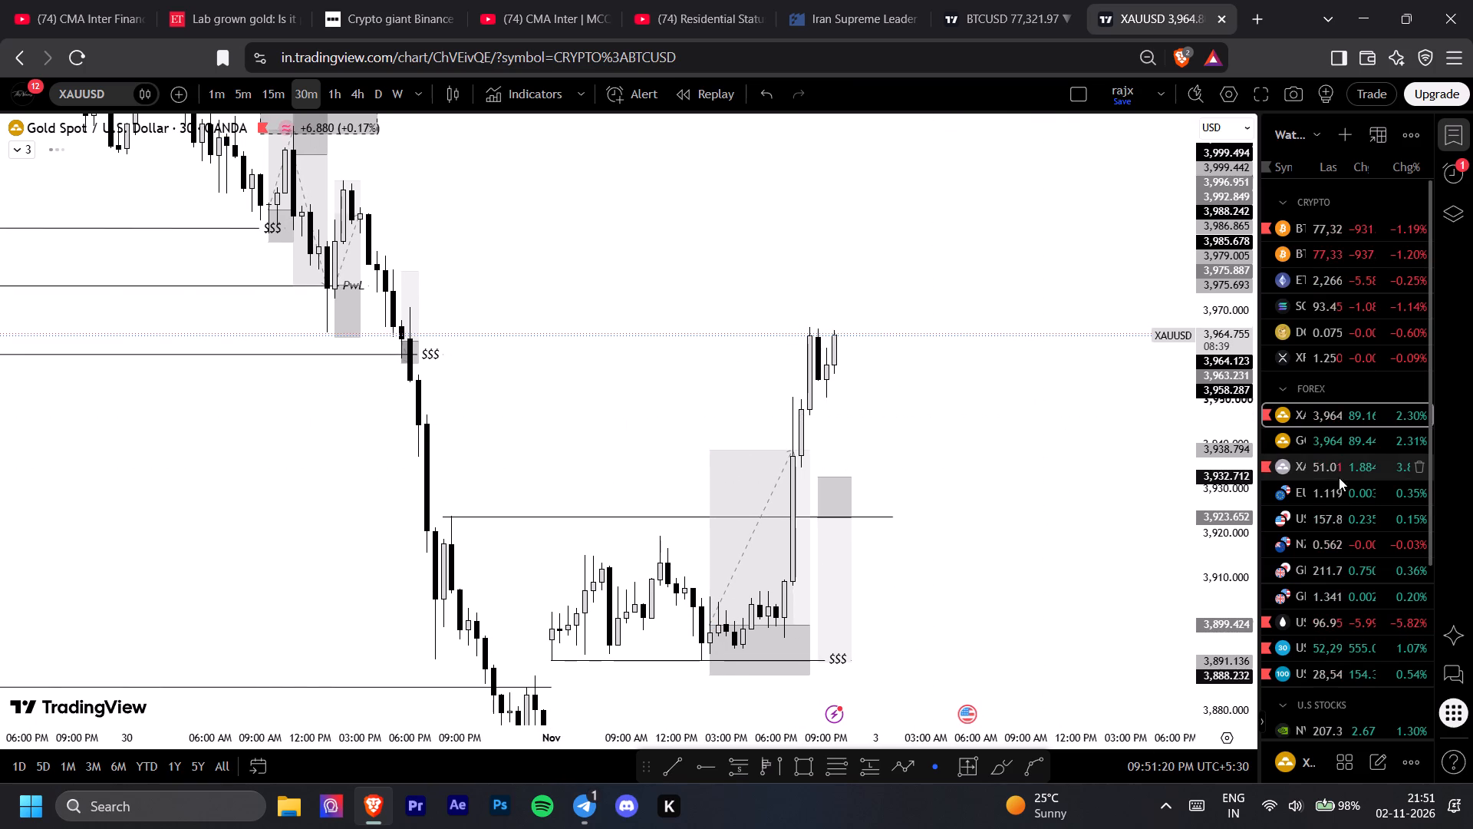
left_click(1336, 450)
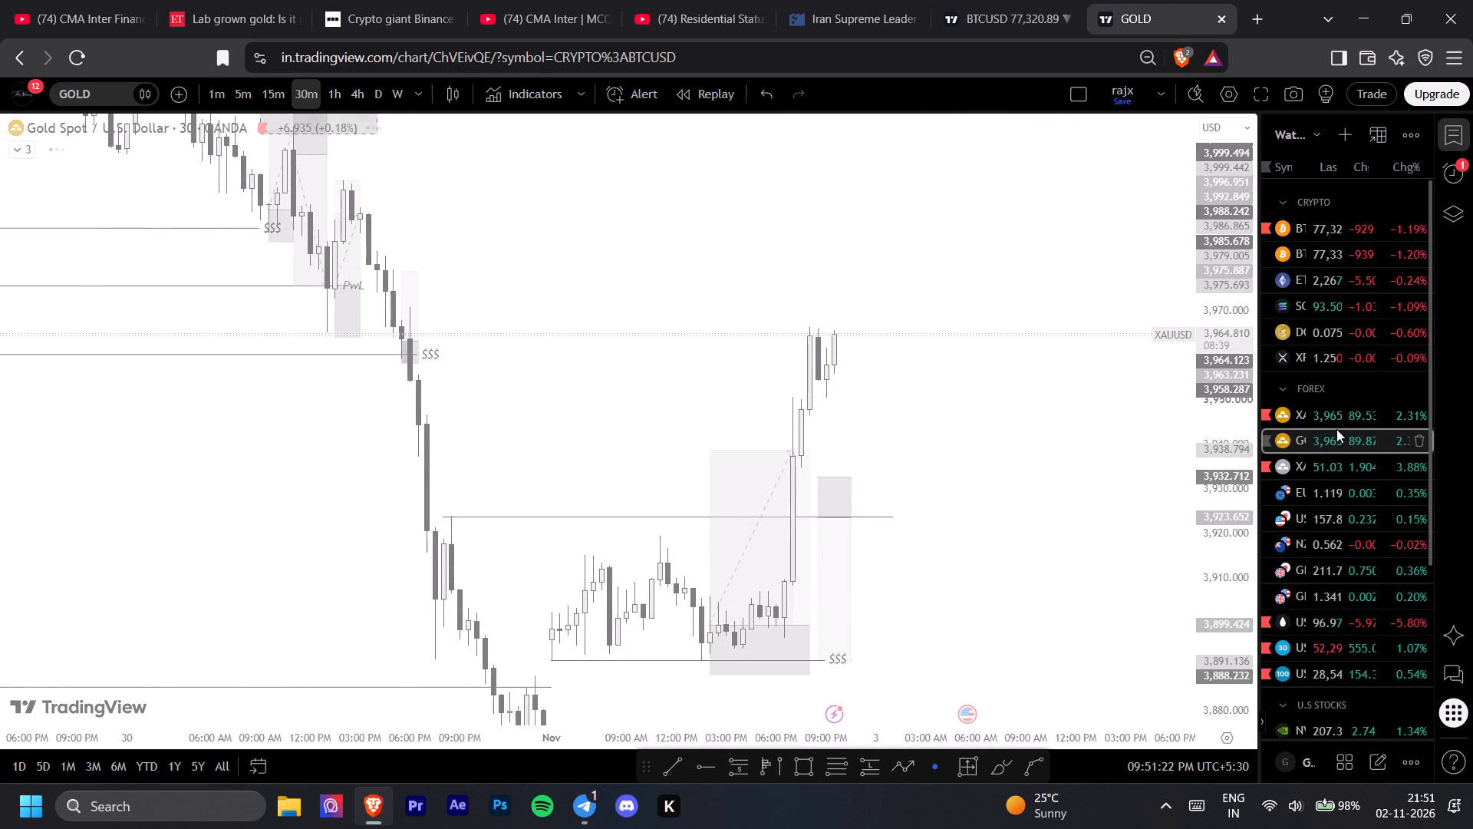
left_click(1330, 424)
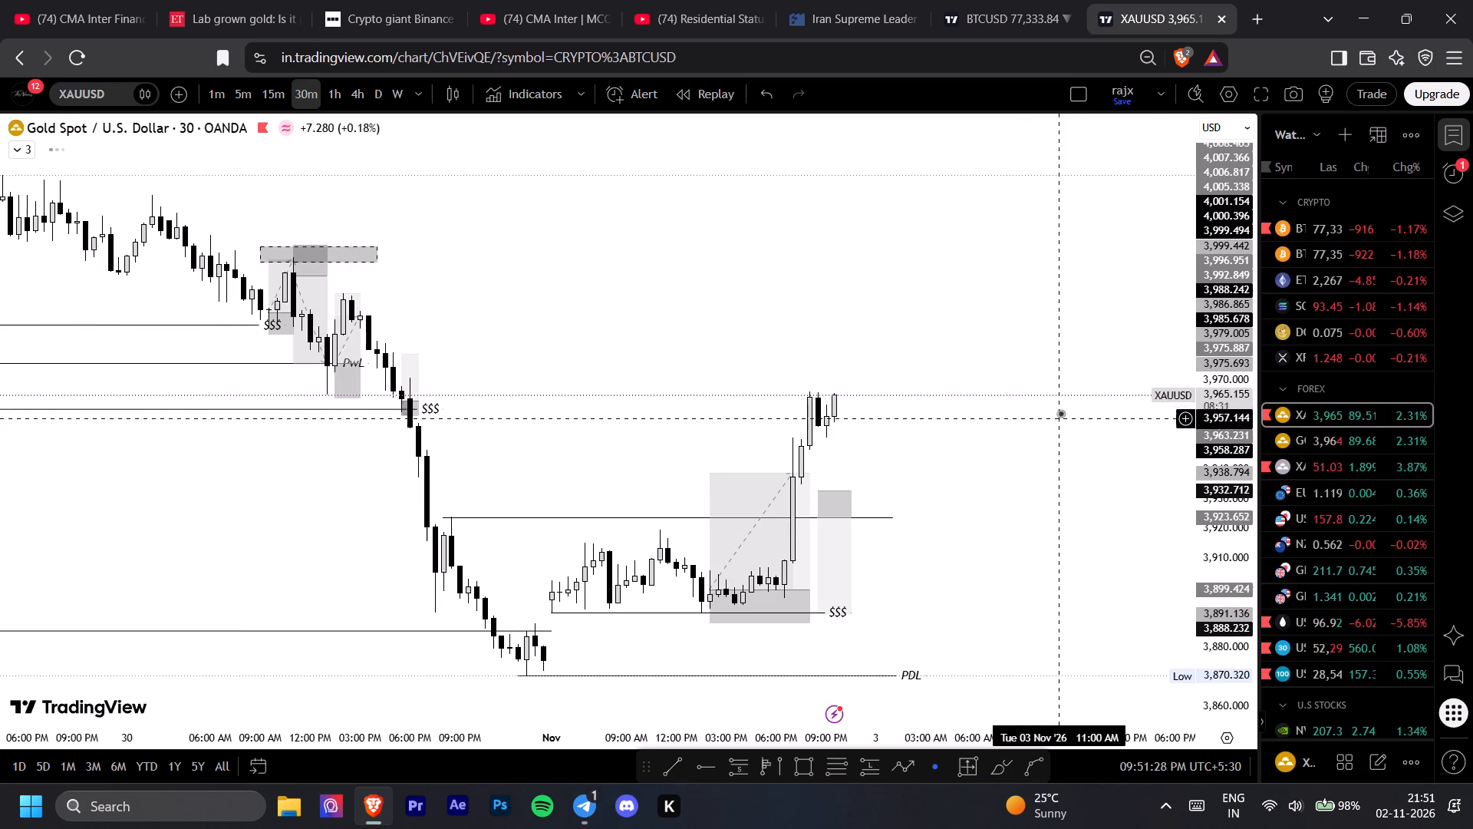
Load OANDA XAUUSD in place of BTCUSD on the dark 4-hour chart and examine its recent structure.
left_click(991, 0)
left_click_drag(1003, 408, 1158, 438)
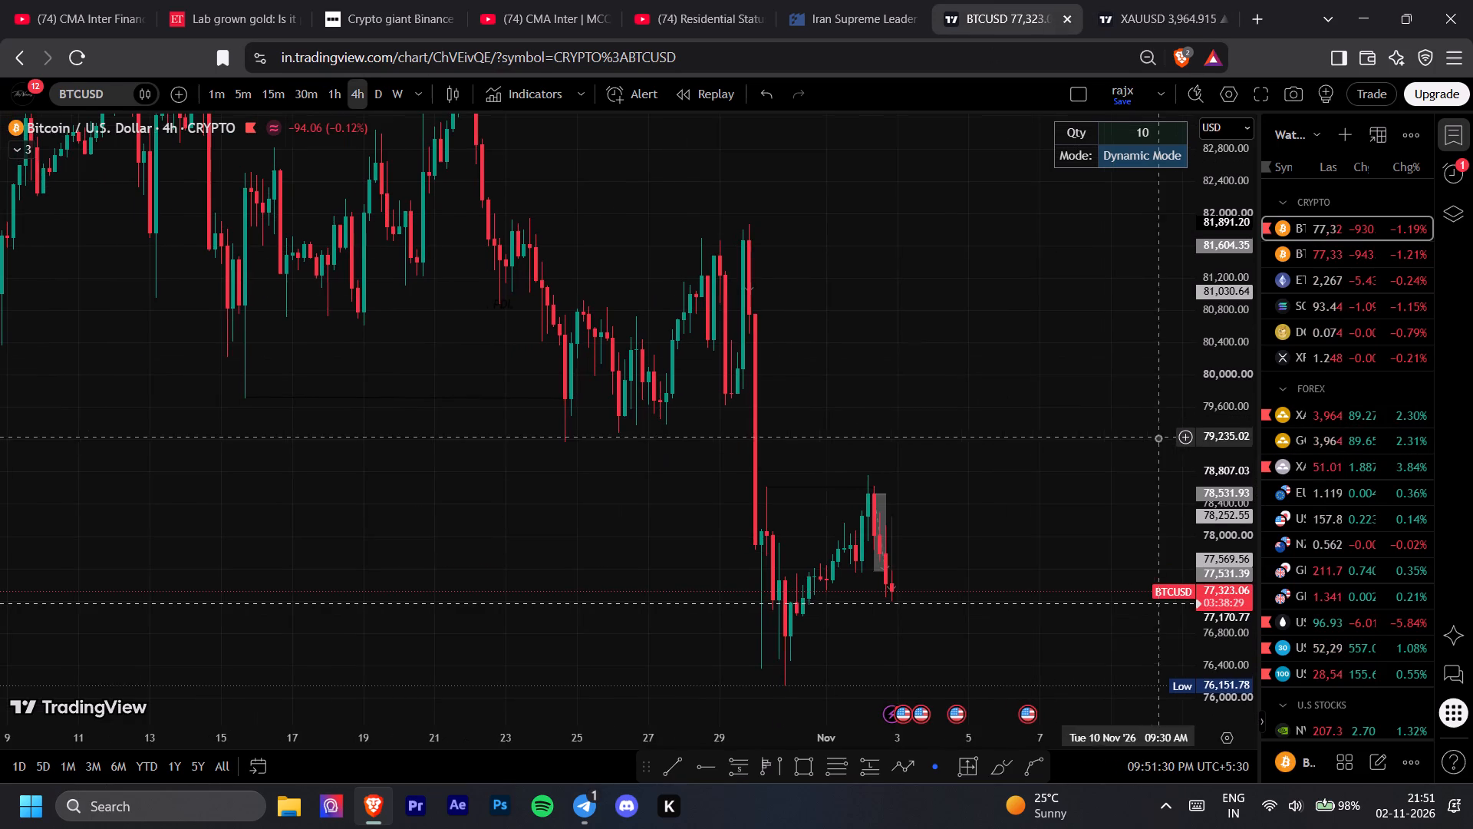
left_click(1330, 422)
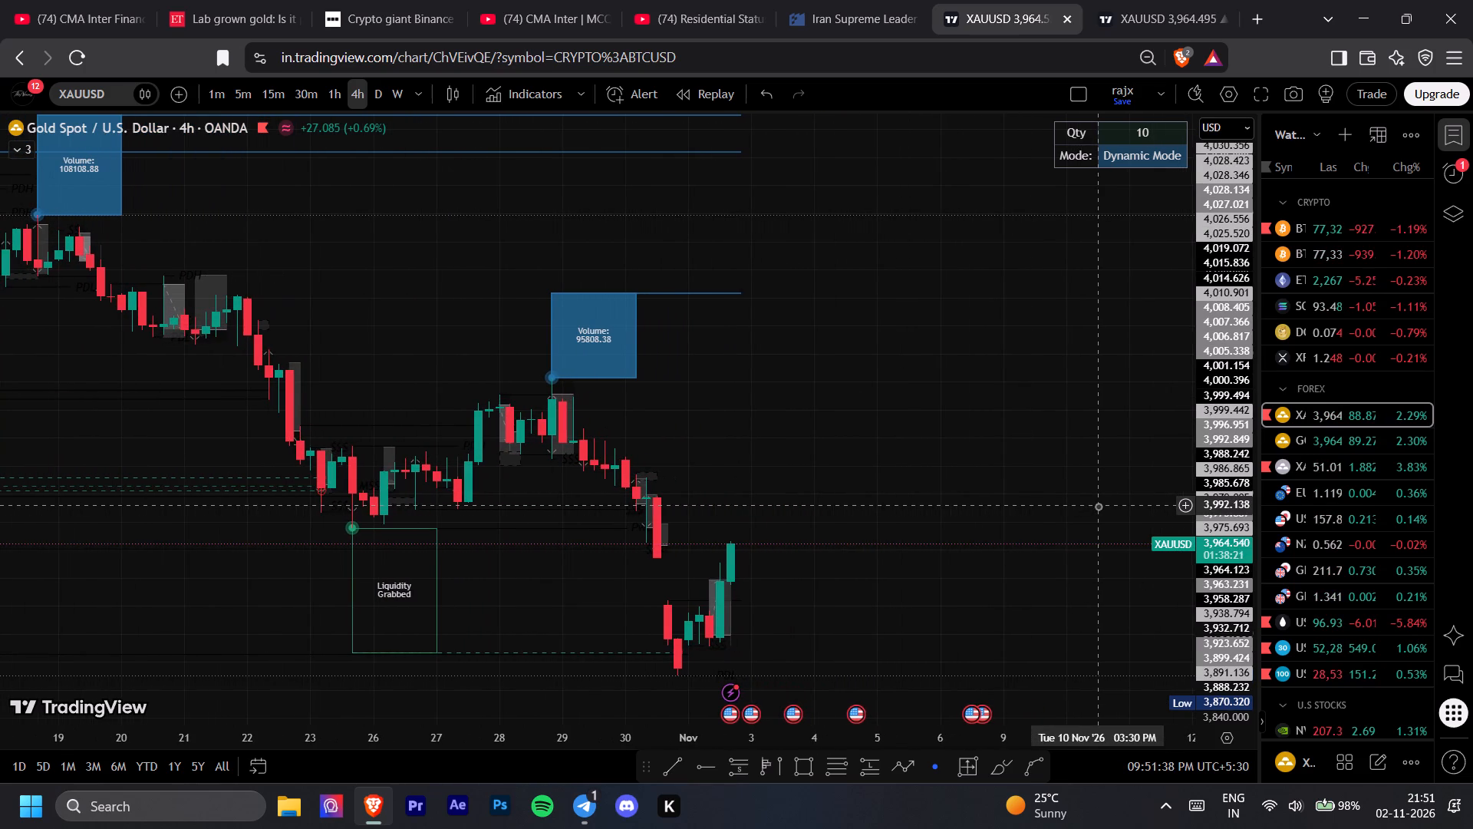
left_click_drag(812, 582, 928, 576)
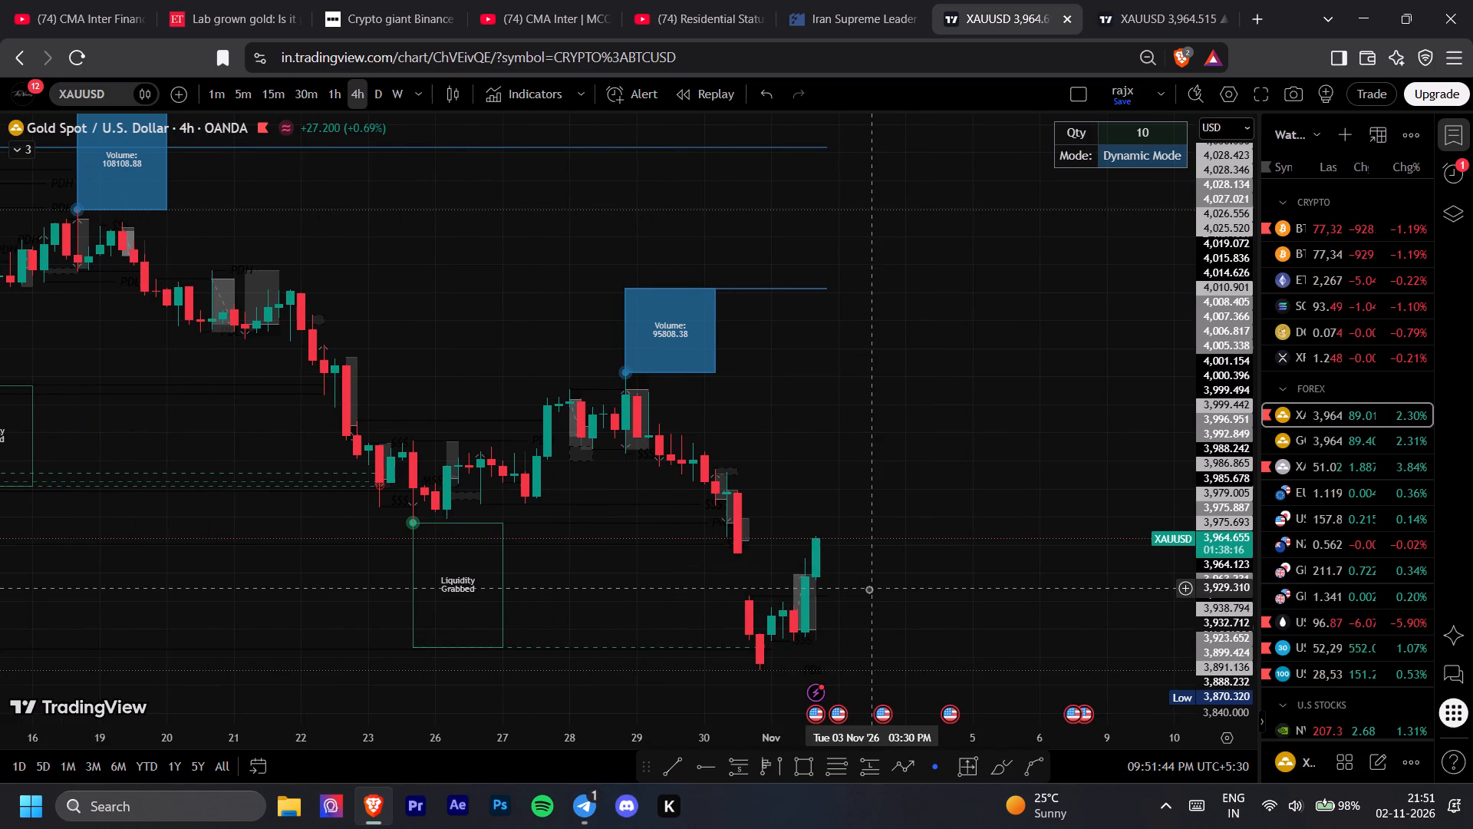
left_click_drag(870, 589, 986, 594)
left_click_drag(986, 594, 977, 603)
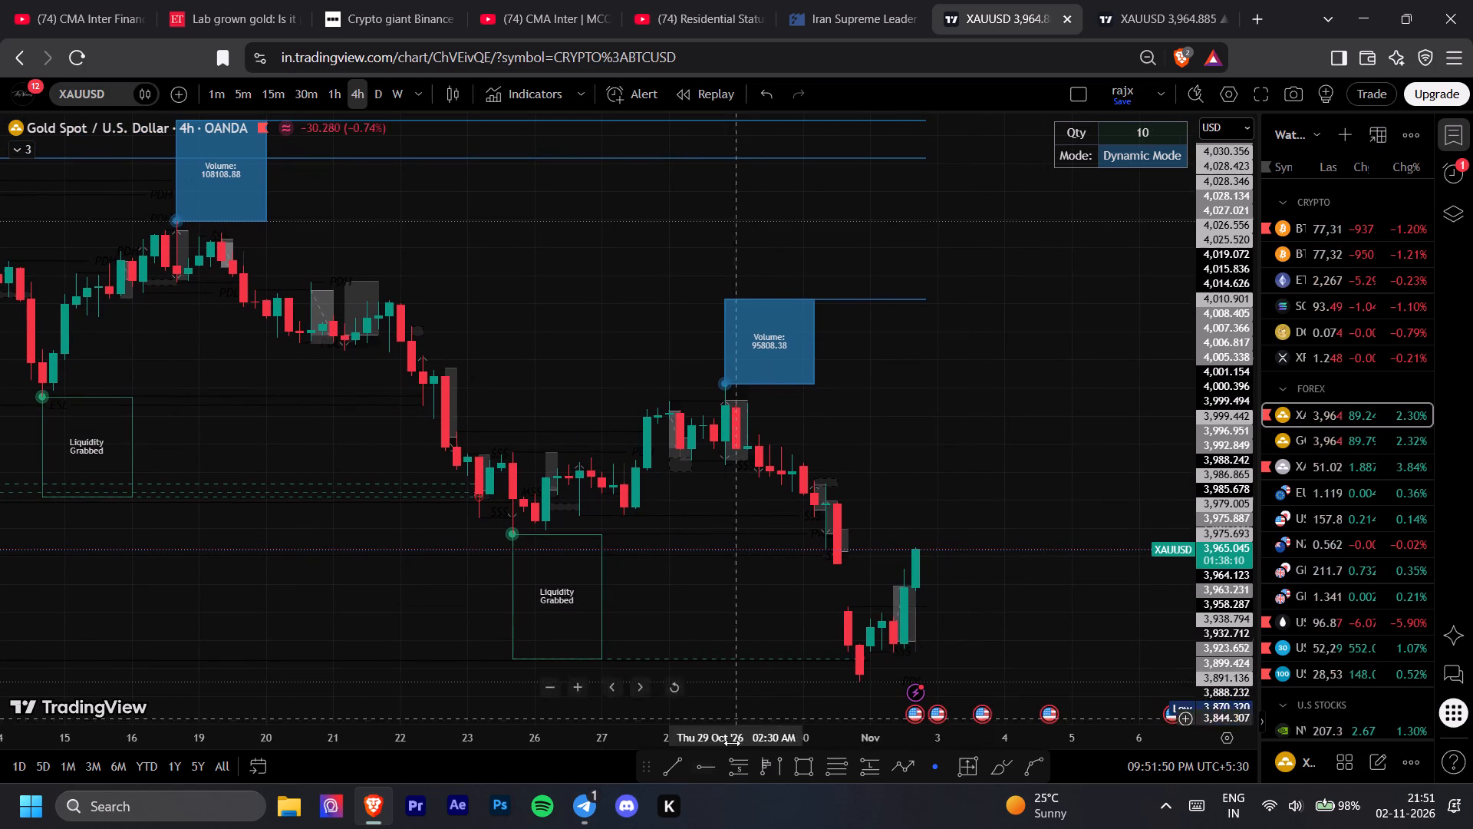
Draw a near-horizontal trend line on the 4-hour XAUUSD chart from the 28 Oct swing high to about 3 Nov.
left_click(671, 769)
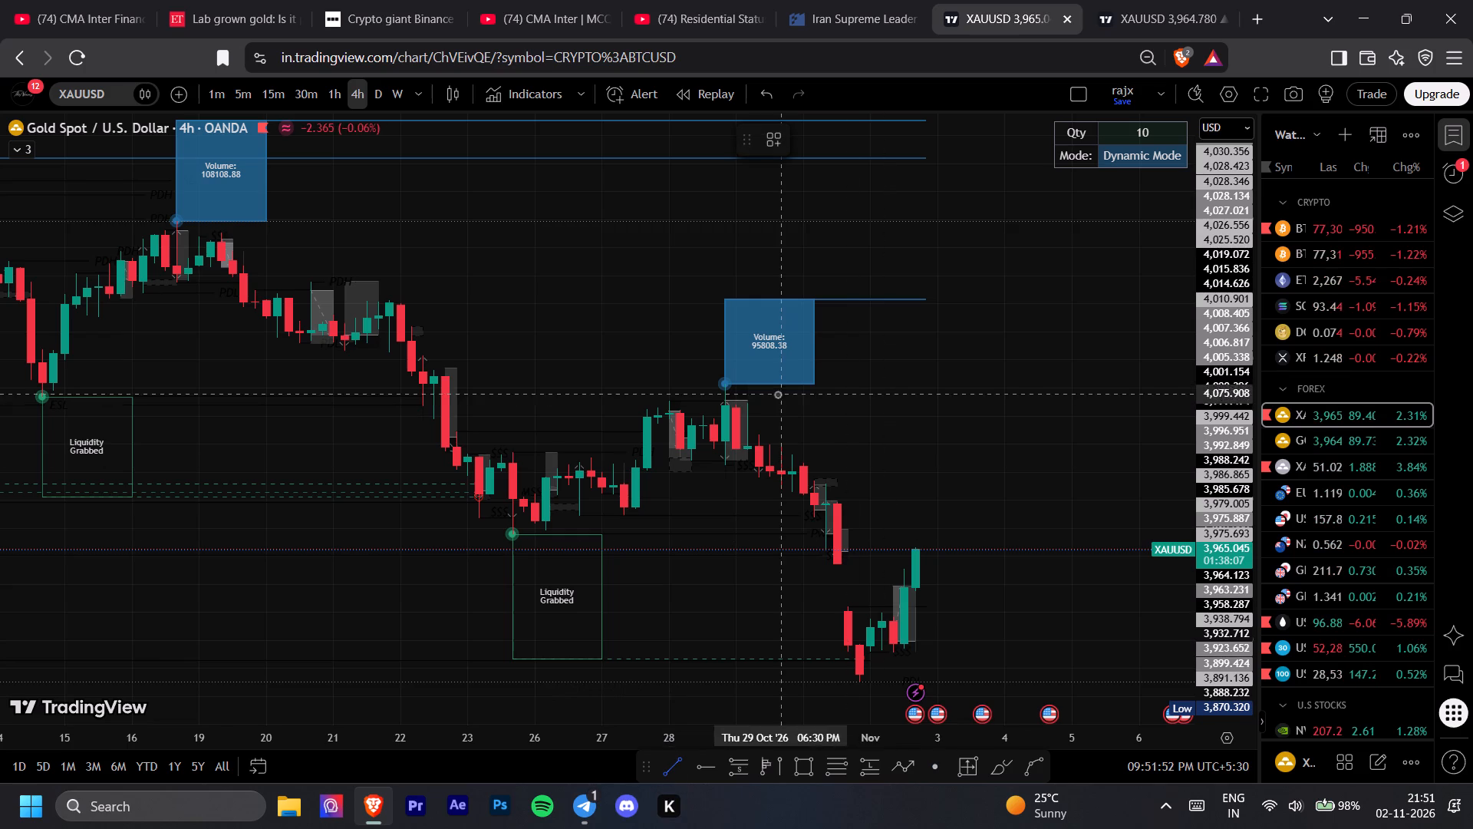
left_click(723, 382)
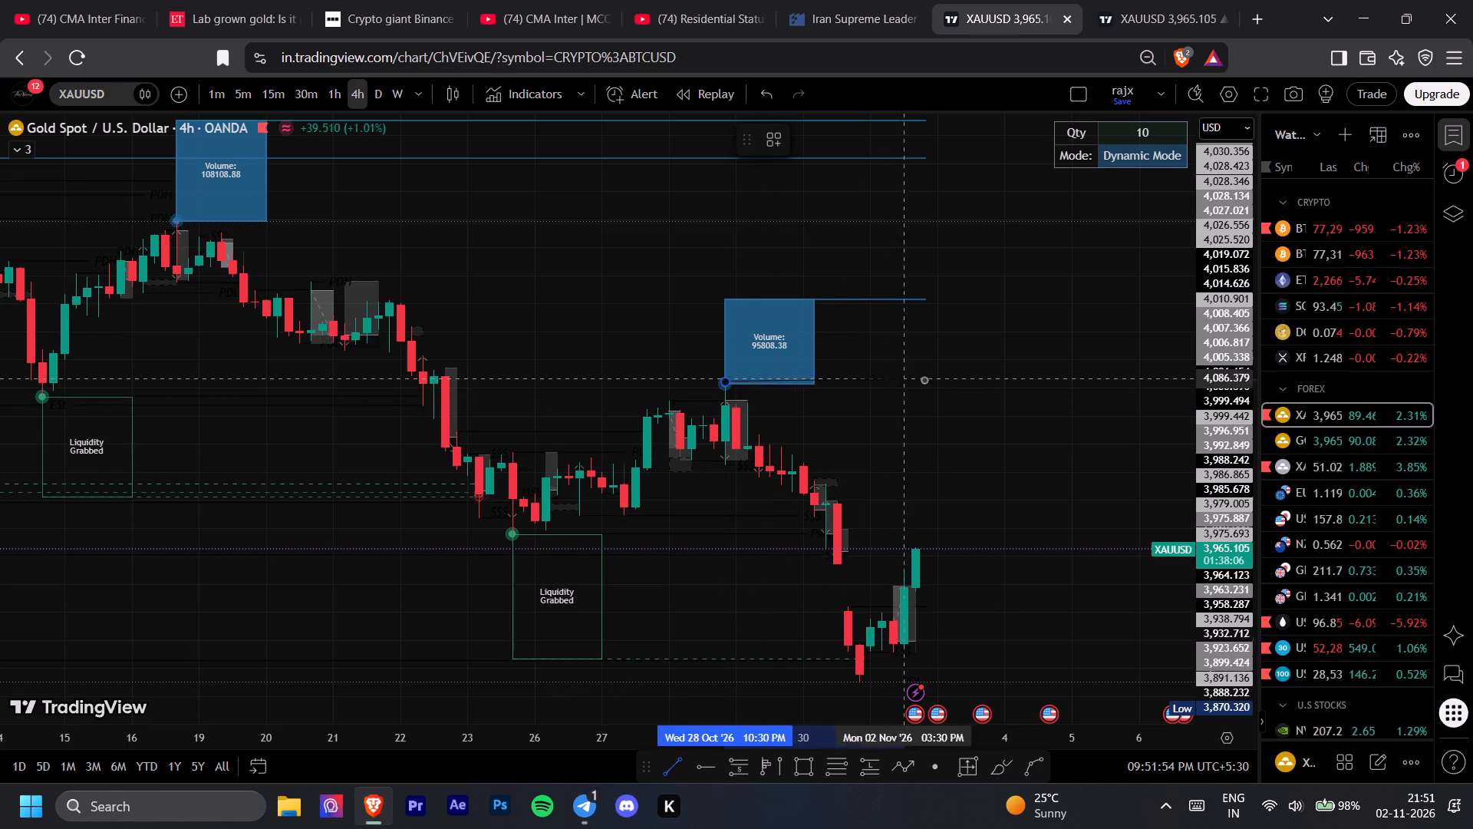
left_click(972, 382)
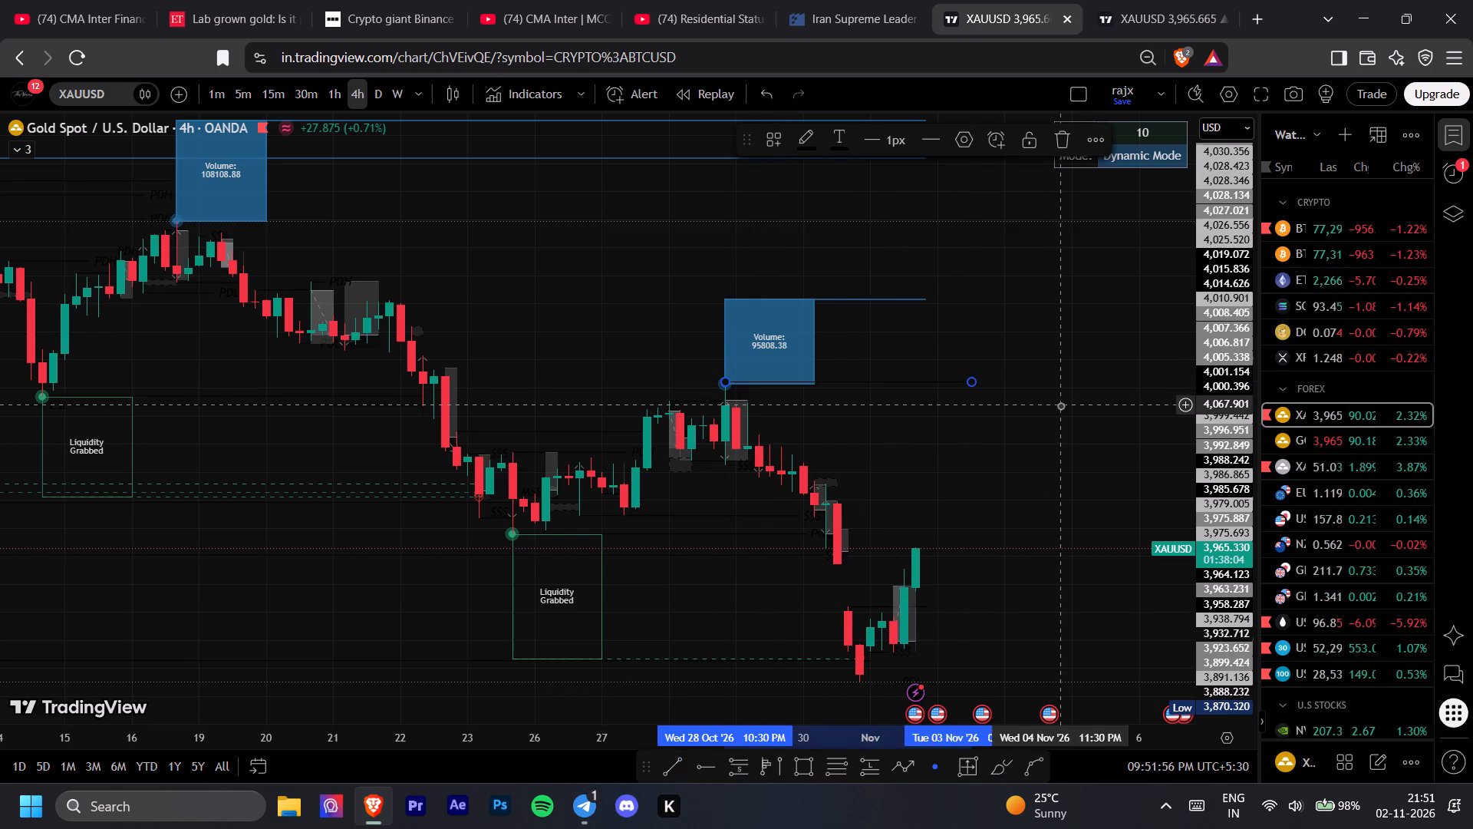
left_click(1060, 405)
left_click(1060, 405)
left_click_drag(1060, 405, 1057, 385)
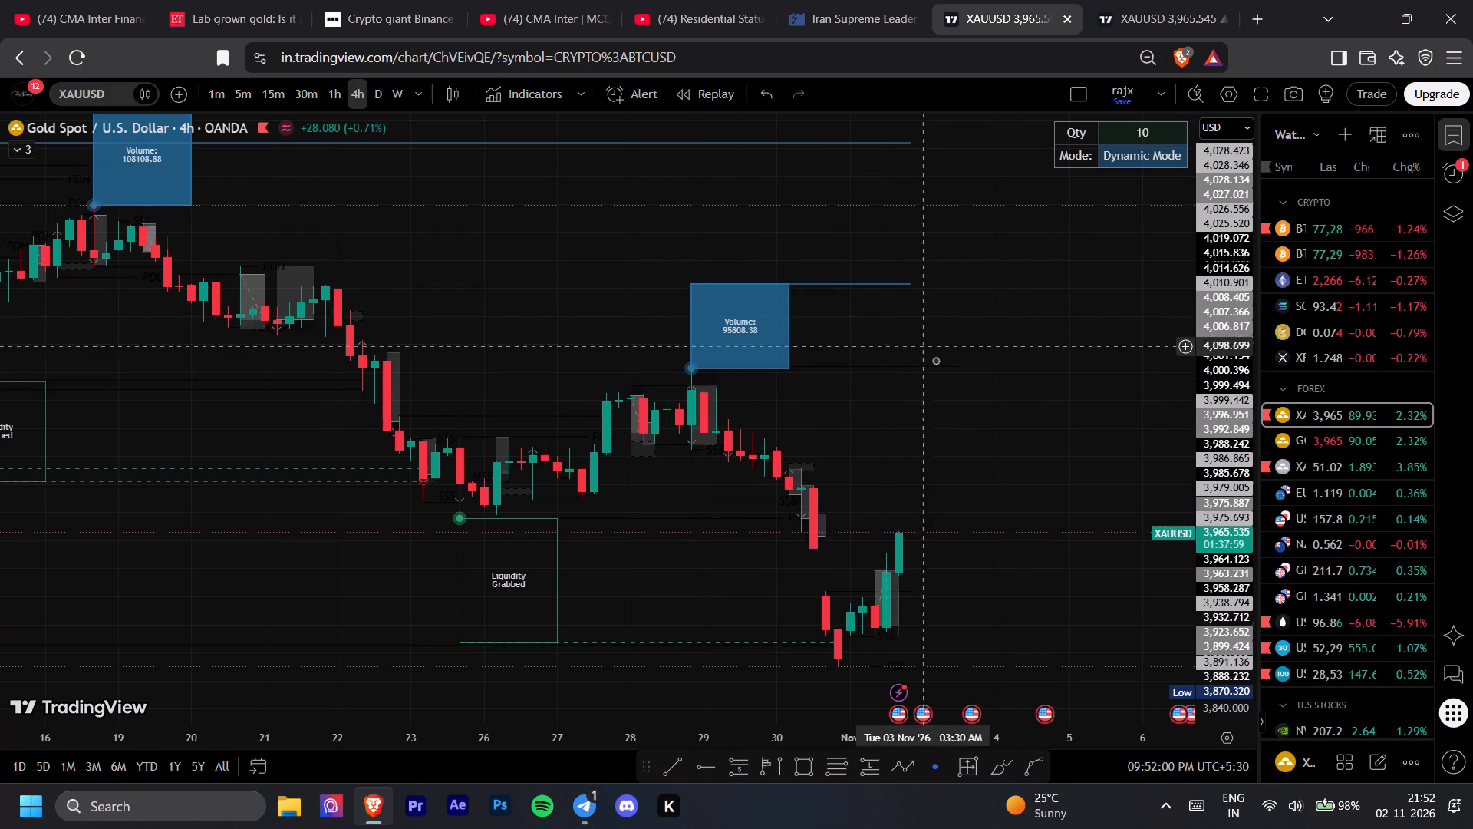
left_click_drag(1019, 482, 1010, 484)
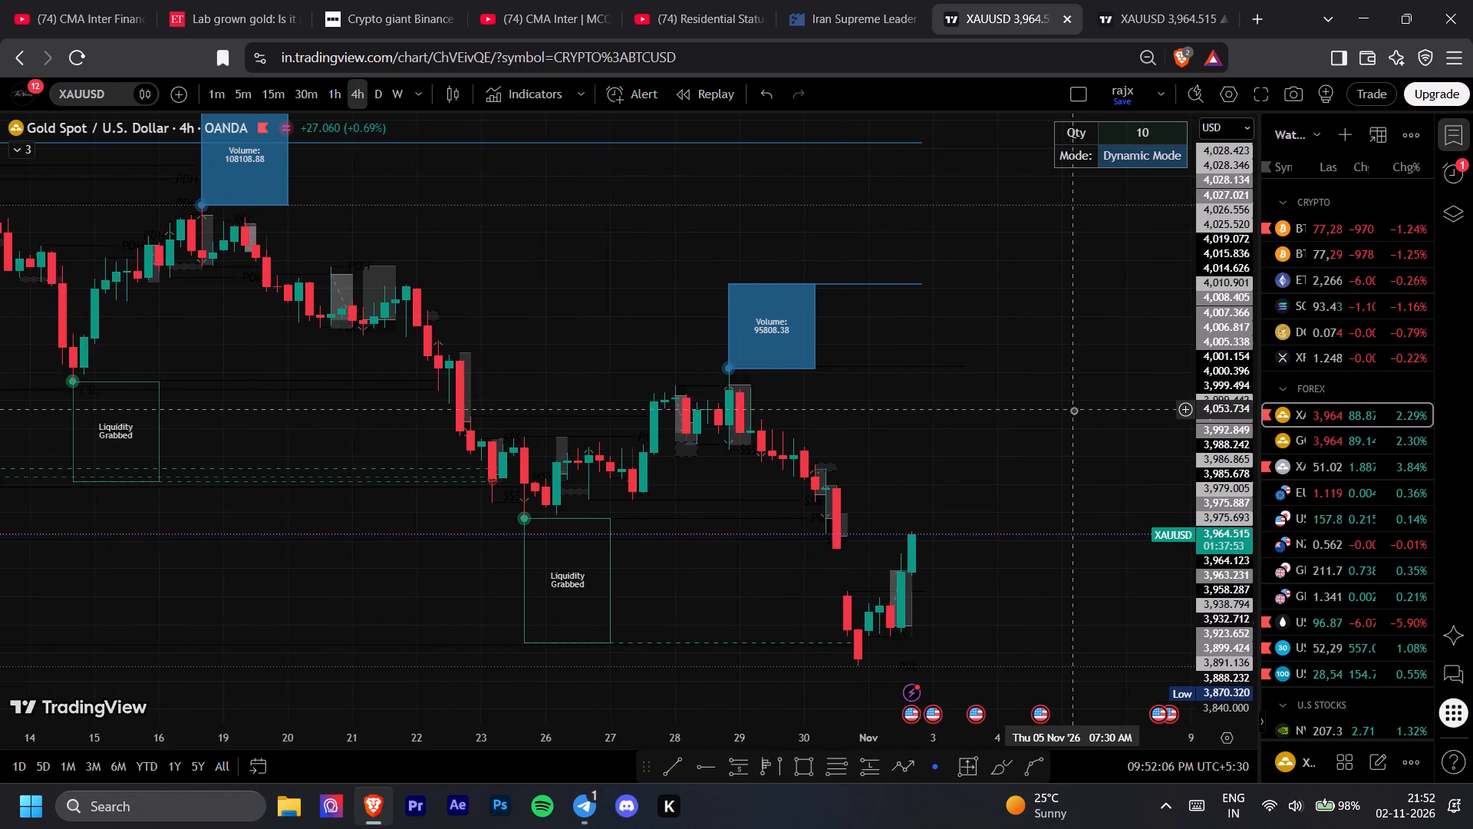
left_click_drag(1073, 410, 1058, 475)
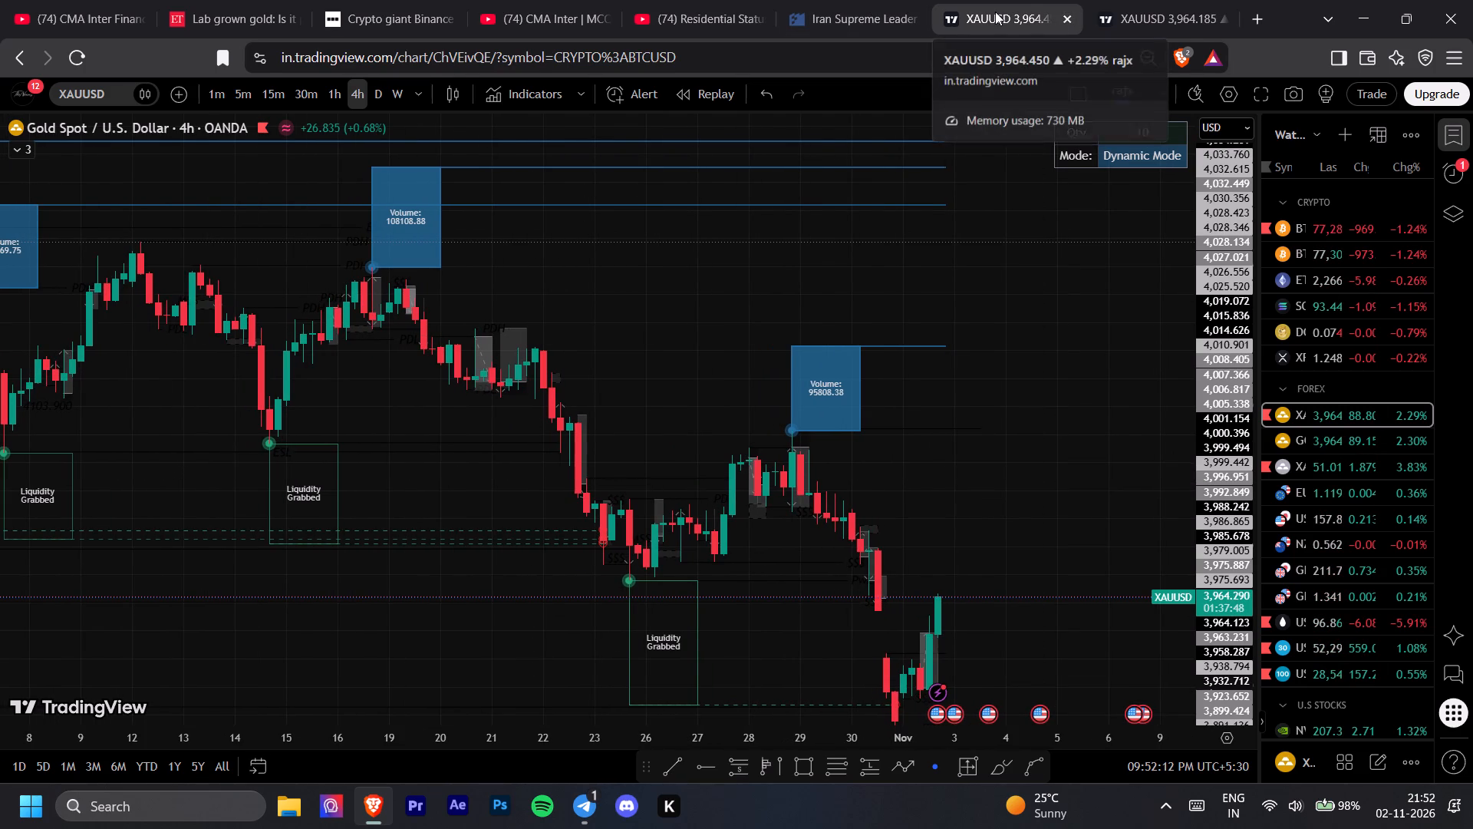
Detach the dark 4-hour XAUUSD chart tab into its own browser window.
left_click_drag(995, 12, 1095, 170)
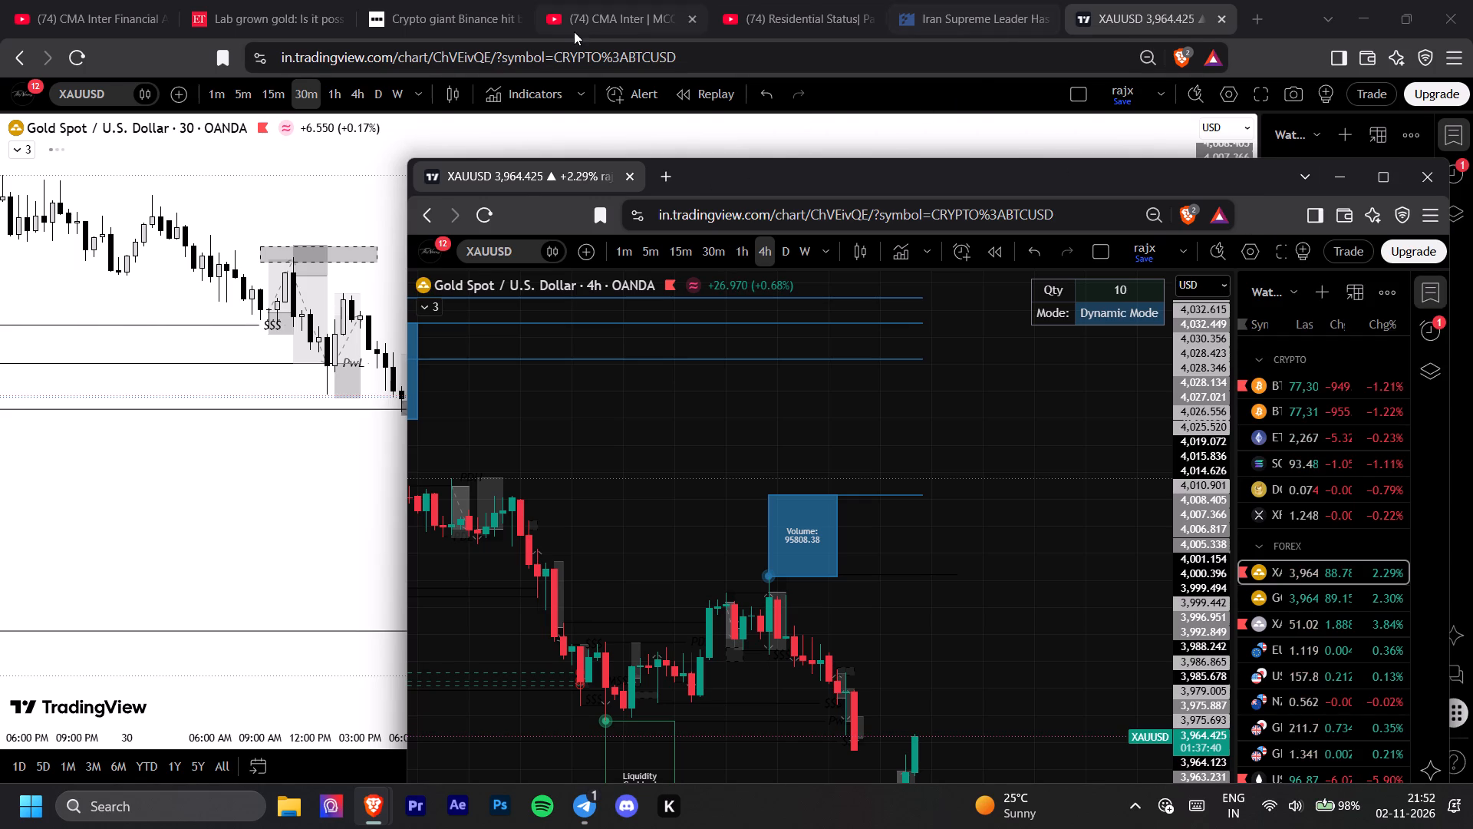
Detach the BBC article on the Binance hack into its own window and place it over the 30-minute gold chart.
left_click_drag(472, 16, 572, 107)
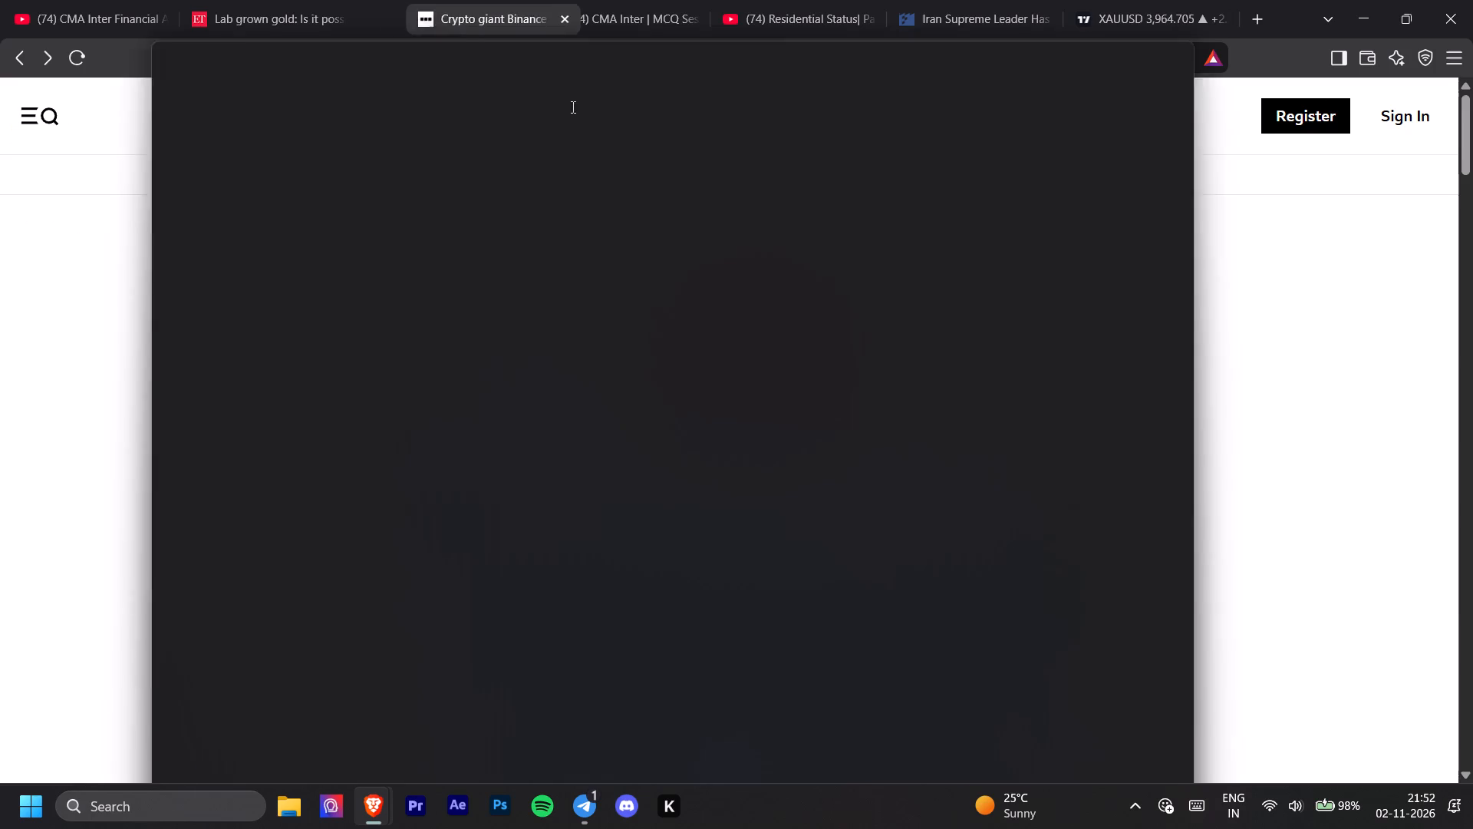
left_click_drag(572, 107, 651, 369)
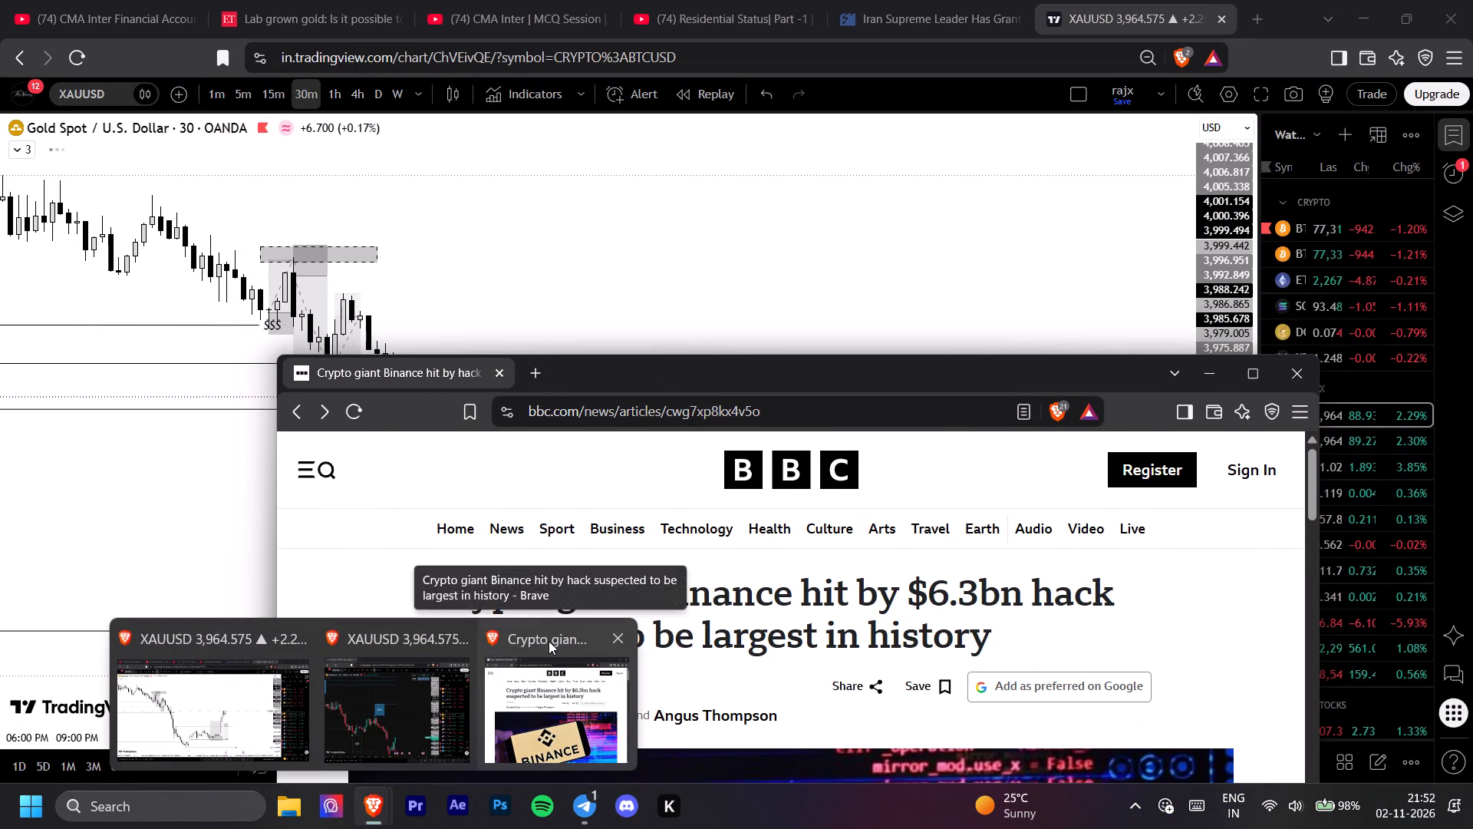
left_click_drag(549, 641, 542, 647)
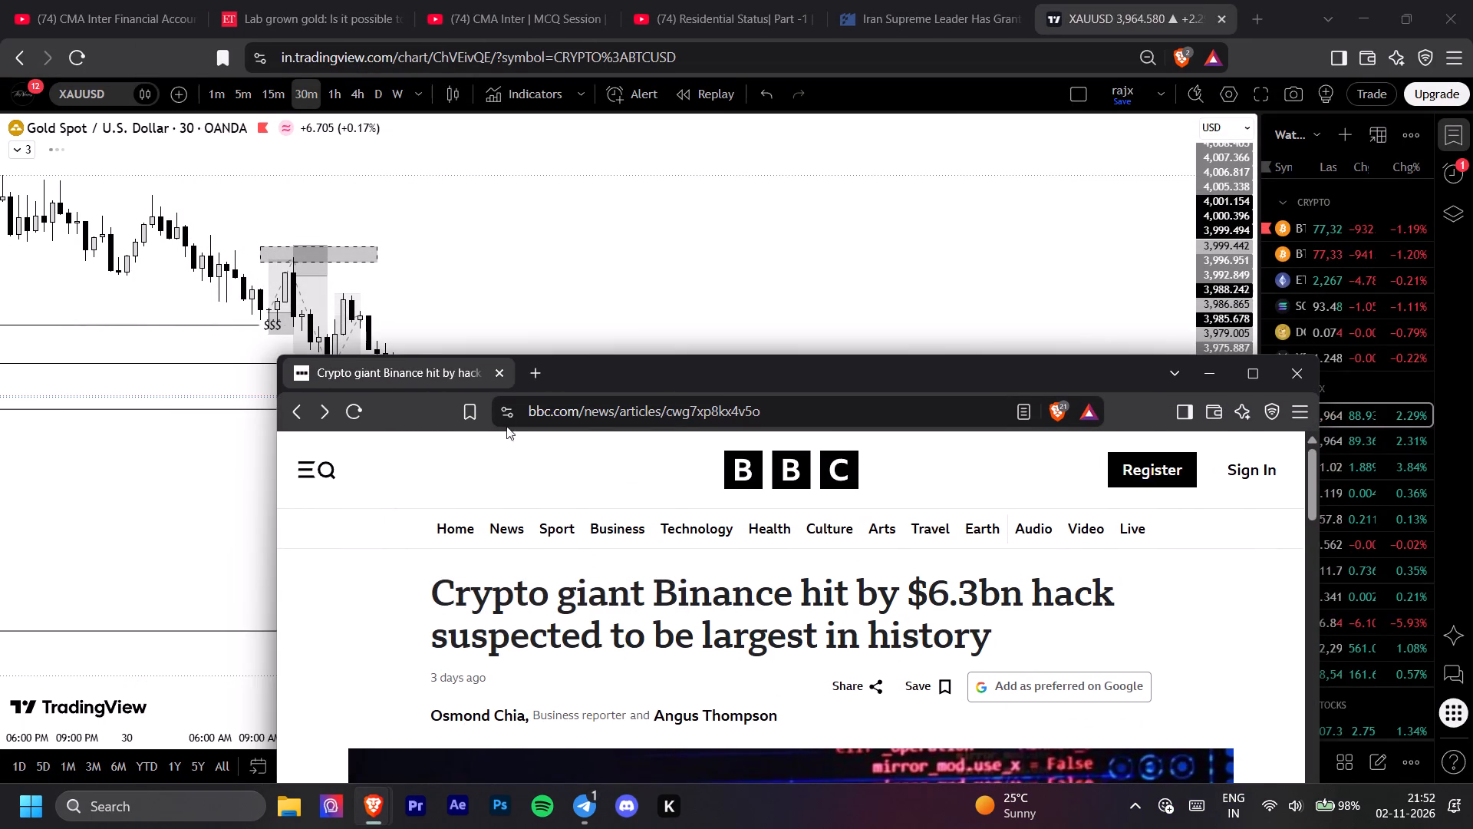
left_click_drag(453, 347, 478, 355)
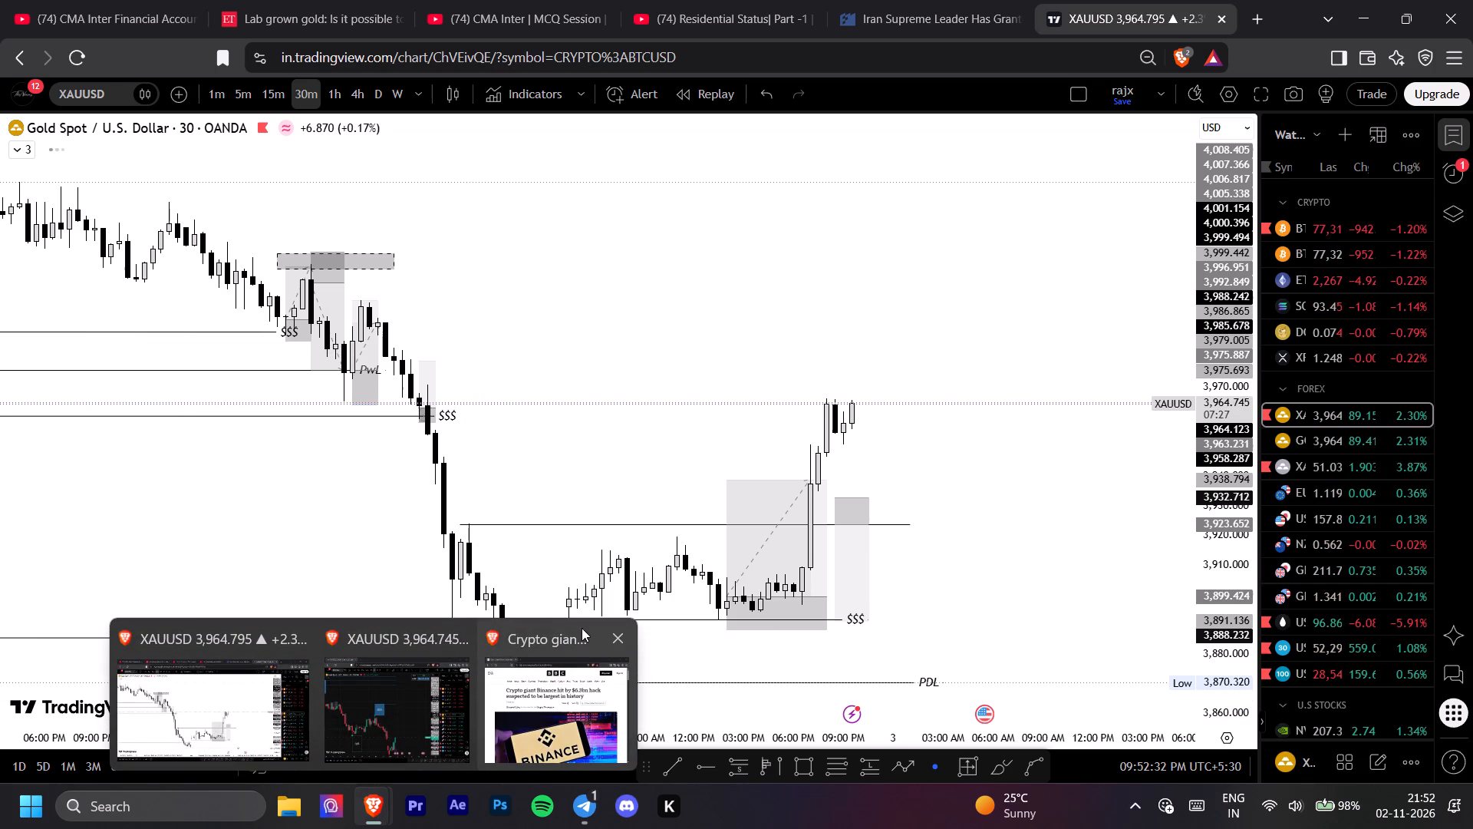
left_click(535, 647)
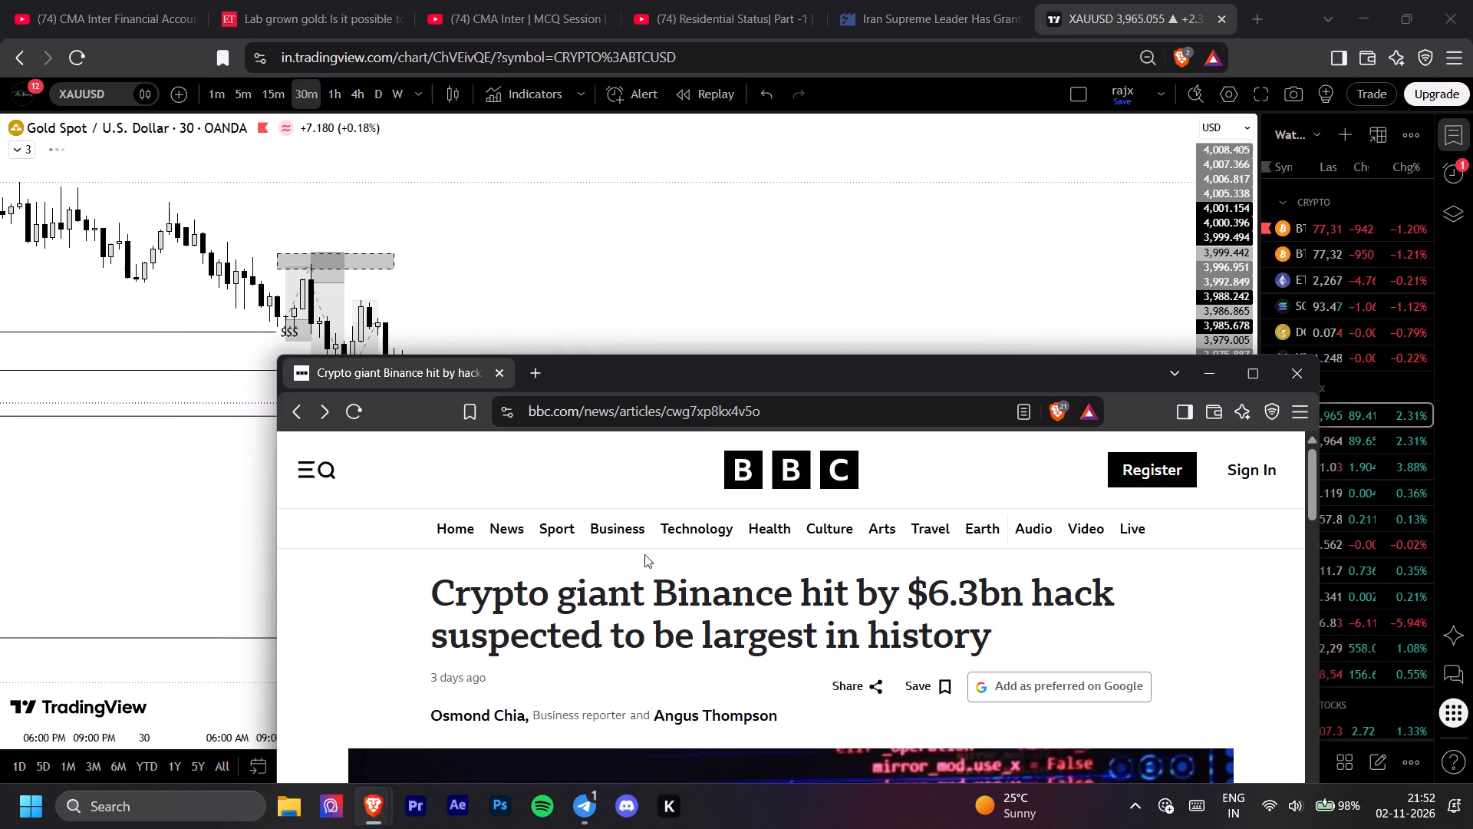
left_click_drag(463, 375, 602, 404)
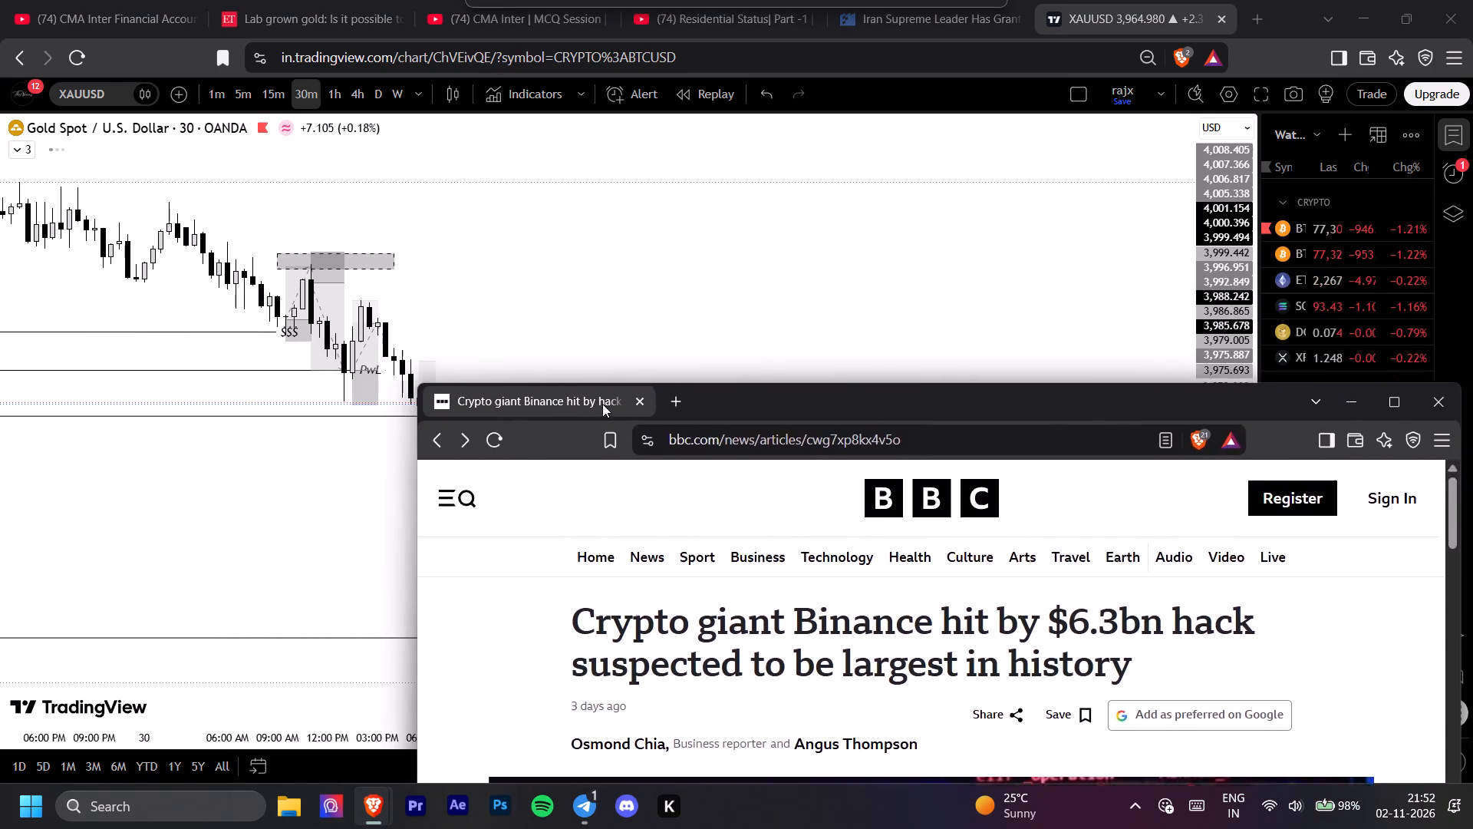
left_click_drag(602, 404, 997, 119)
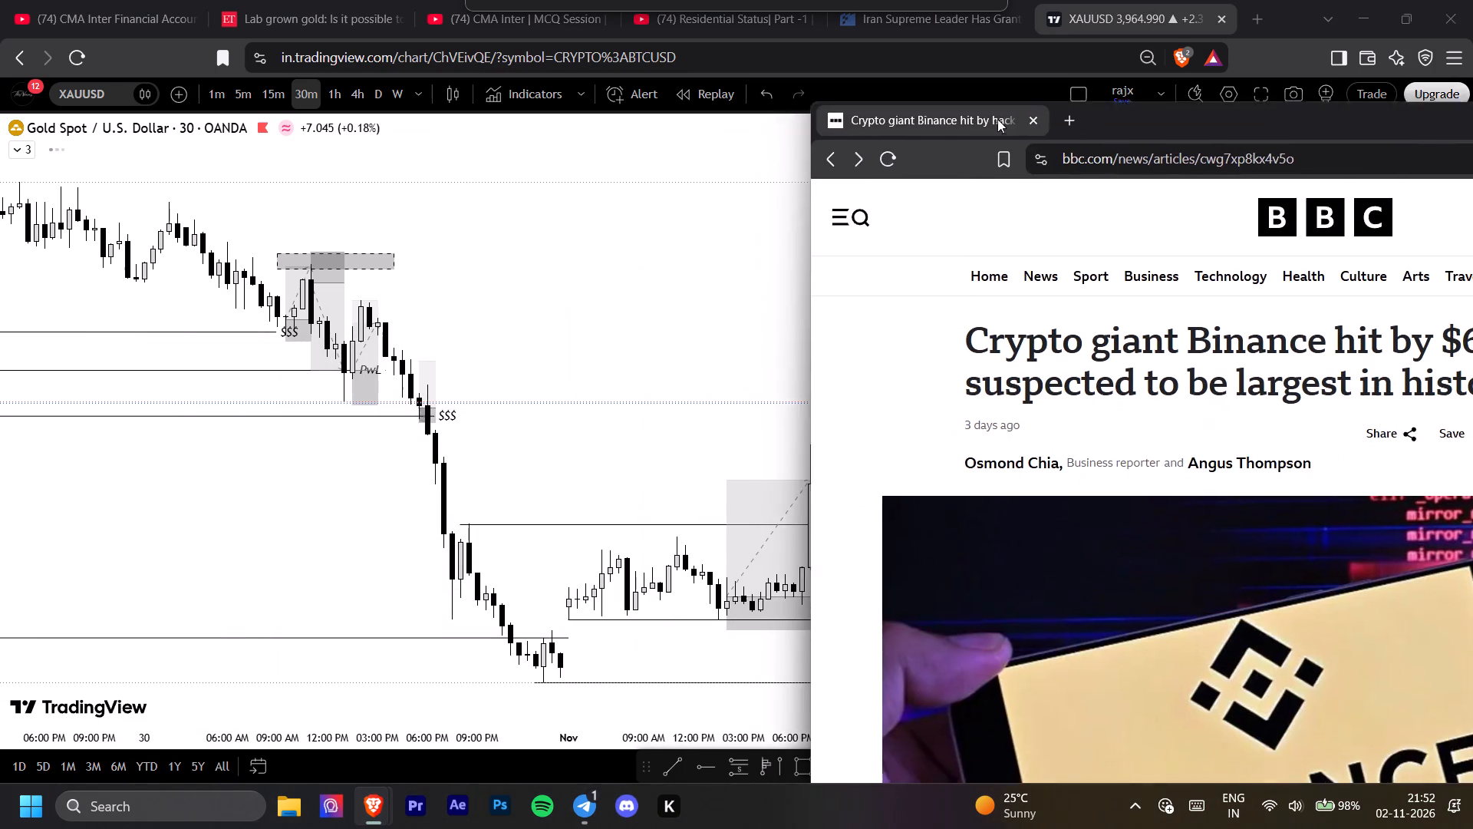
left_click_drag(997, 119, 705, 236)
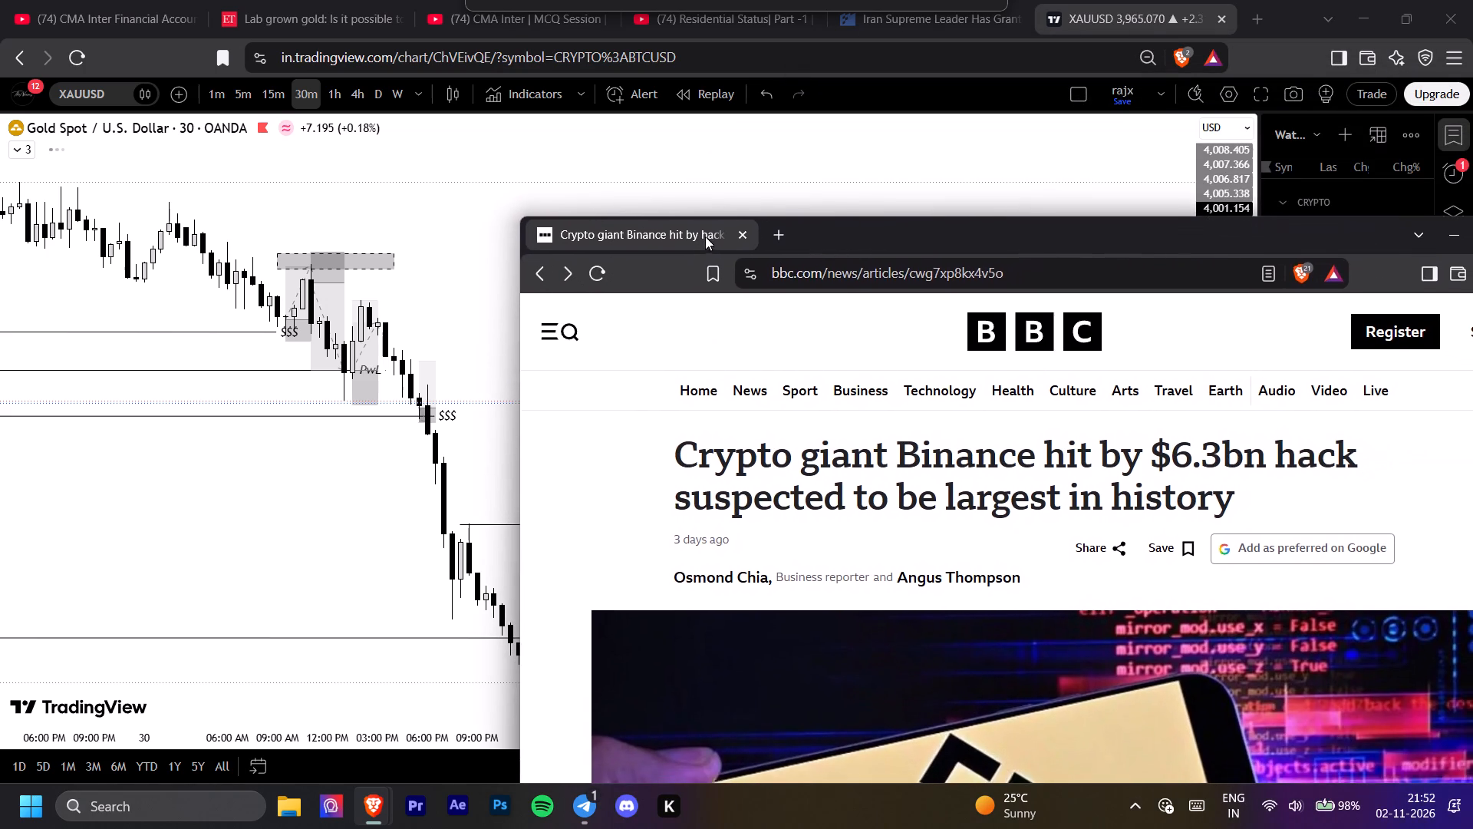
left_click_drag(705, 236, 708, 203)
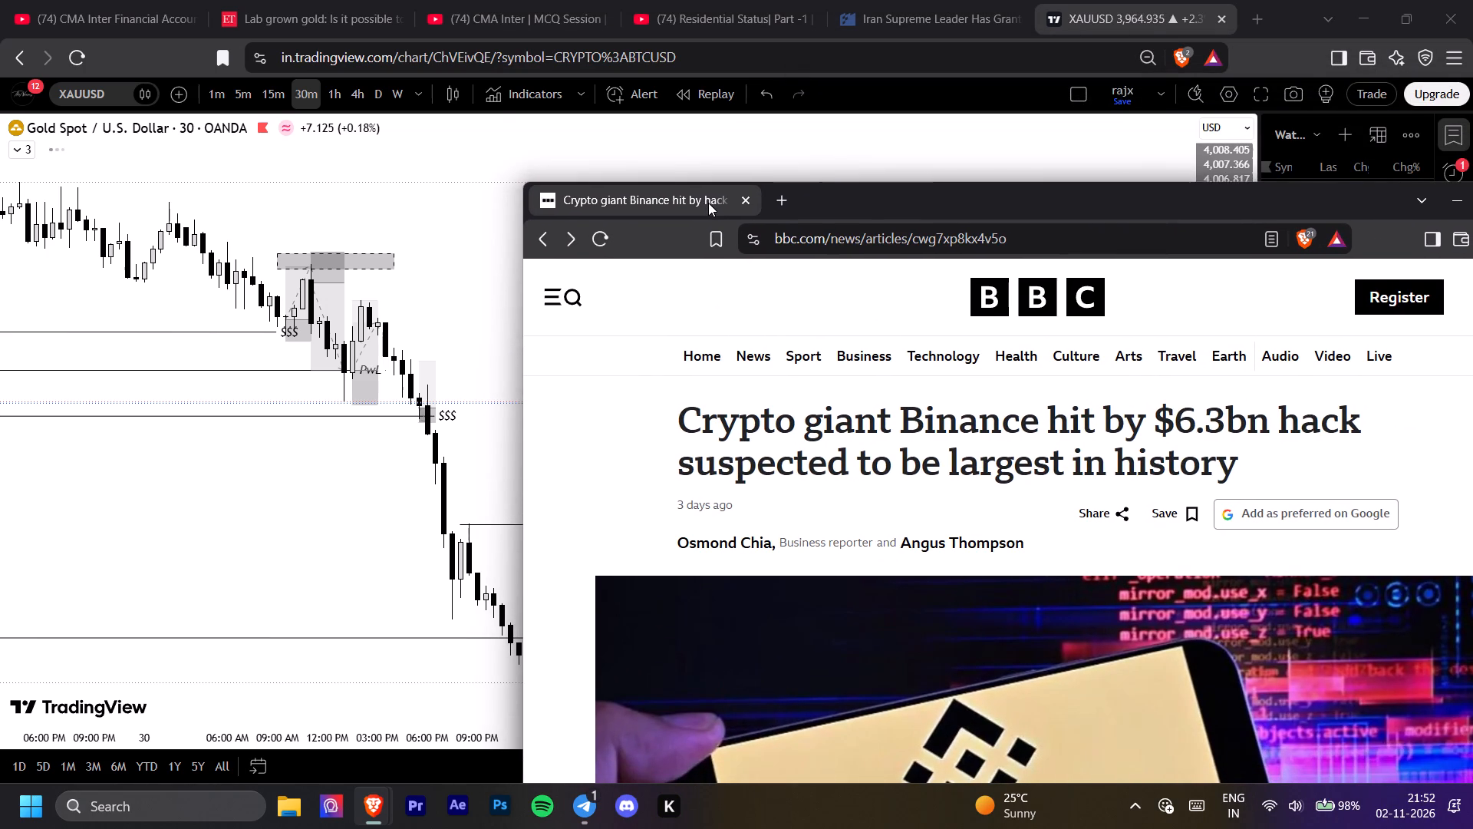
Move the Economic Times lab-grown gold article into the 4-hour XAUUSD chart's window, minimizing the main browser window.
left_click_drag(335, 5, 740, 187)
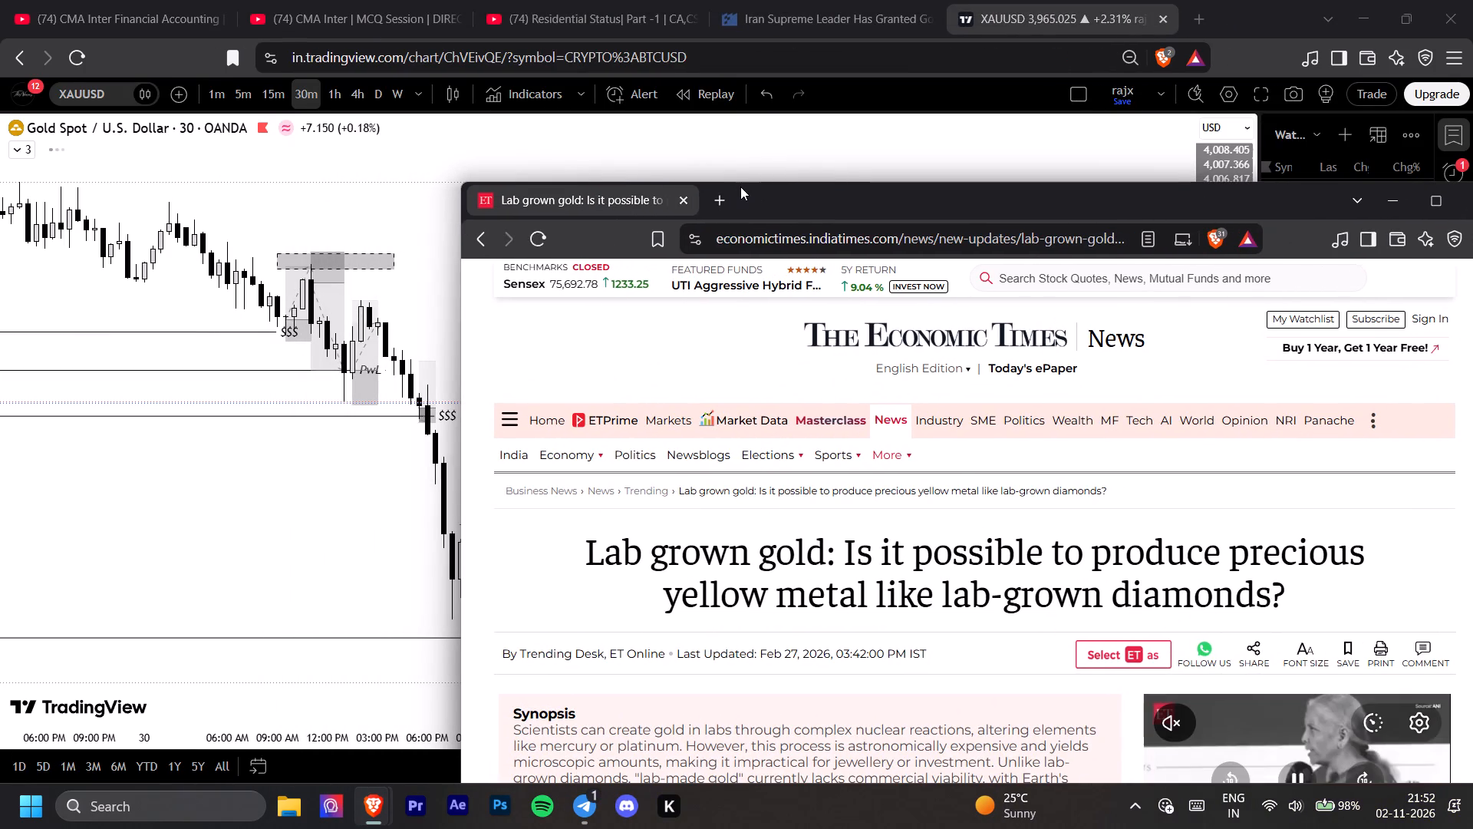
left_click(1356, 15)
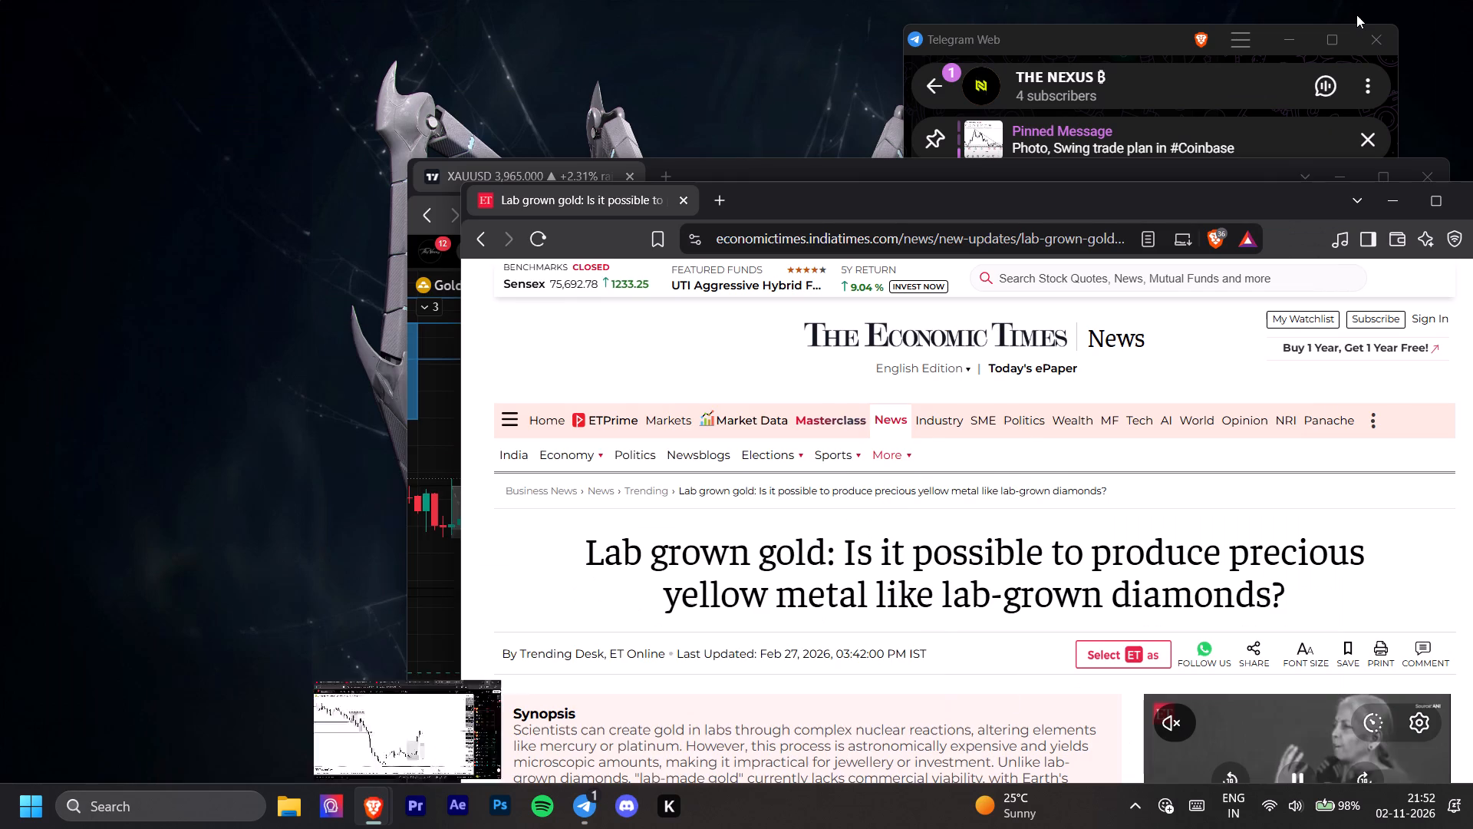
left_click_drag(592, 195, 759, 176)
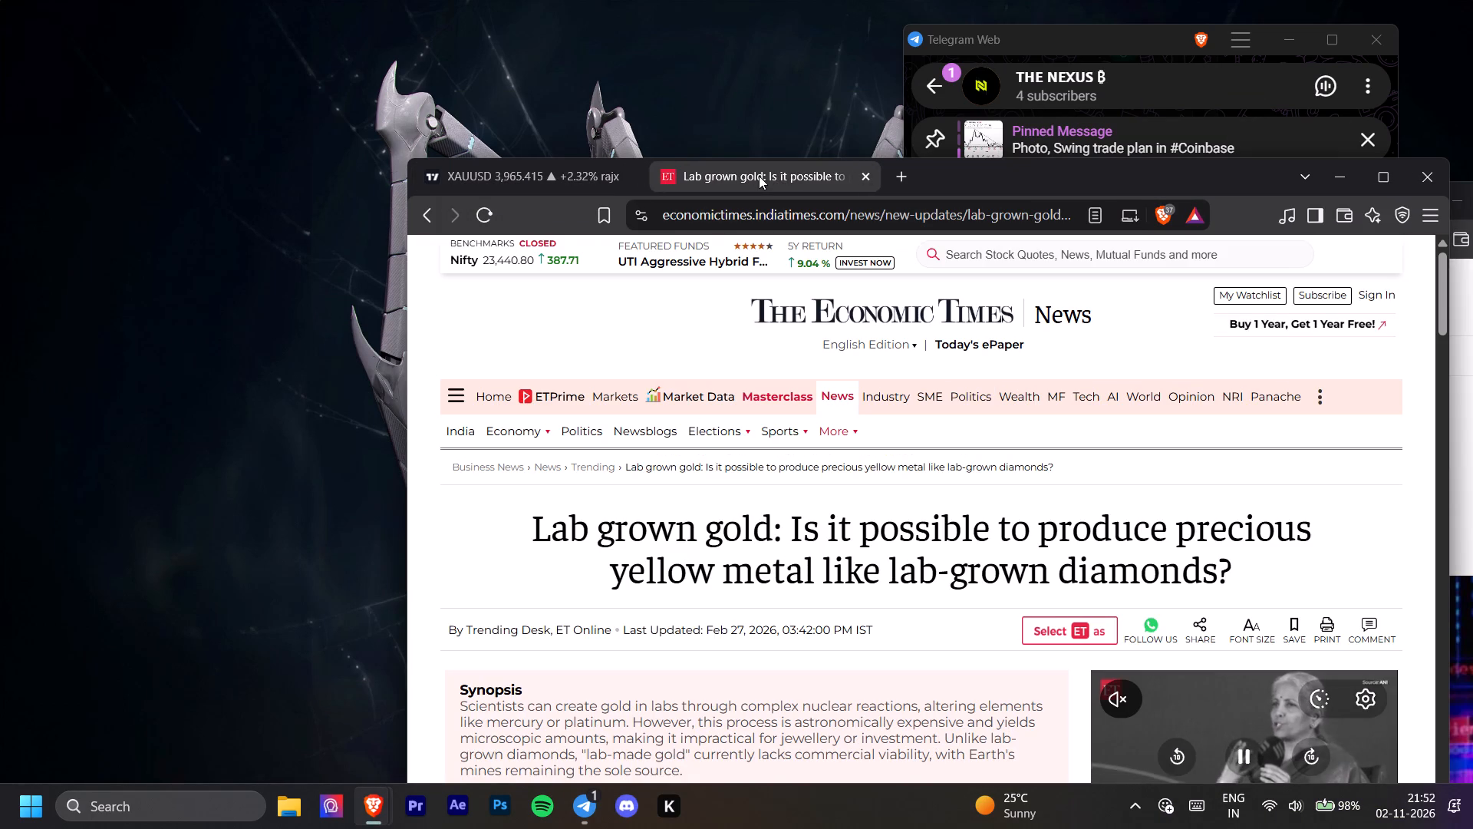
Move the BBC article on the Binance hack into the window holding the XAUUSD chart and lab-grown gold article, and maximize that window.
left_click_drag(989, 176, 562, 131)
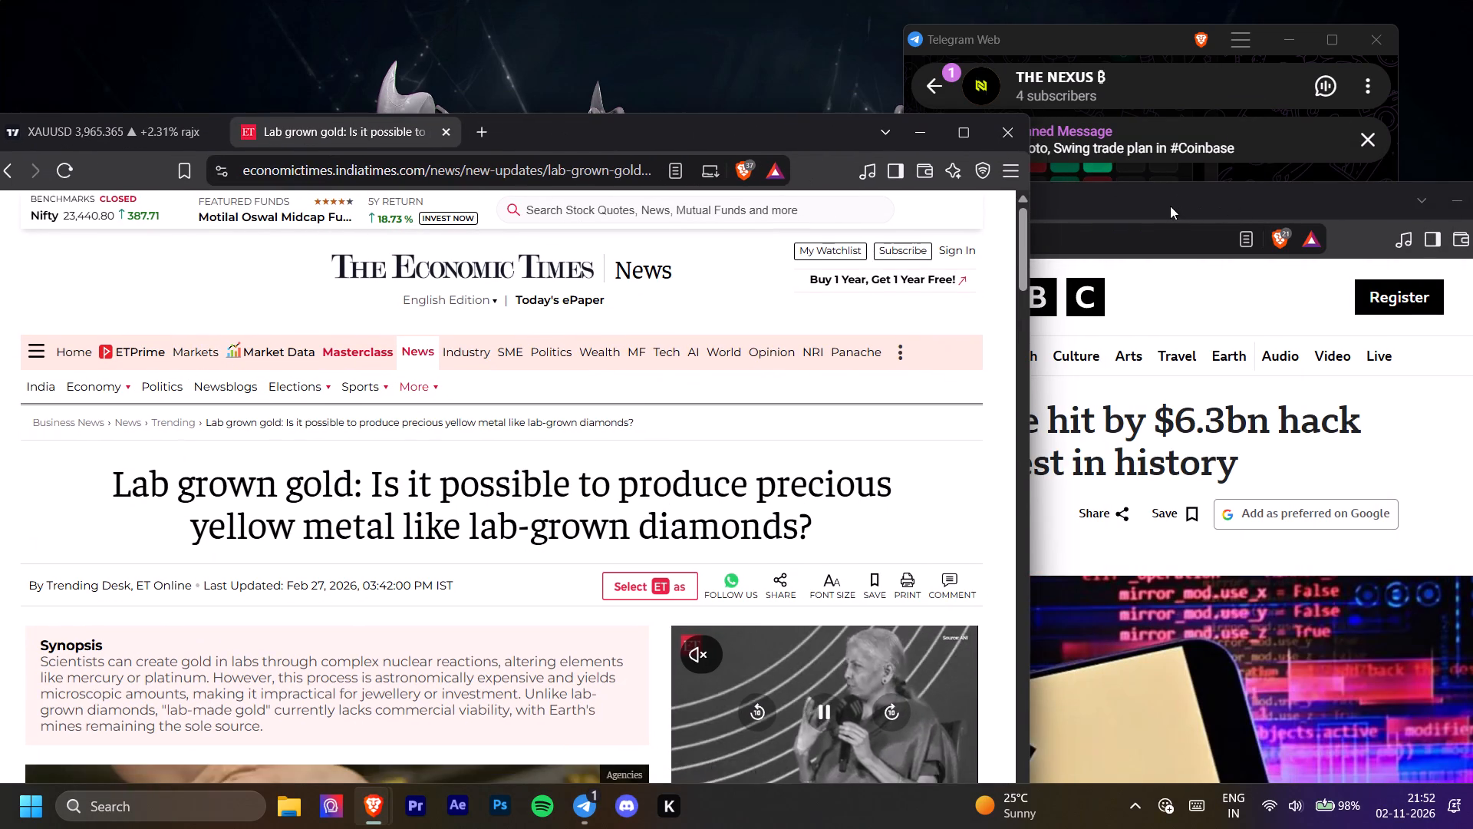
left_click_drag(1170, 206, 952, 179)
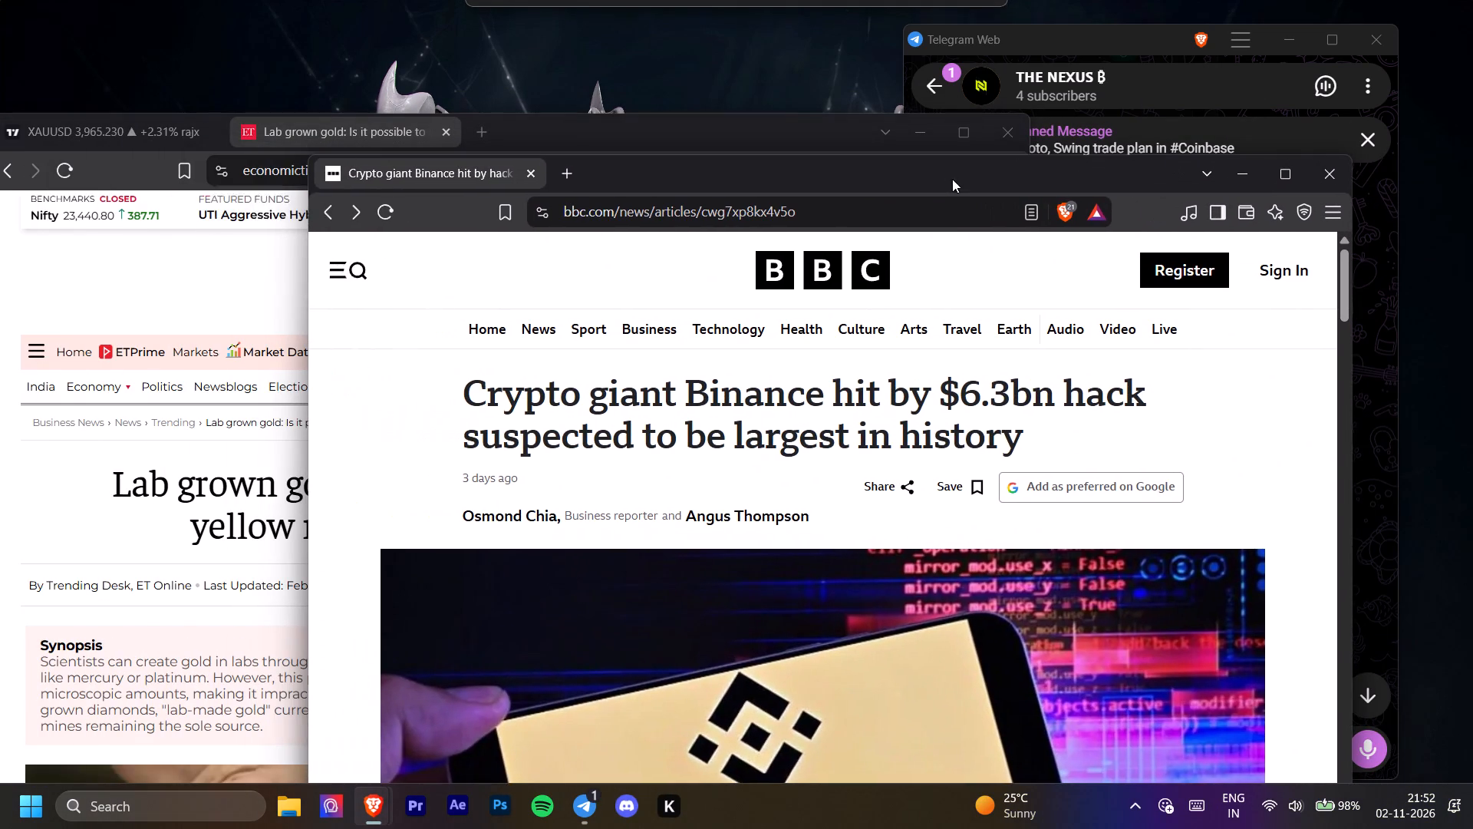
left_click_drag(486, 171, 560, 144)
left_click(962, 146)
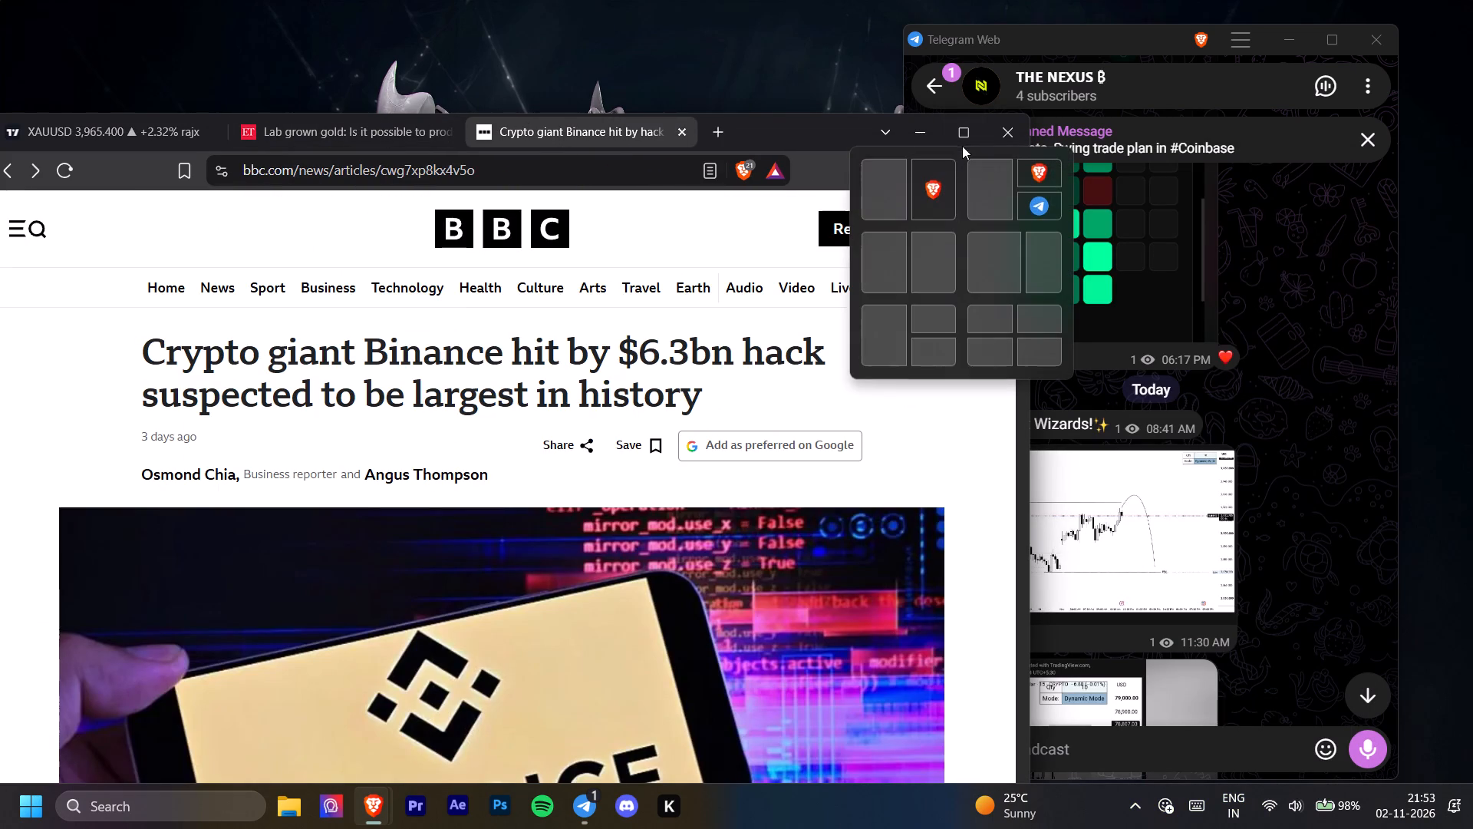
left_click(972, 142)
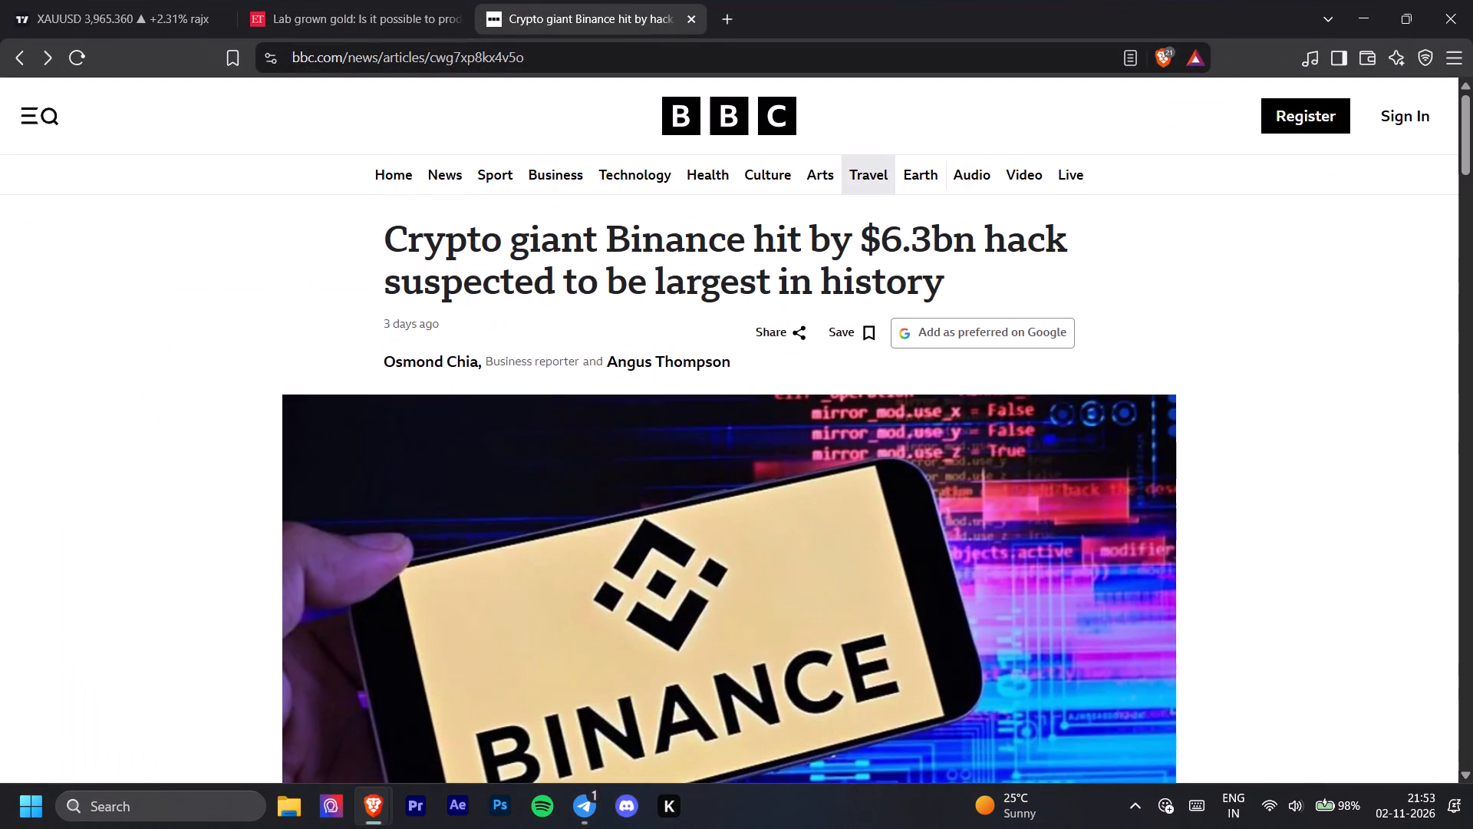
Return to the 4-hour XAUUSD chart and examine October's price swings, volume boxes and liquidity zones up to the latest candles.
left_click(149, 0)
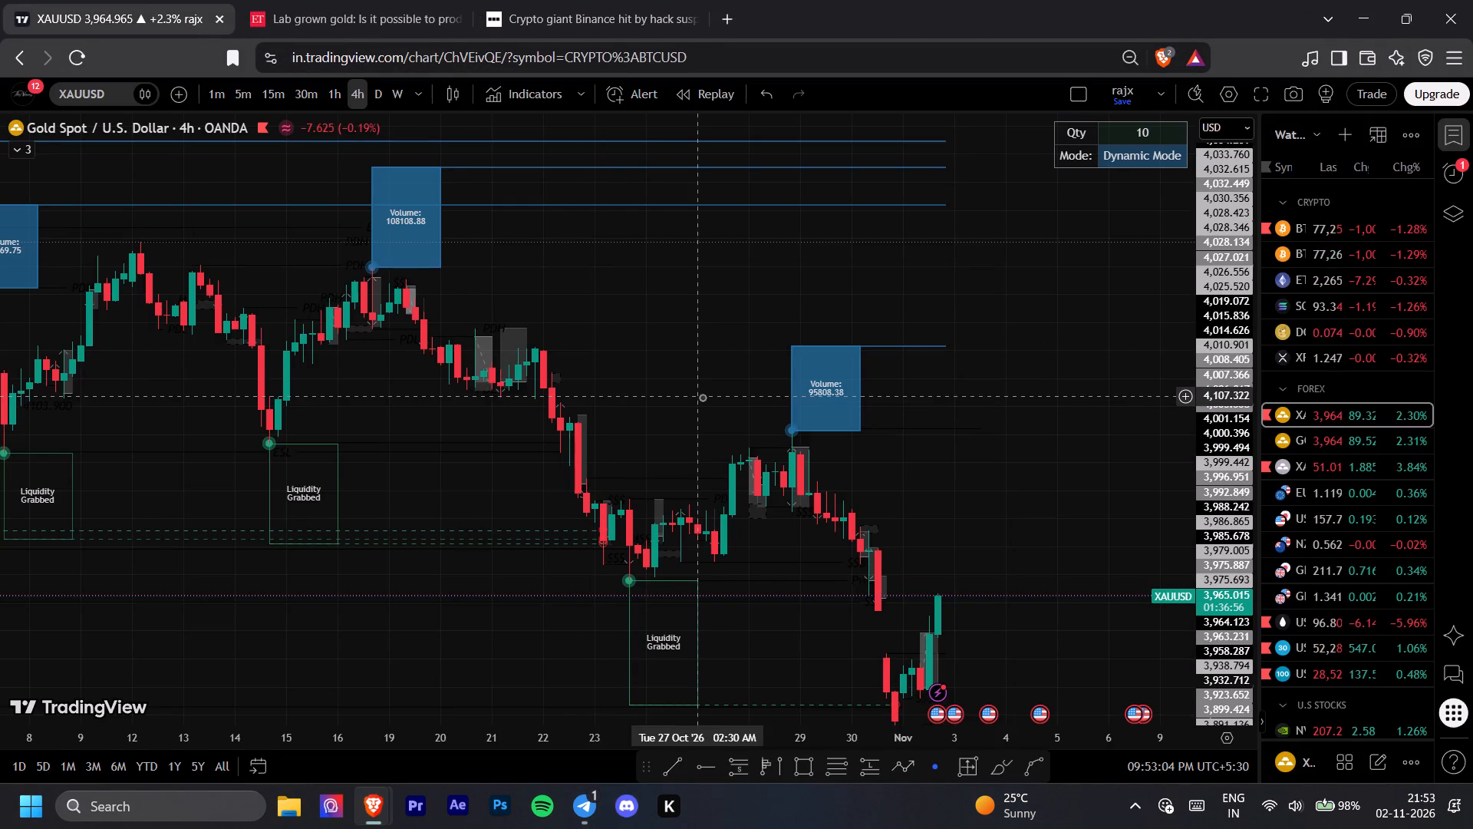
left_click_drag(702, 397, 755, 398)
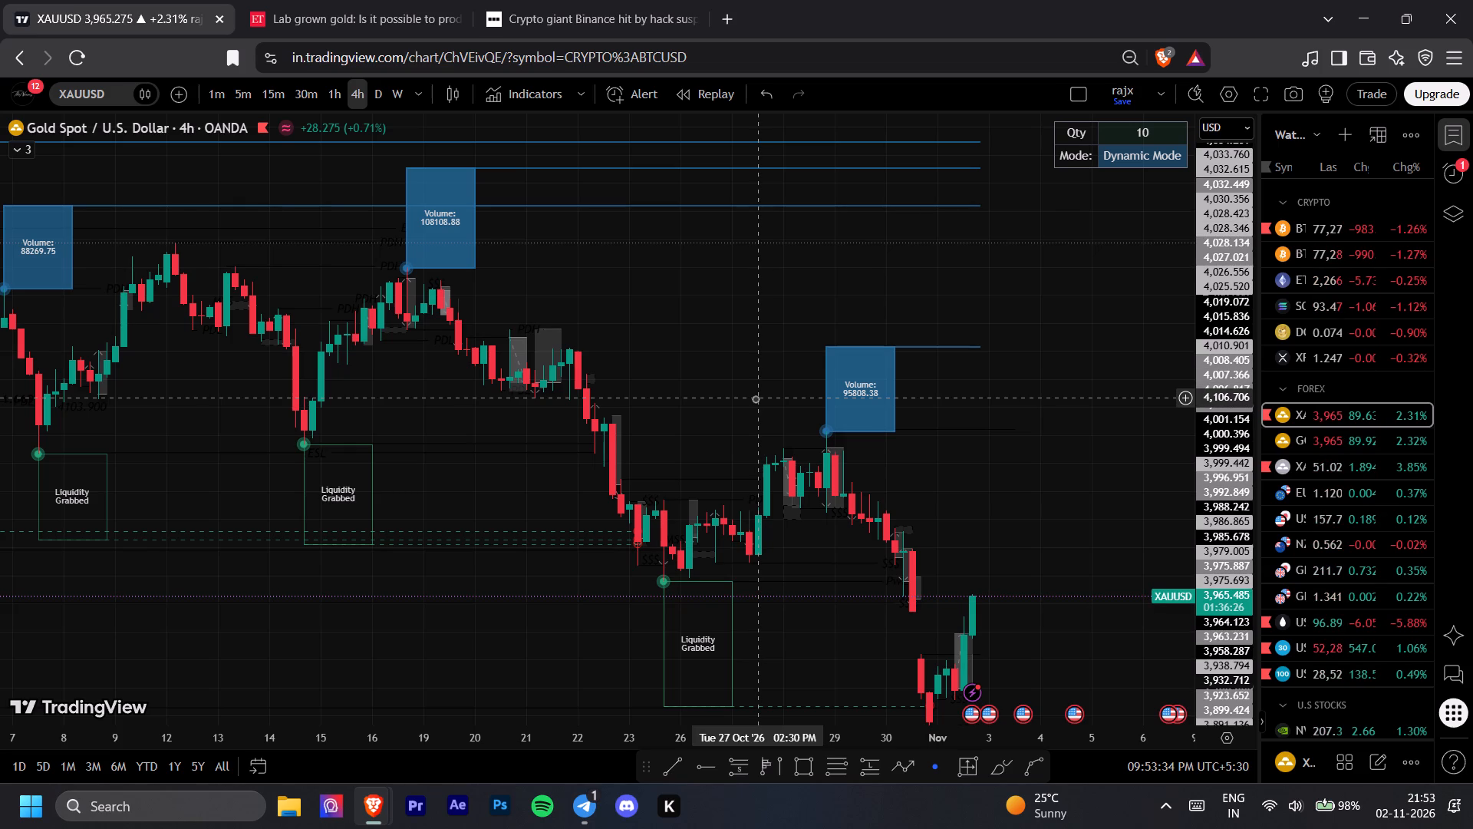
left_click(755, 398)
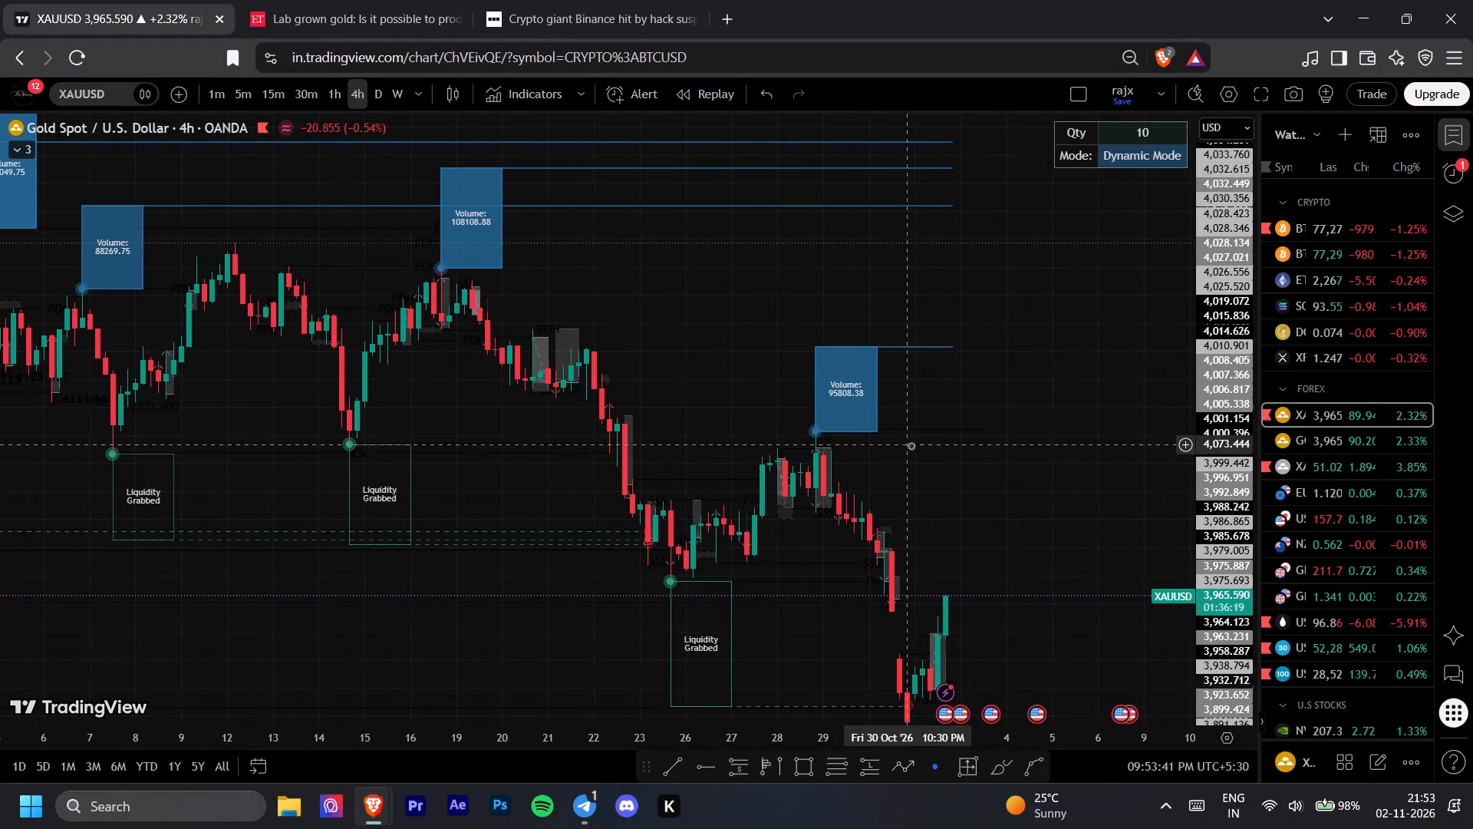
left_click_drag(934, 461, 887, 445)
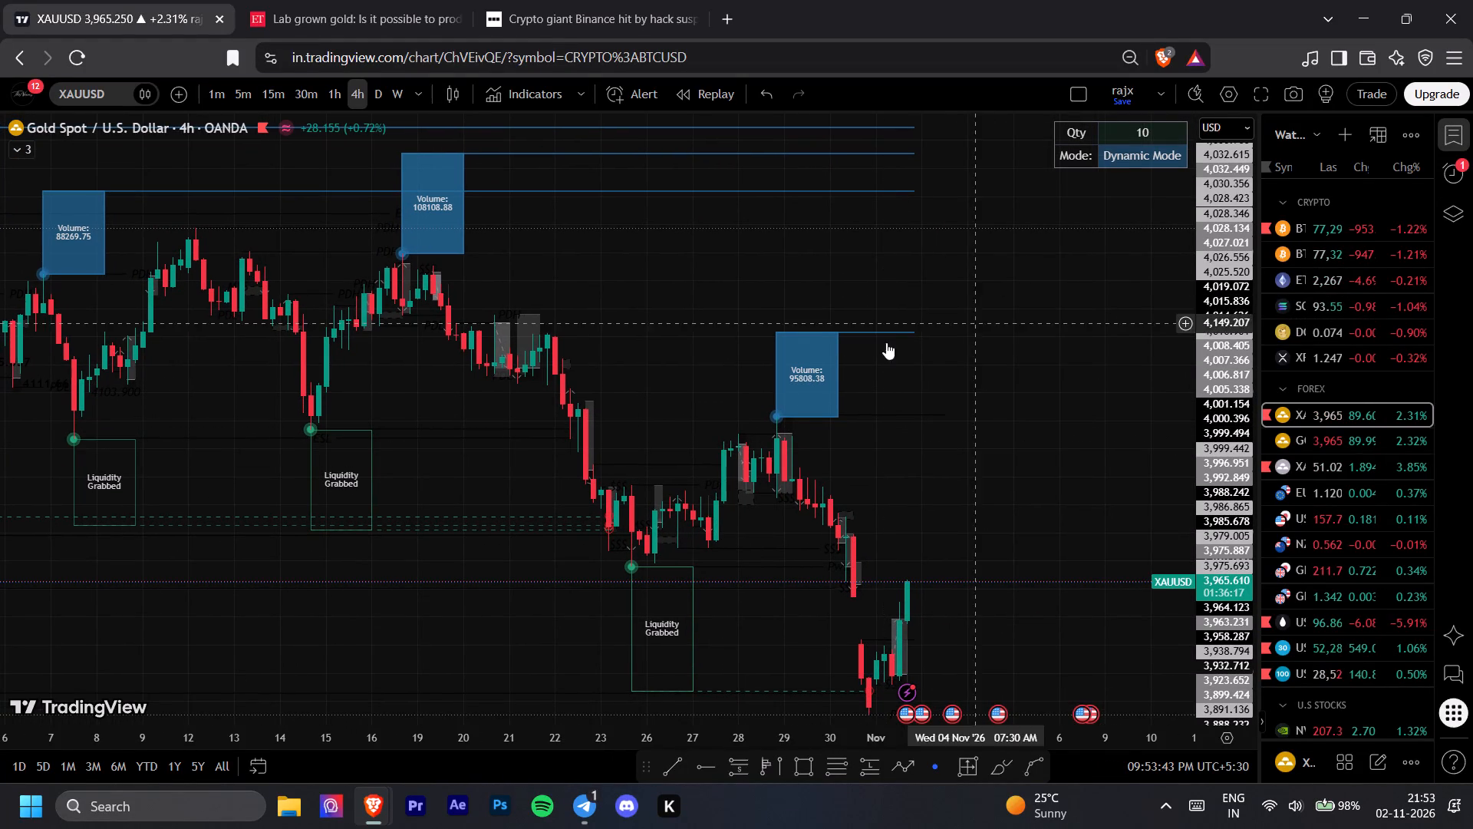
left_click_drag(880, 342, 927, 327)
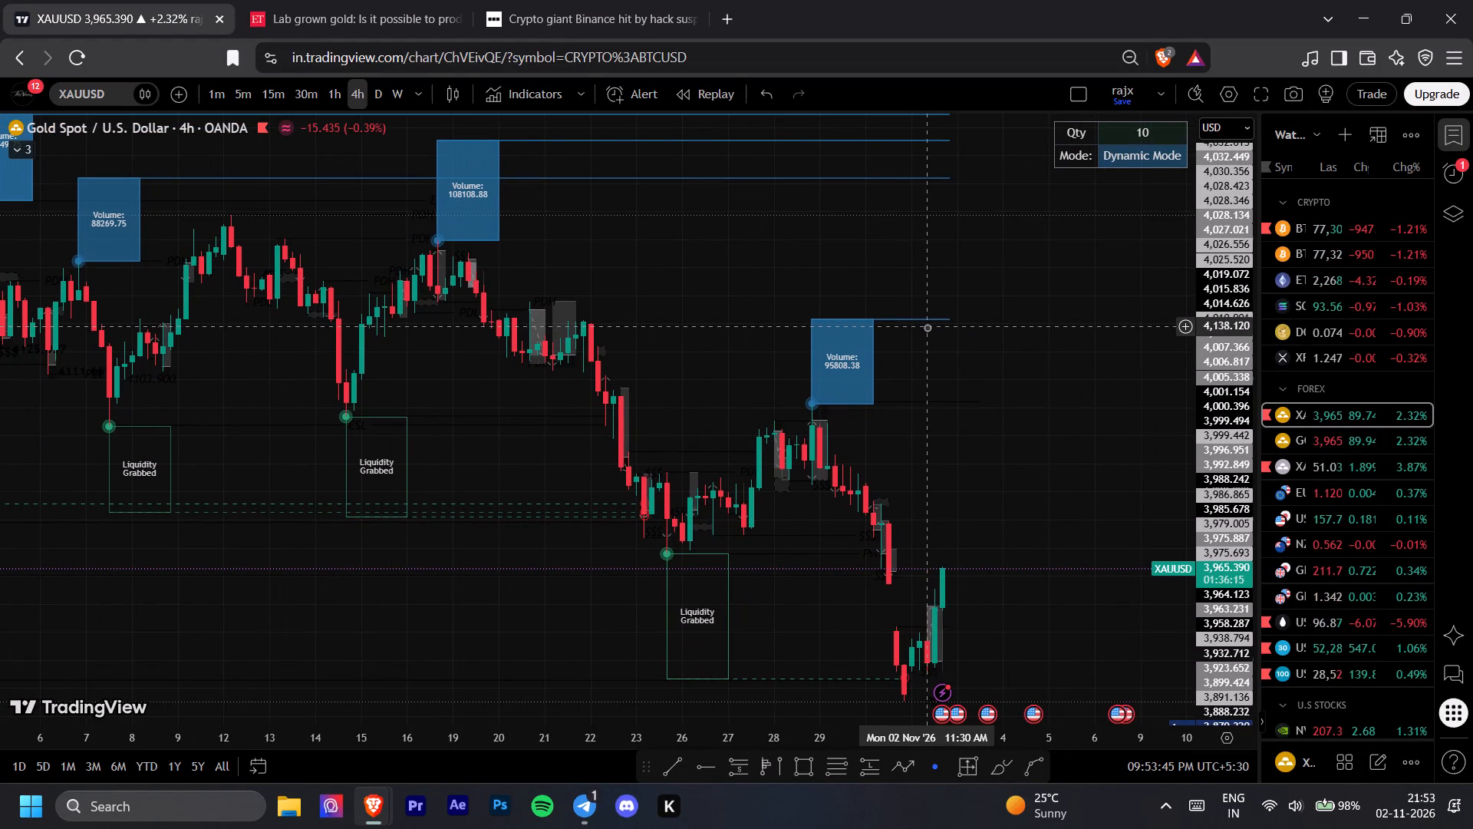
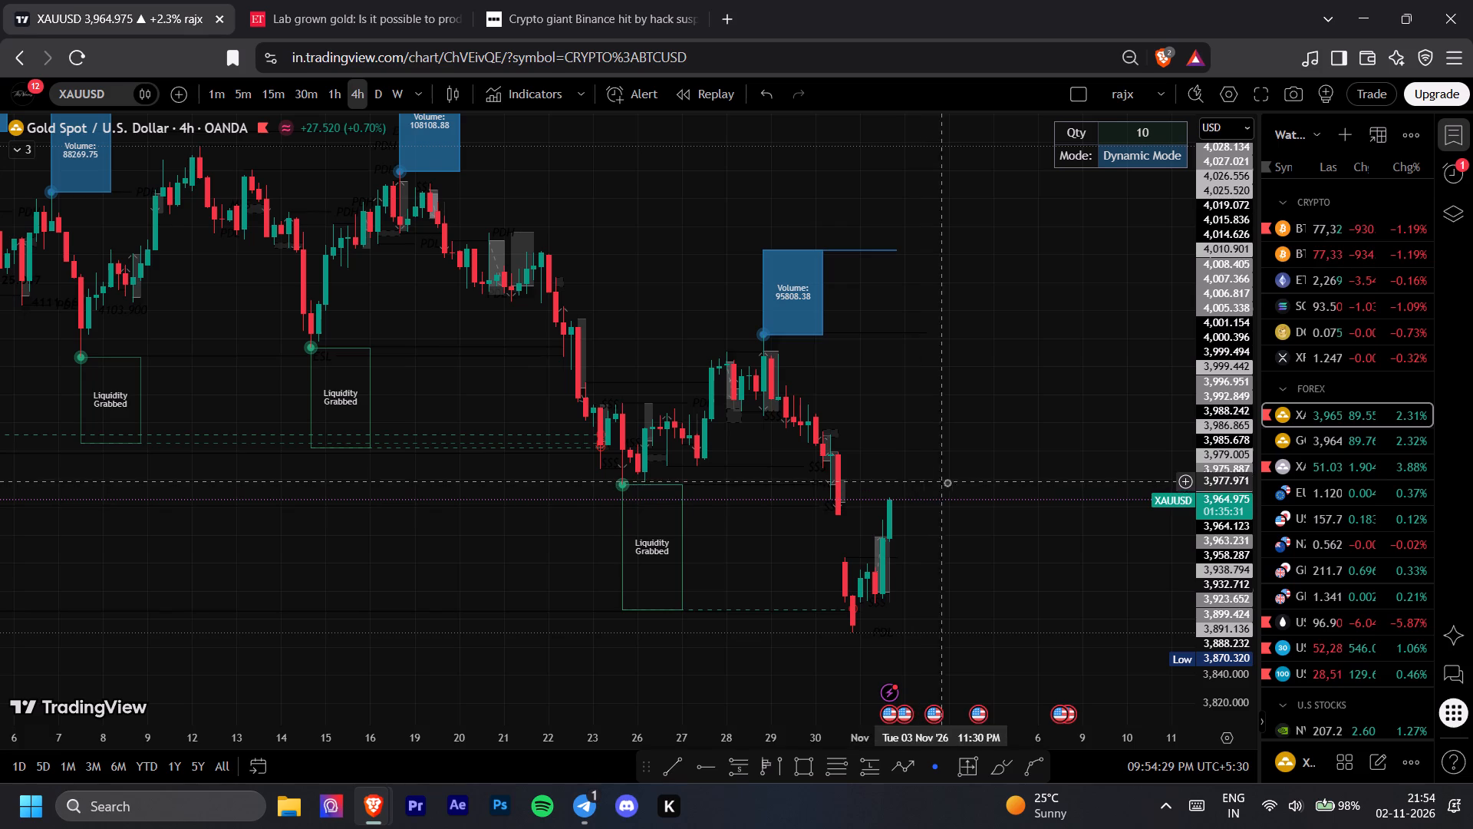
Turn off the vertical and horizontal grid lines in the 4-hour XAUUSD chart's canvas settings.
double_click(443, 484)
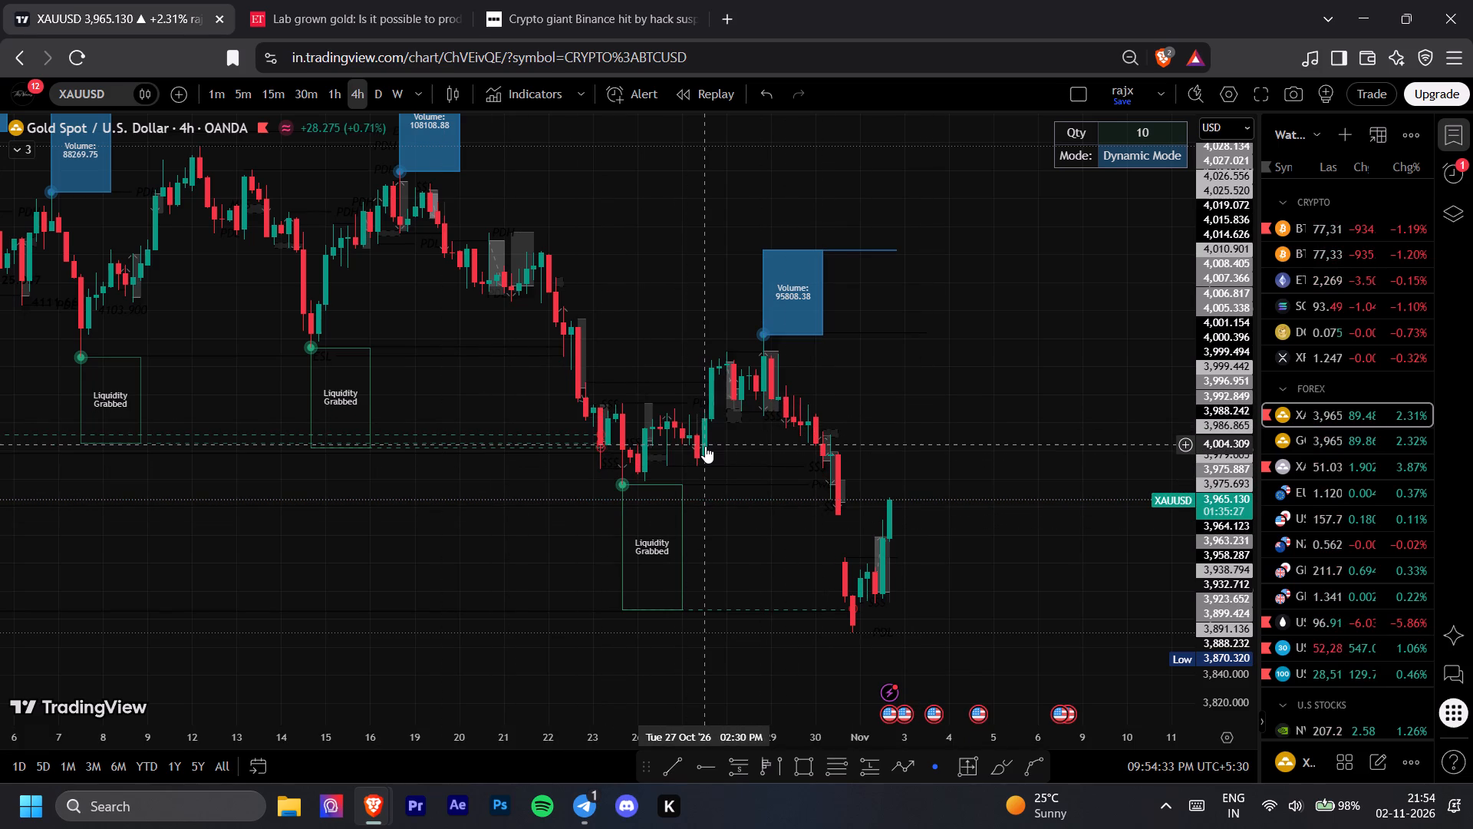
double_click(553, 317)
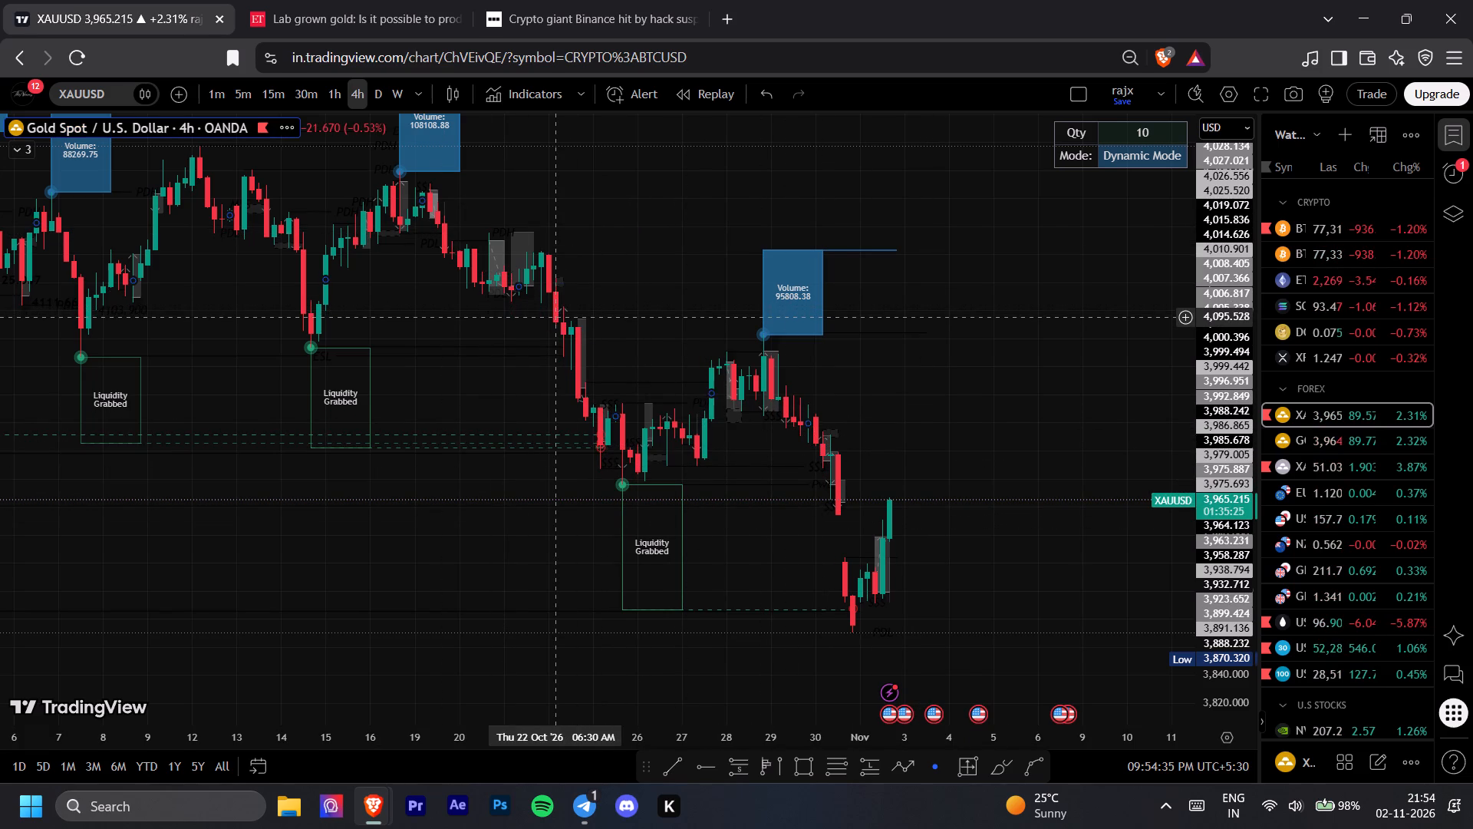
left_click(472, 472)
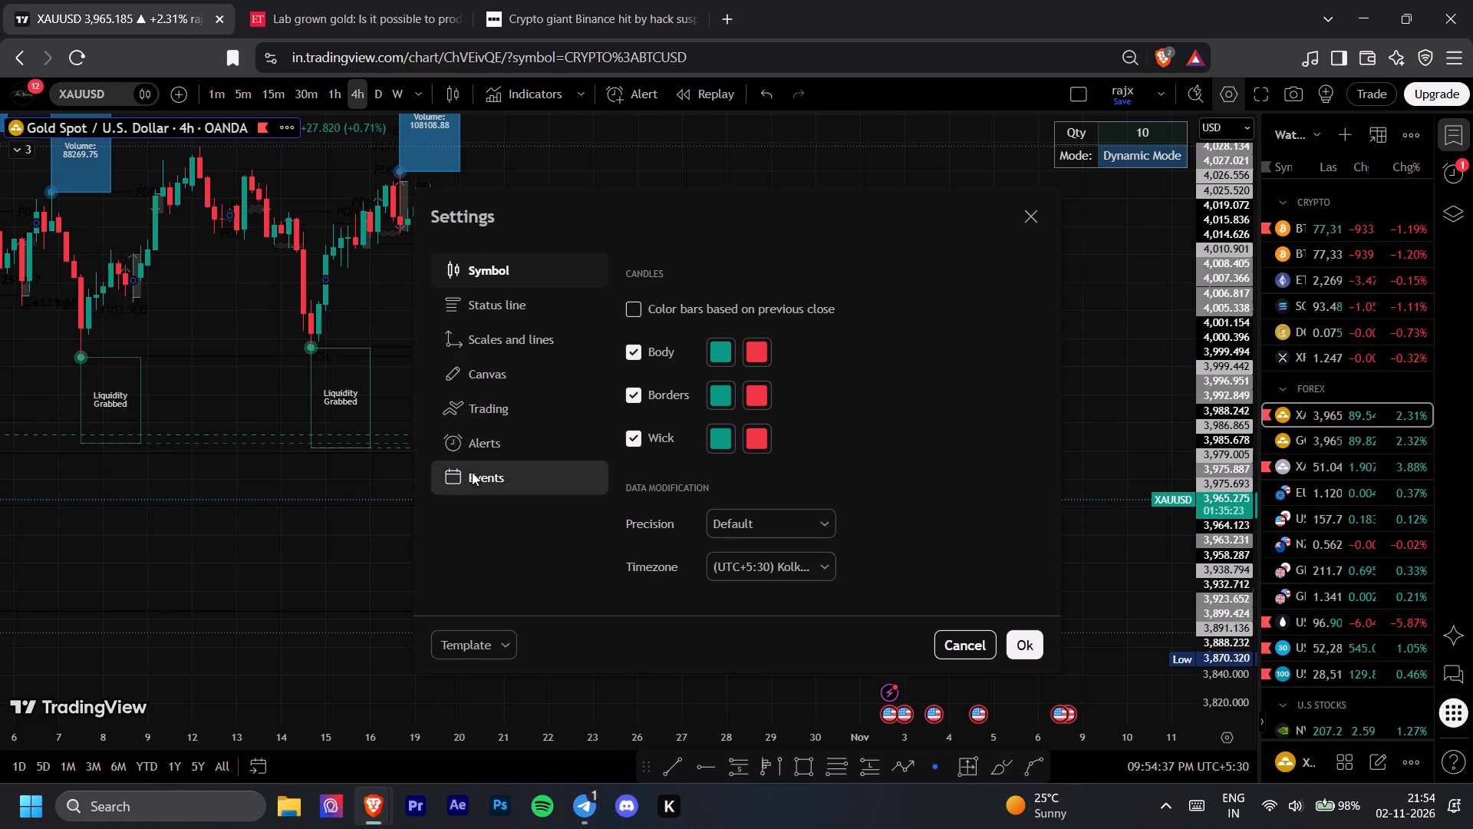
left_click(511, 383)
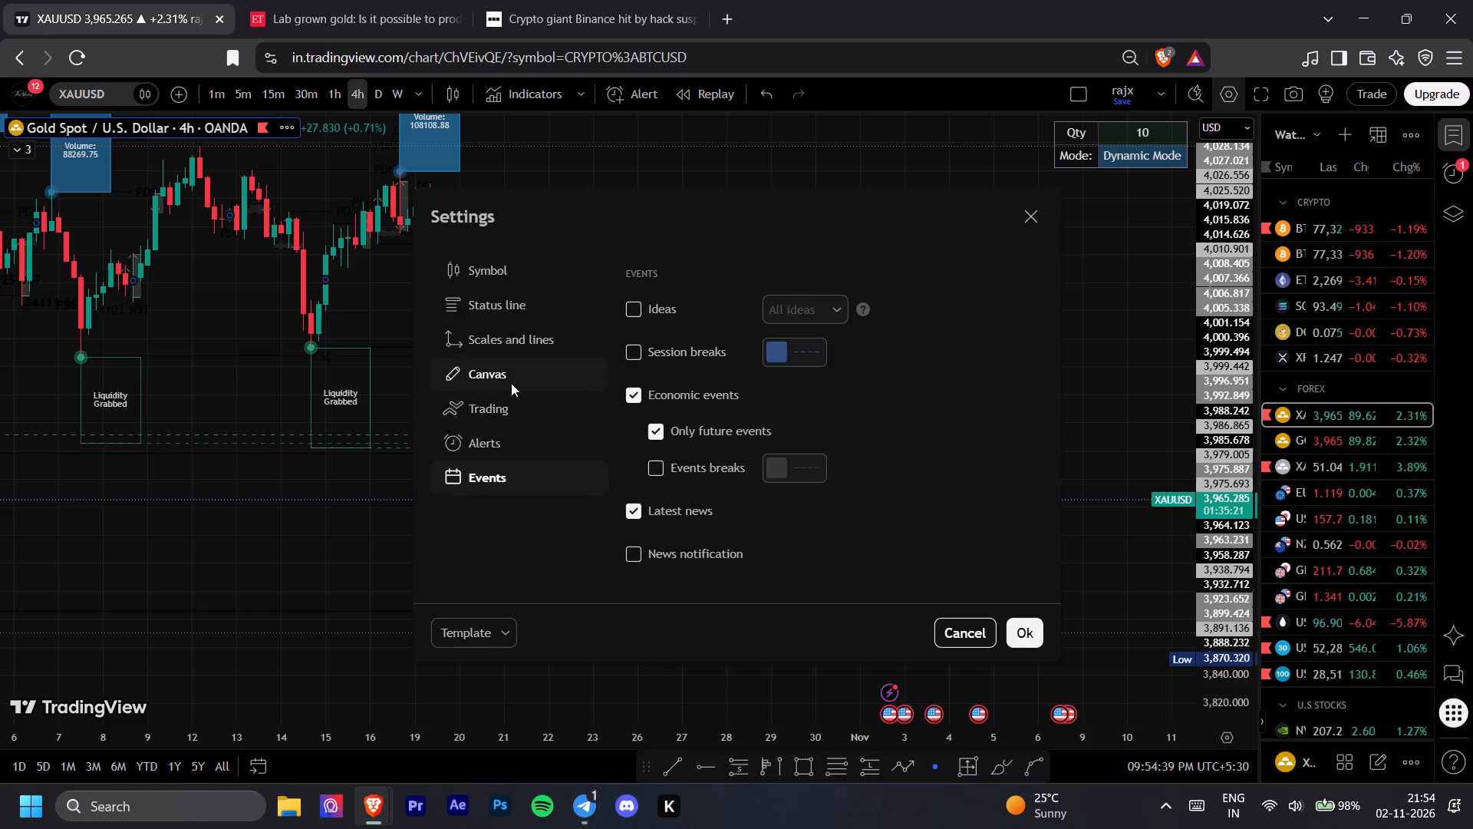
left_click(638, 260)
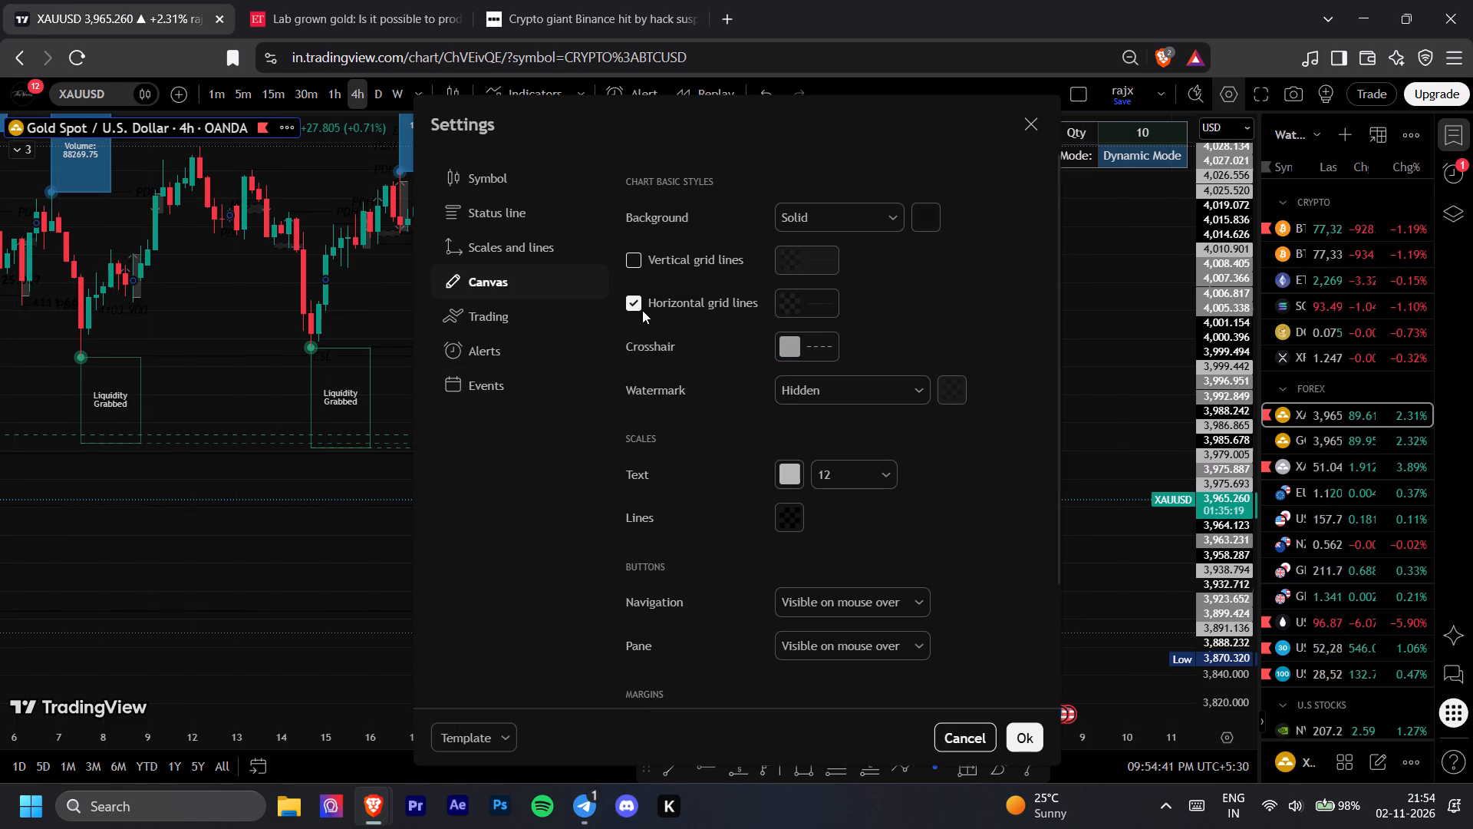
left_click(642, 310)
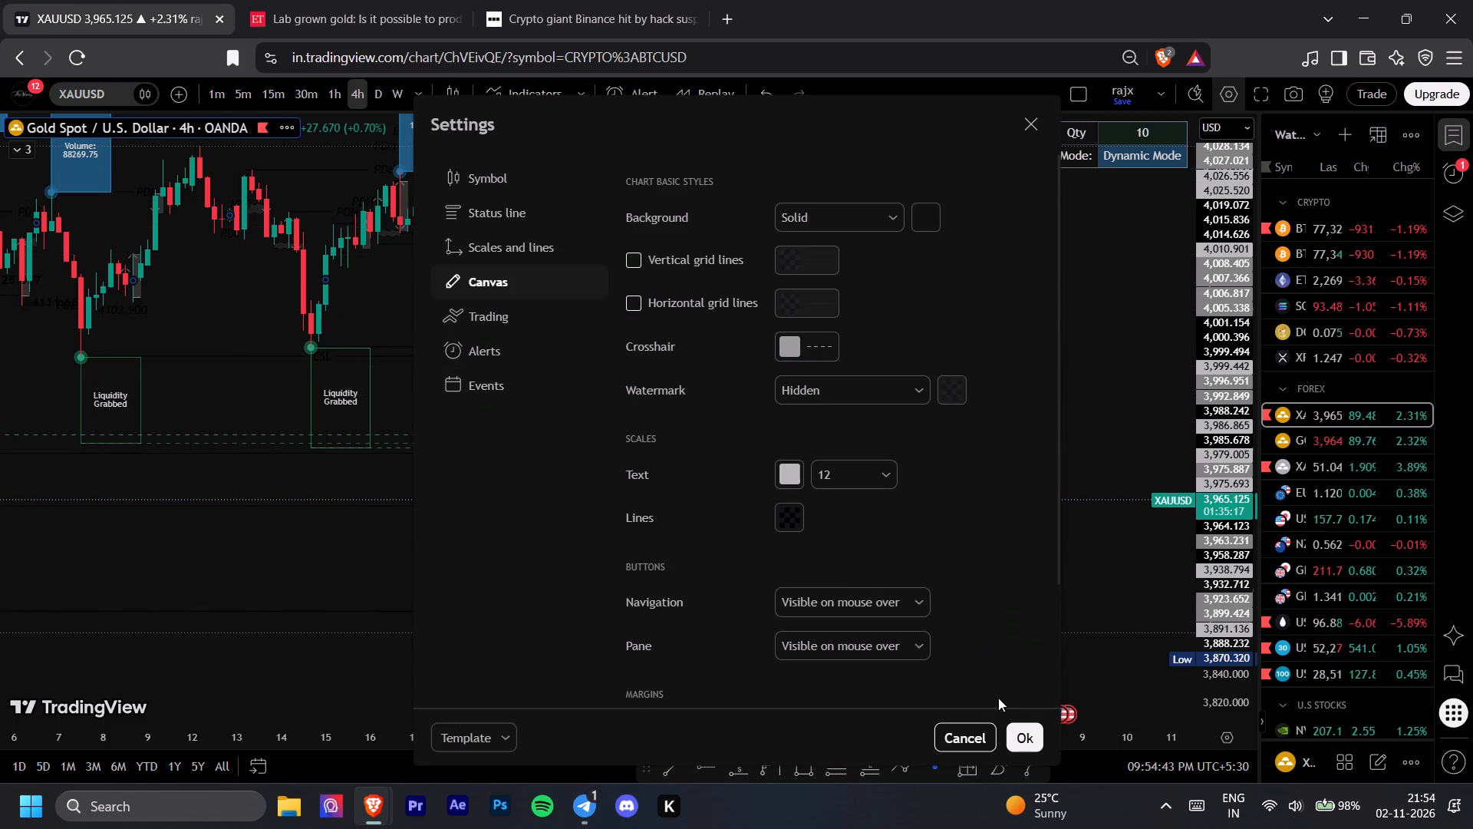
left_click(1020, 733)
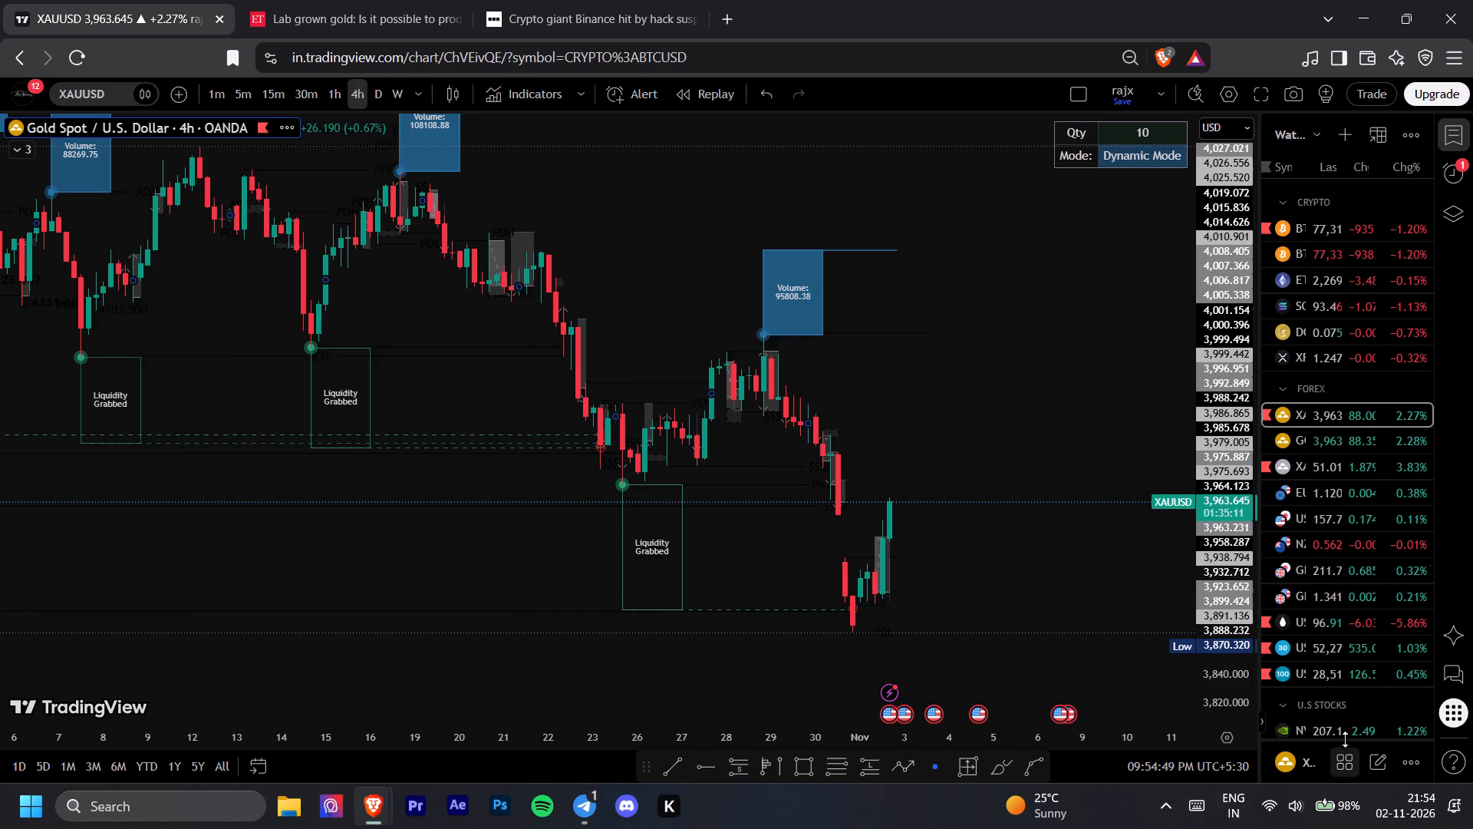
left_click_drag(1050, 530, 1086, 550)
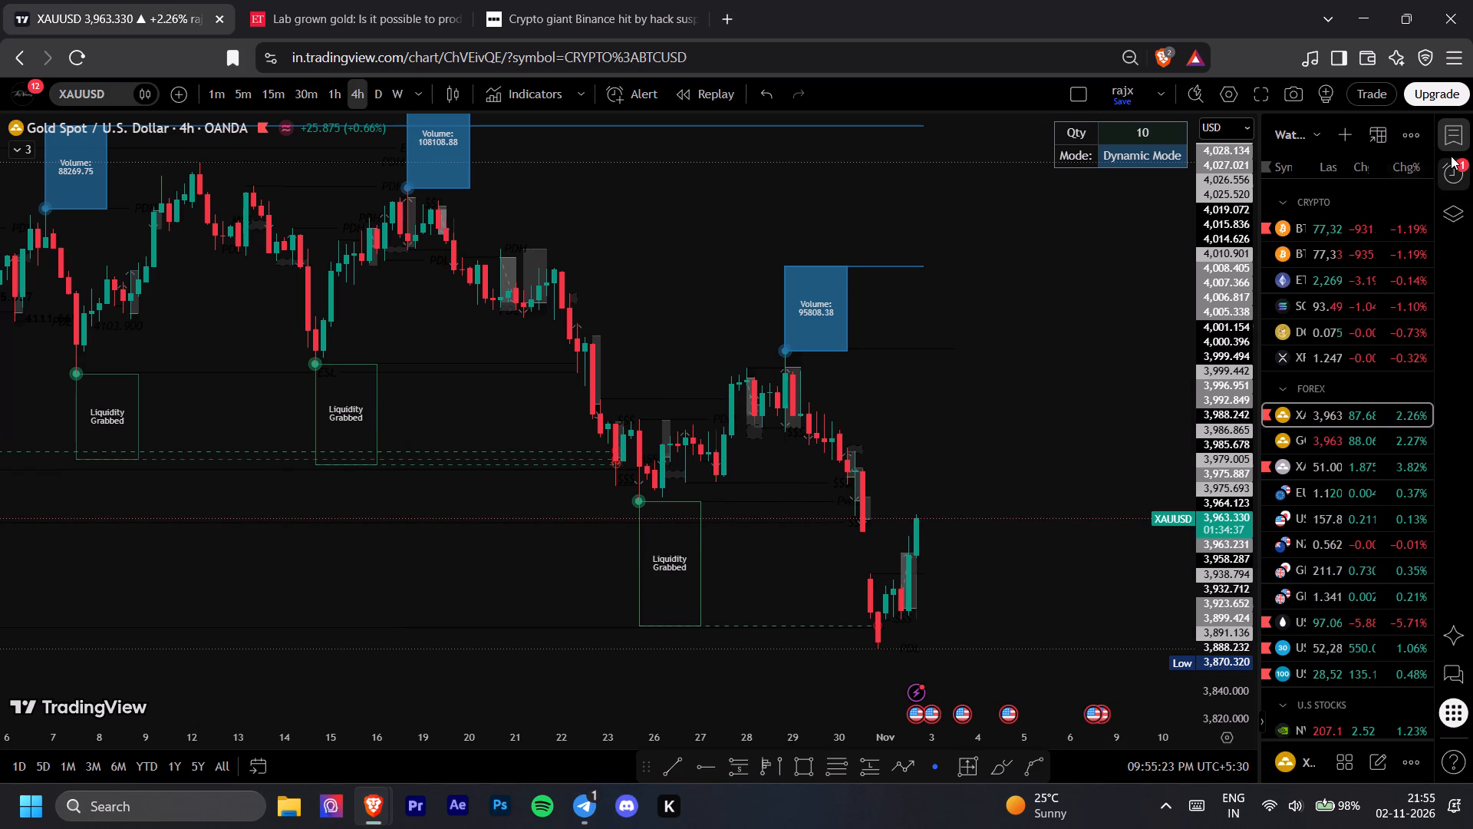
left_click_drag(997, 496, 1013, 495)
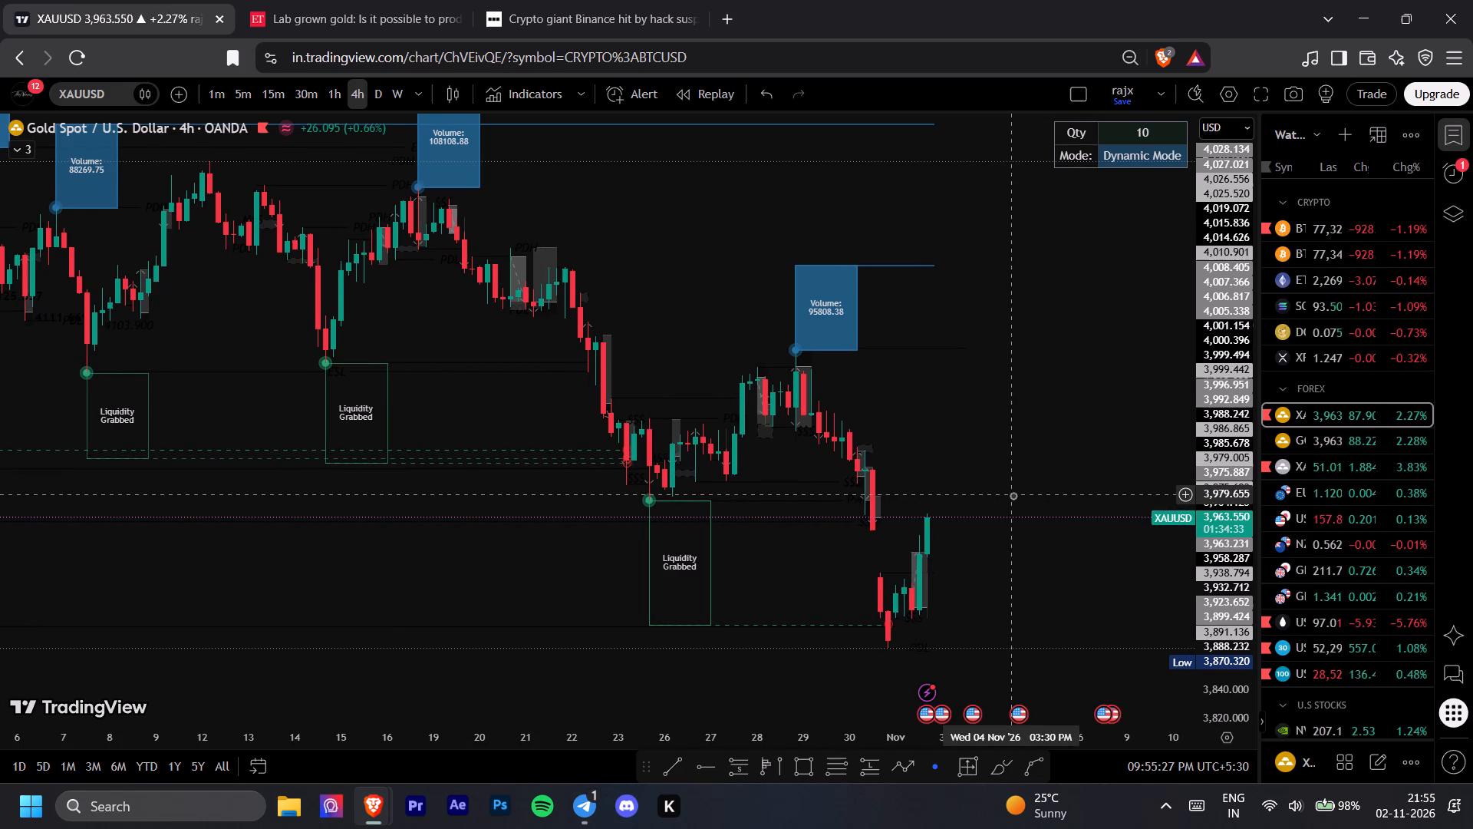
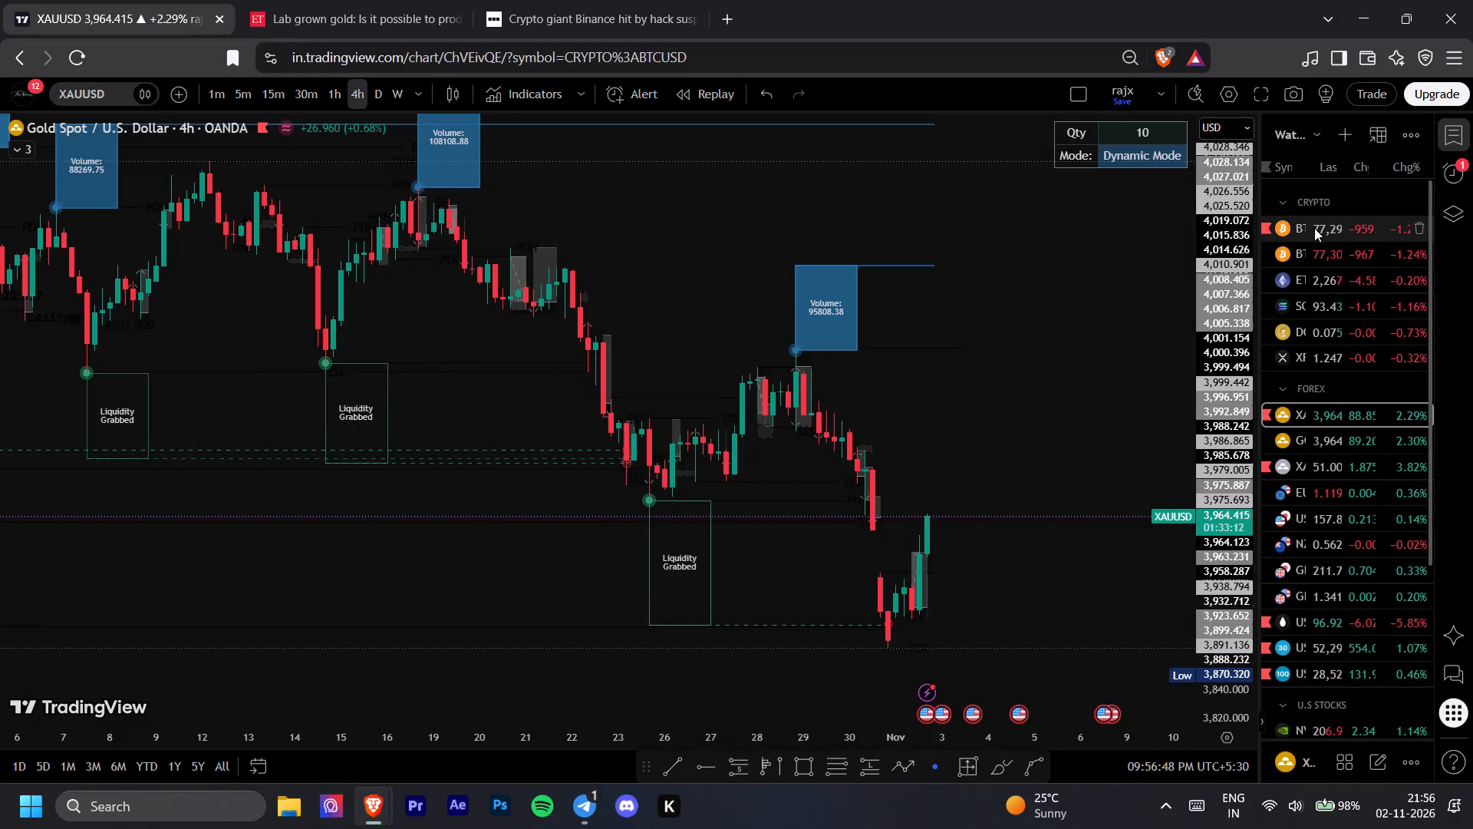
Switch the 4-hour chart to the first BTCUSD entry in the crypto watchlist and examine its recent price action.
left_click(1314, 228)
left_click_drag(909, 498, 860, 460)
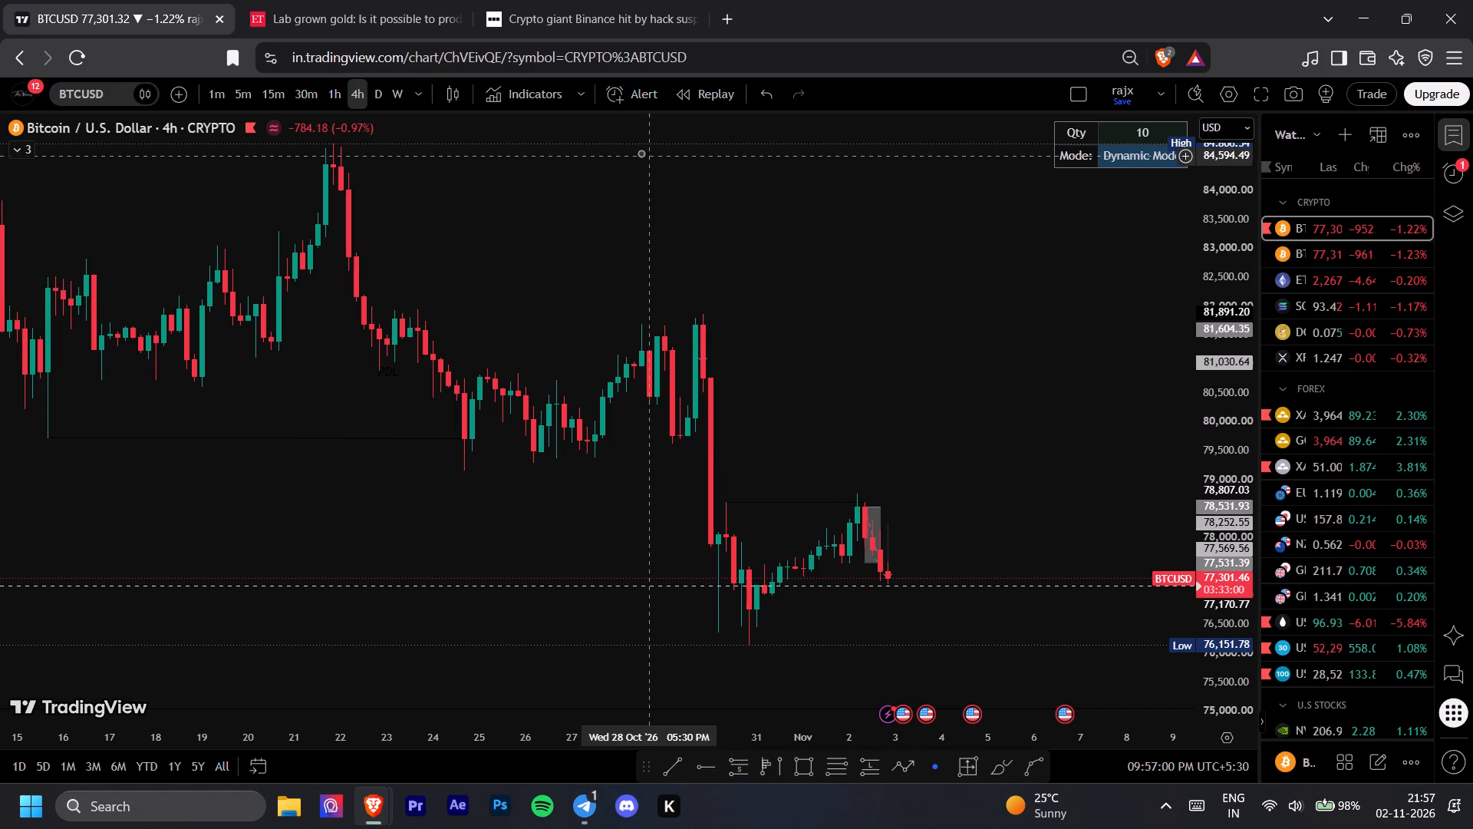
Review the open BBC article on the Binance hack and the Economic Times article on lab-grown gold.
left_click(592, 0)
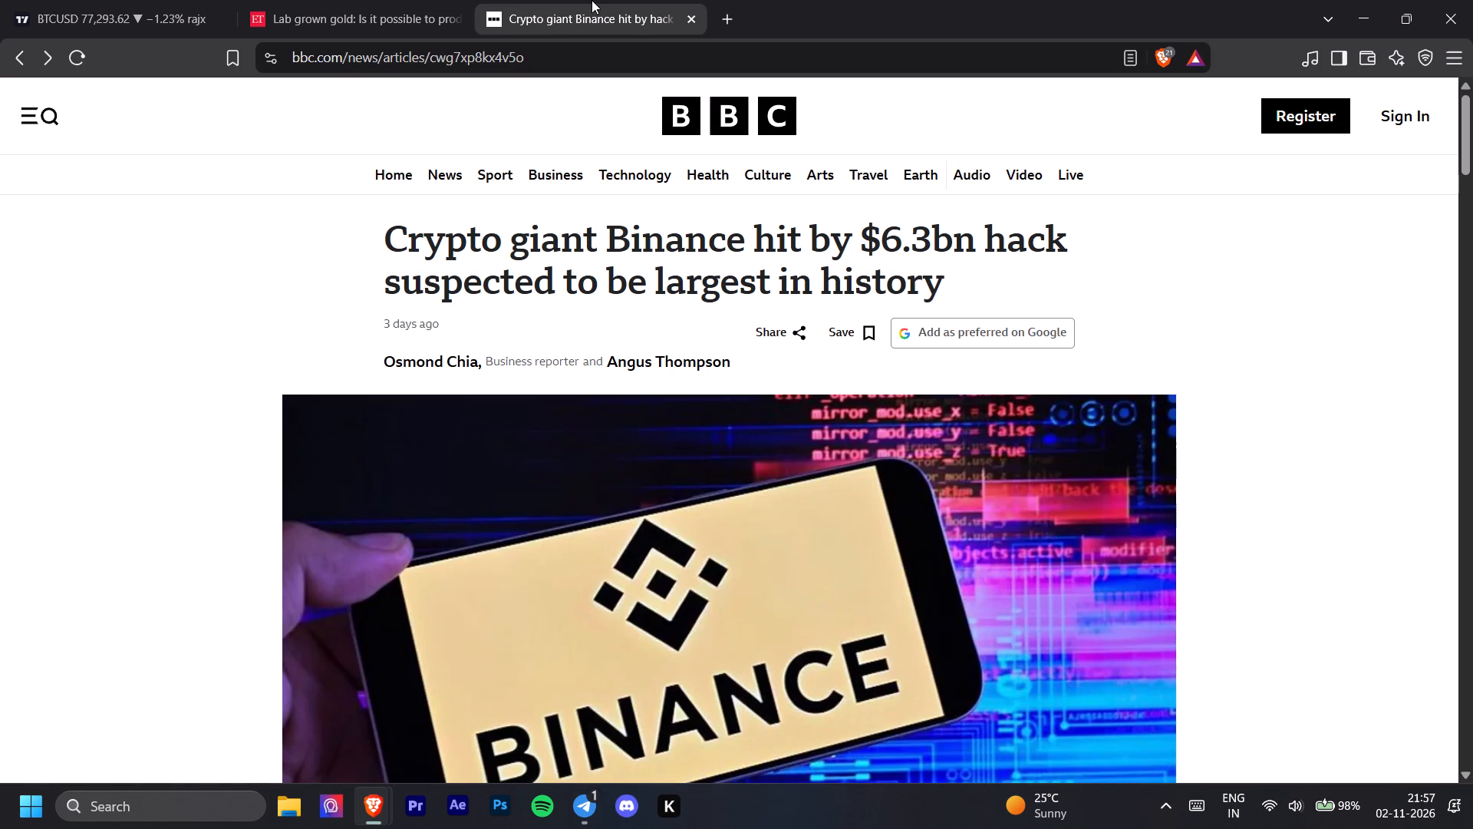
left_click(422, 0)
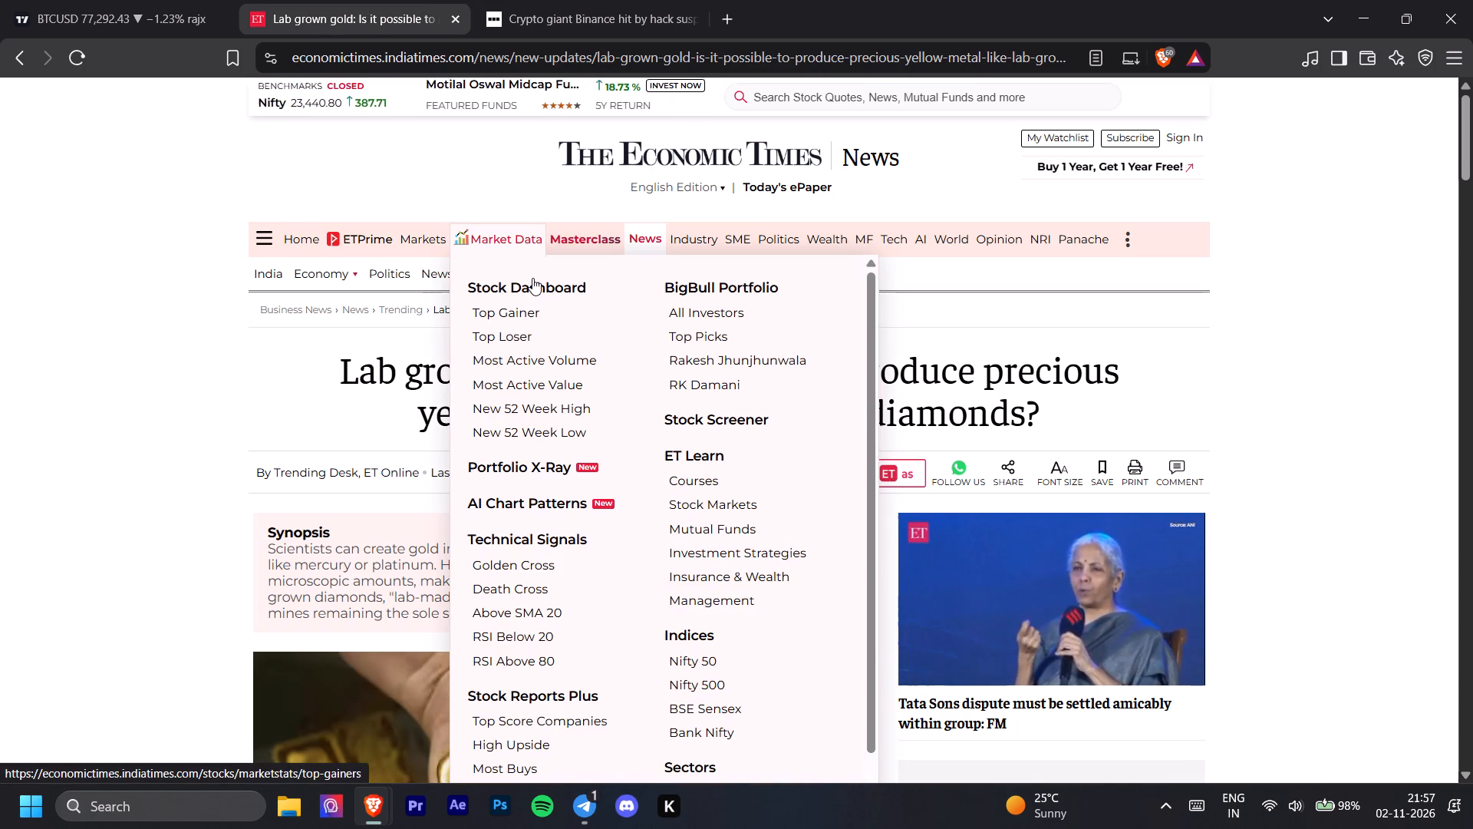
Open a new browser tab alongside the chart and the two news articles.
left_click(726, 17)
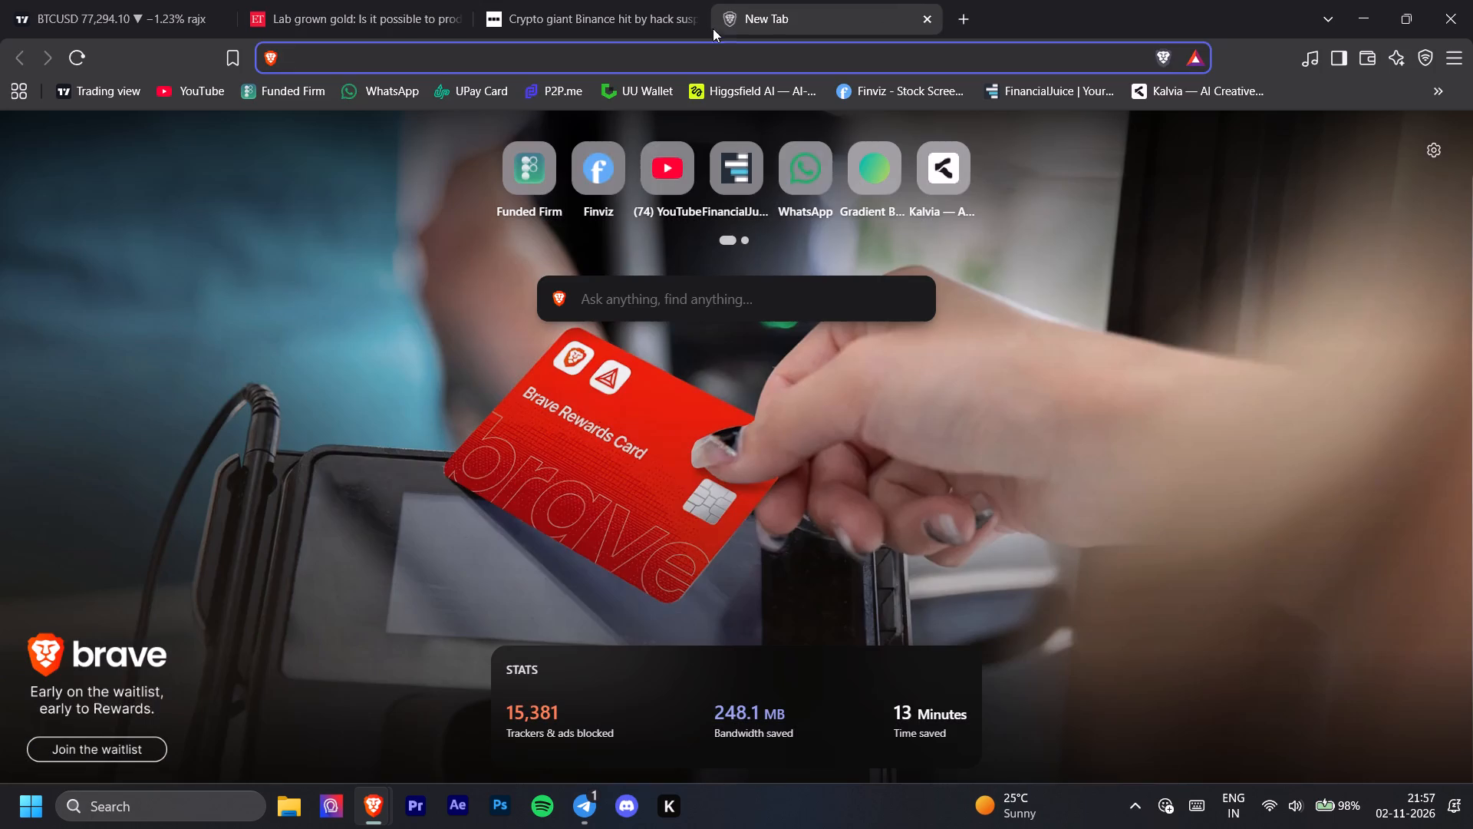
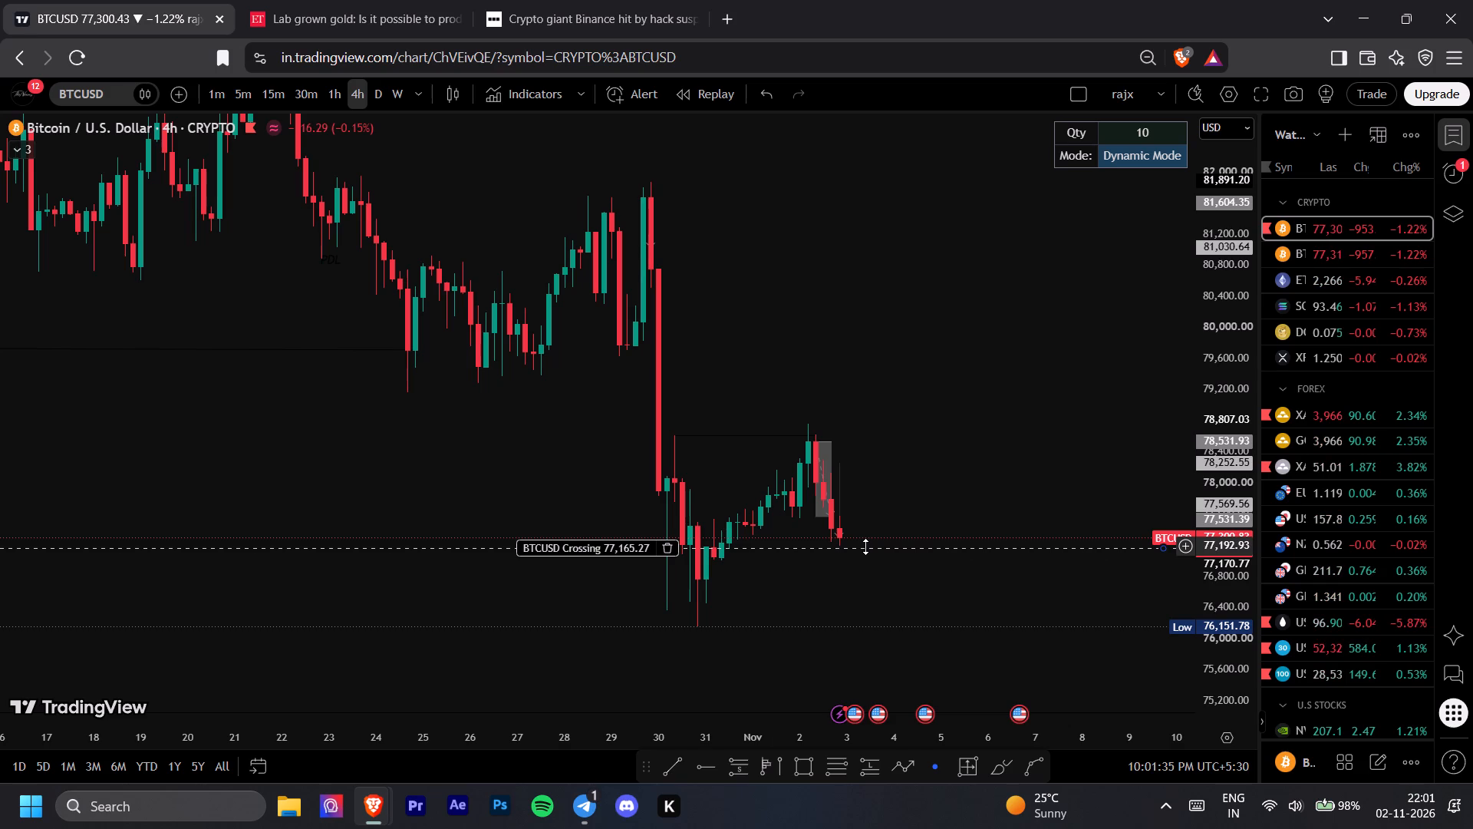
Examine the latest 4-hour candles on the CRYPTO BTCUSD chart and briefly compare them with the INDEX BTCUSD chart.
left_click_drag(890, 510, 798, 533)
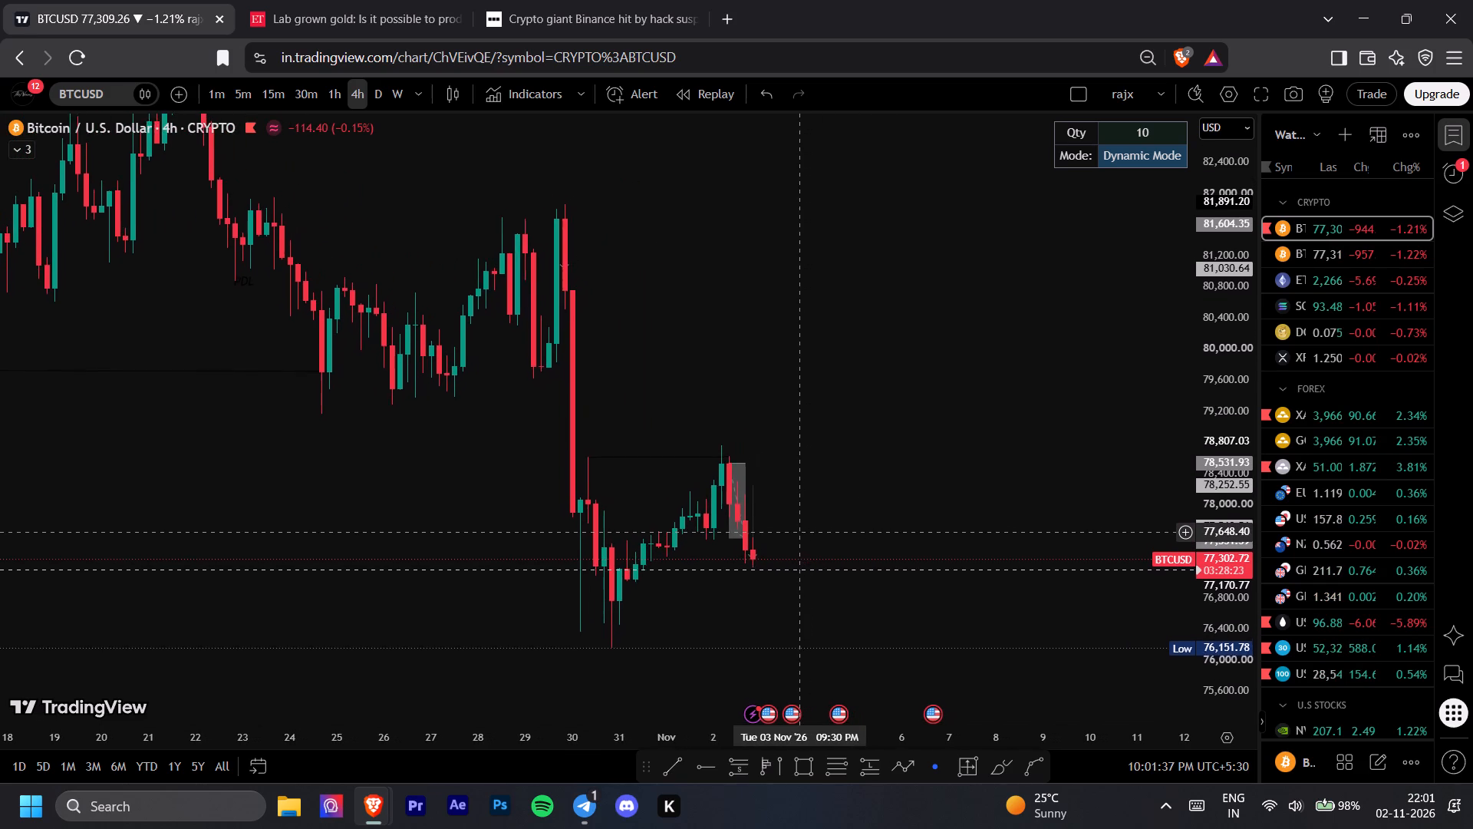
left_click_drag(798, 533, 799, 546)
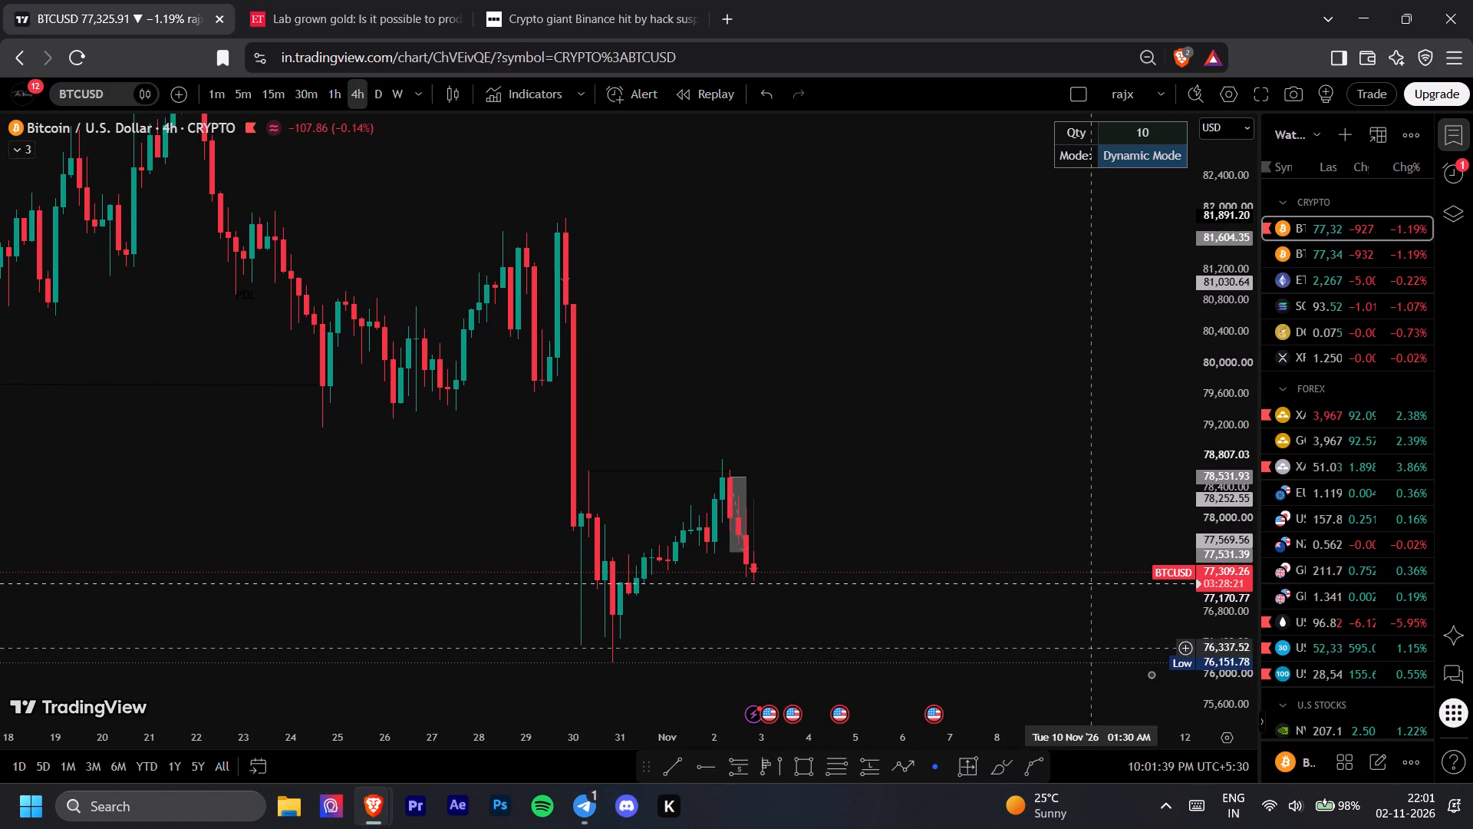
left_click_drag(891, 634, 913, 628)
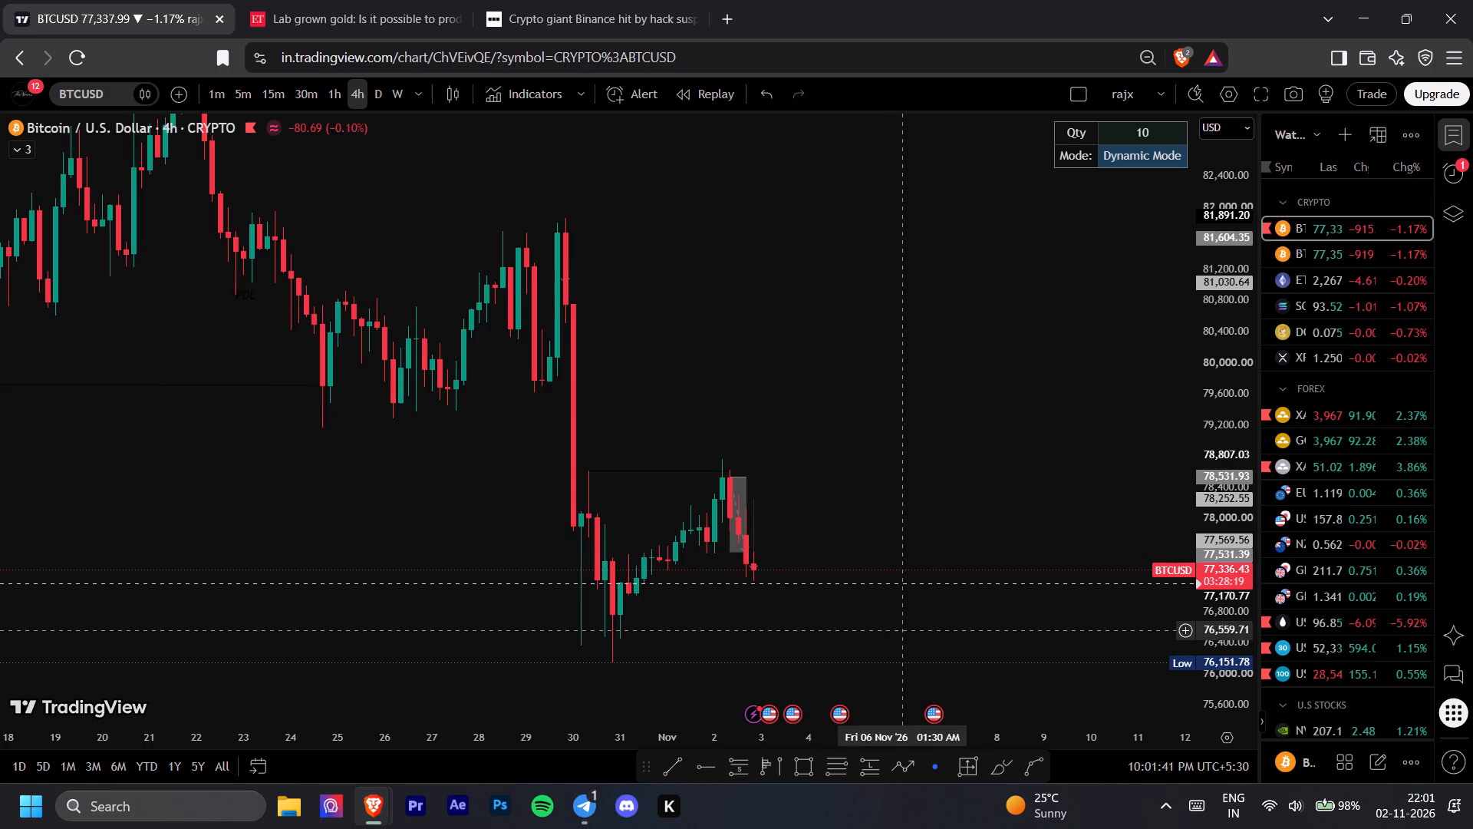
left_click_drag(913, 628, 953, 619)
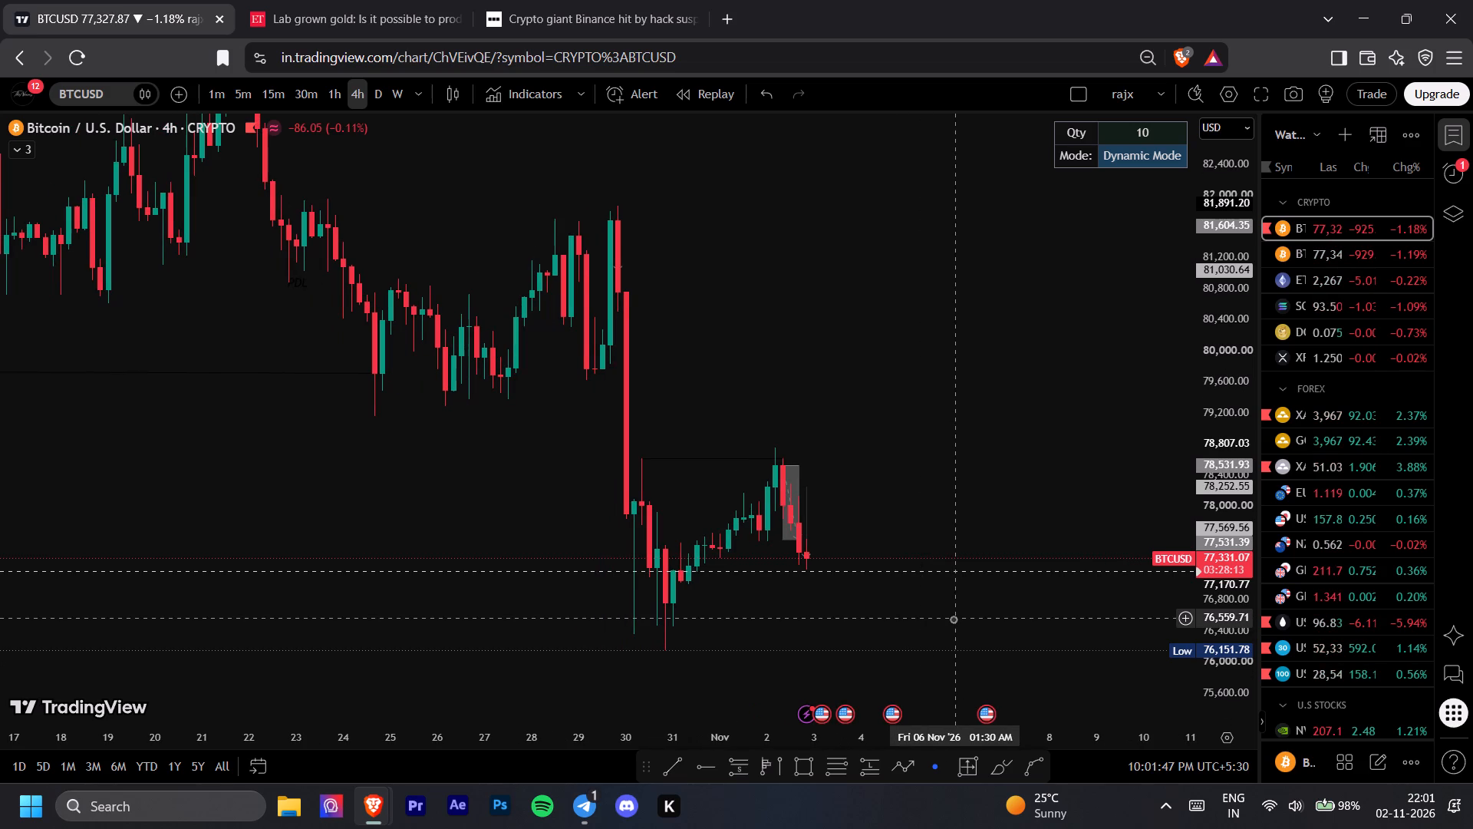
left_click(1340, 256)
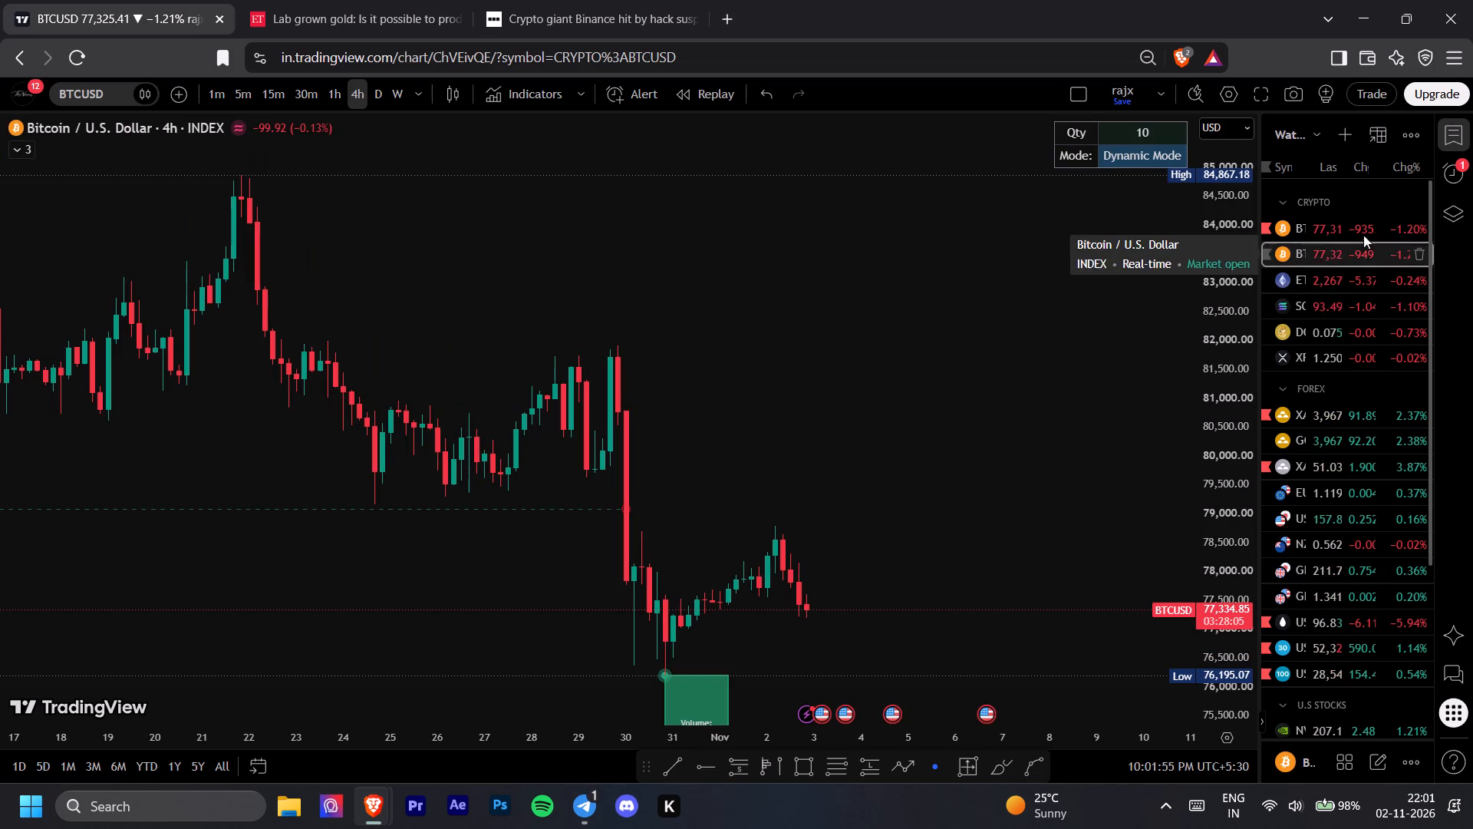
left_click(1327, 239)
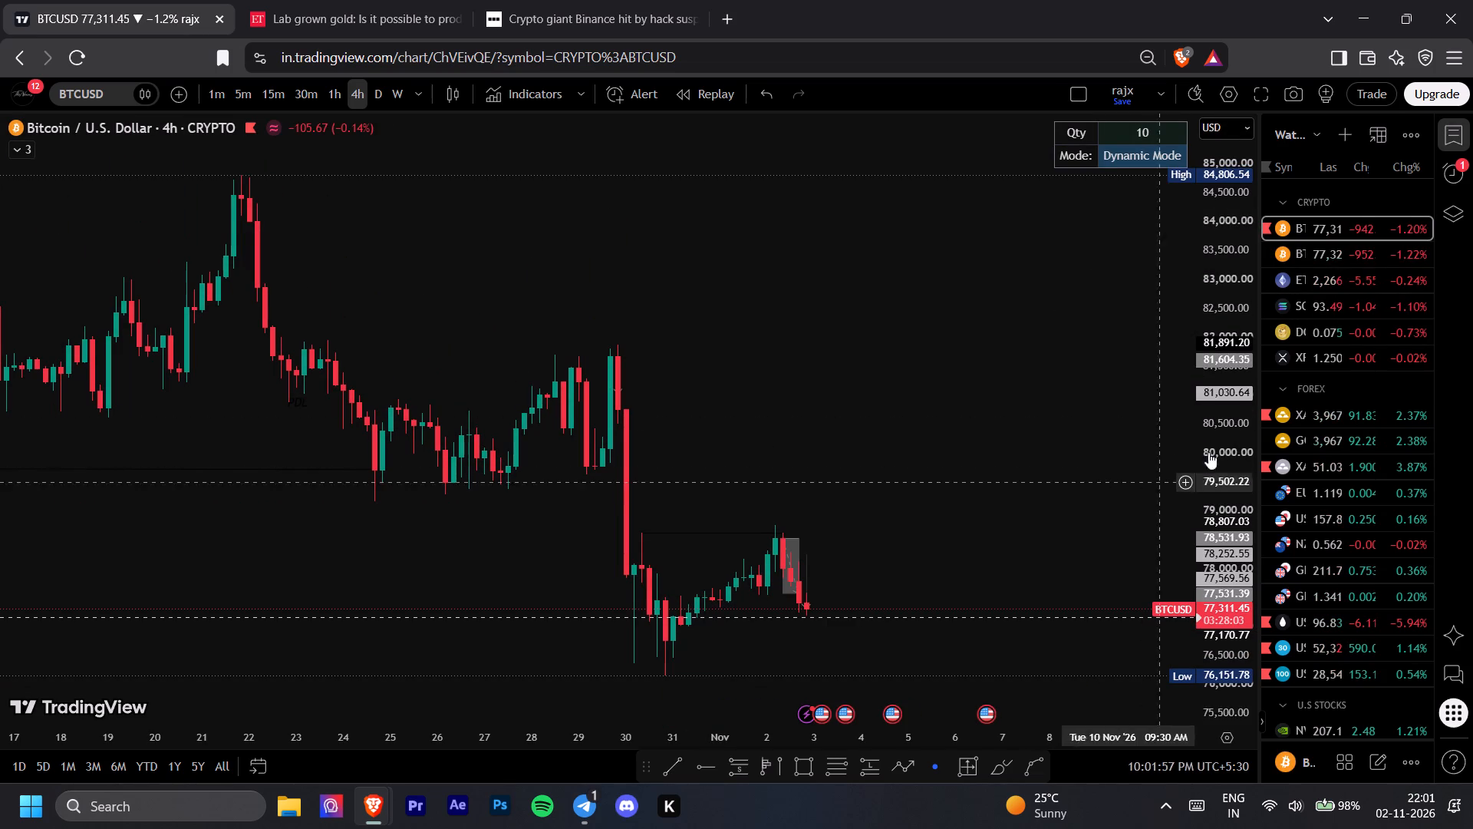
Switch to the INDEX BTCUSD chart and examine the green volume box and horizontal levels beneath the recent low.
left_click(1336, 260)
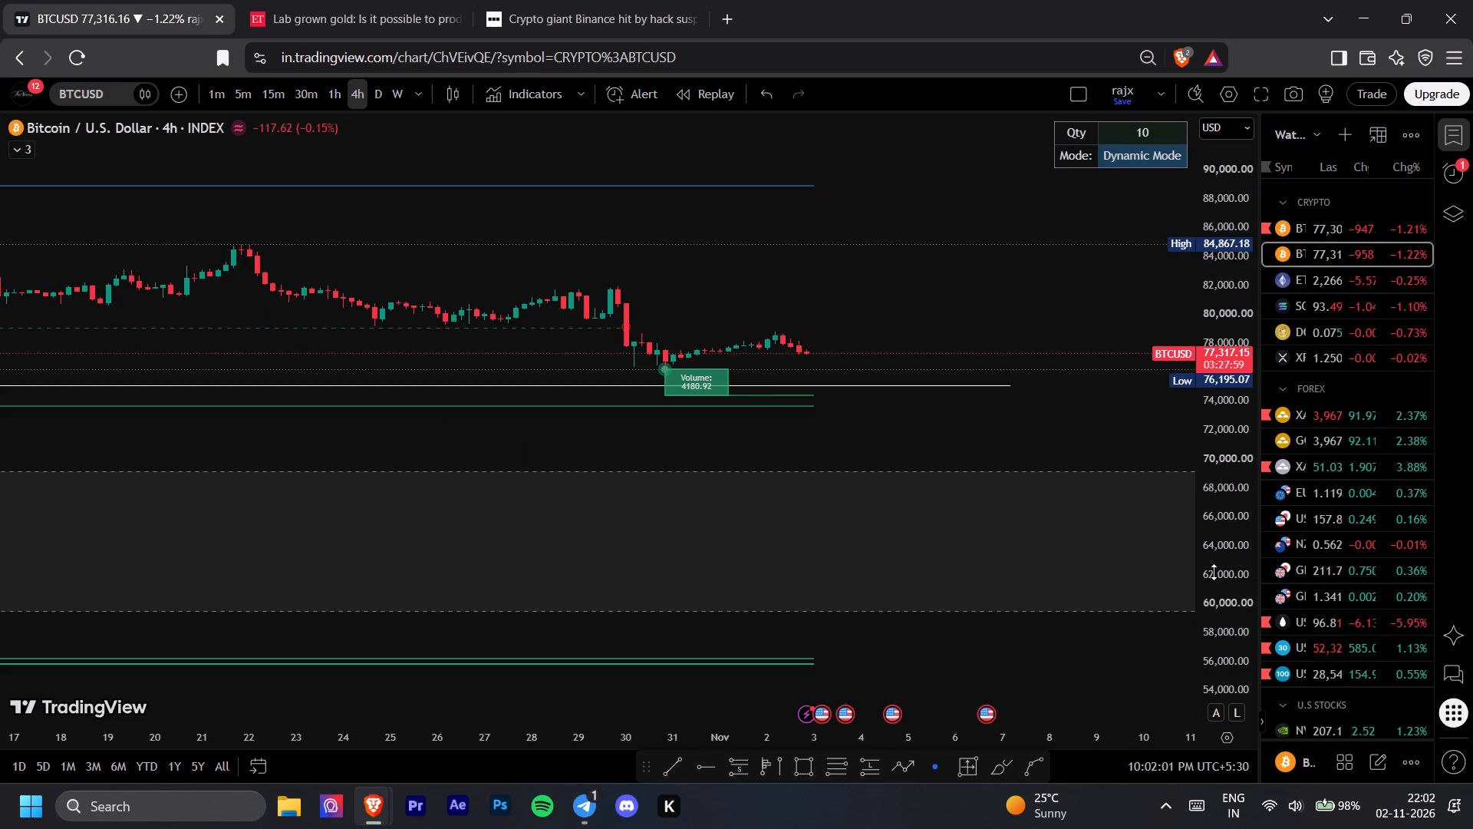
left_click_drag(1231, 586, 1125, 148)
left_click_drag(960, 260, 960, 287)
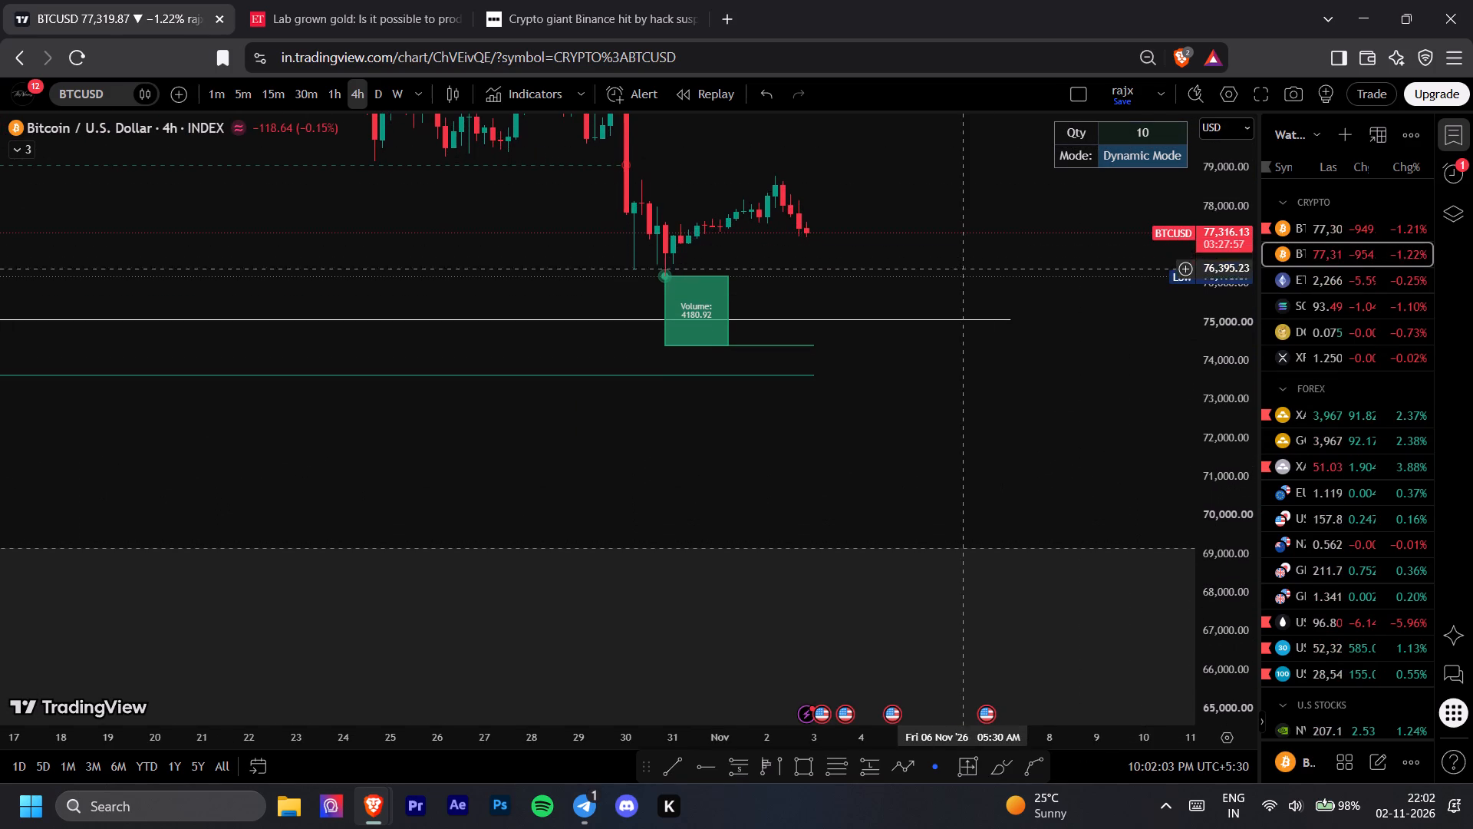
left_click_drag(960, 287, 973, 434)
left_click_drag(1221, 620, 1169, 441)
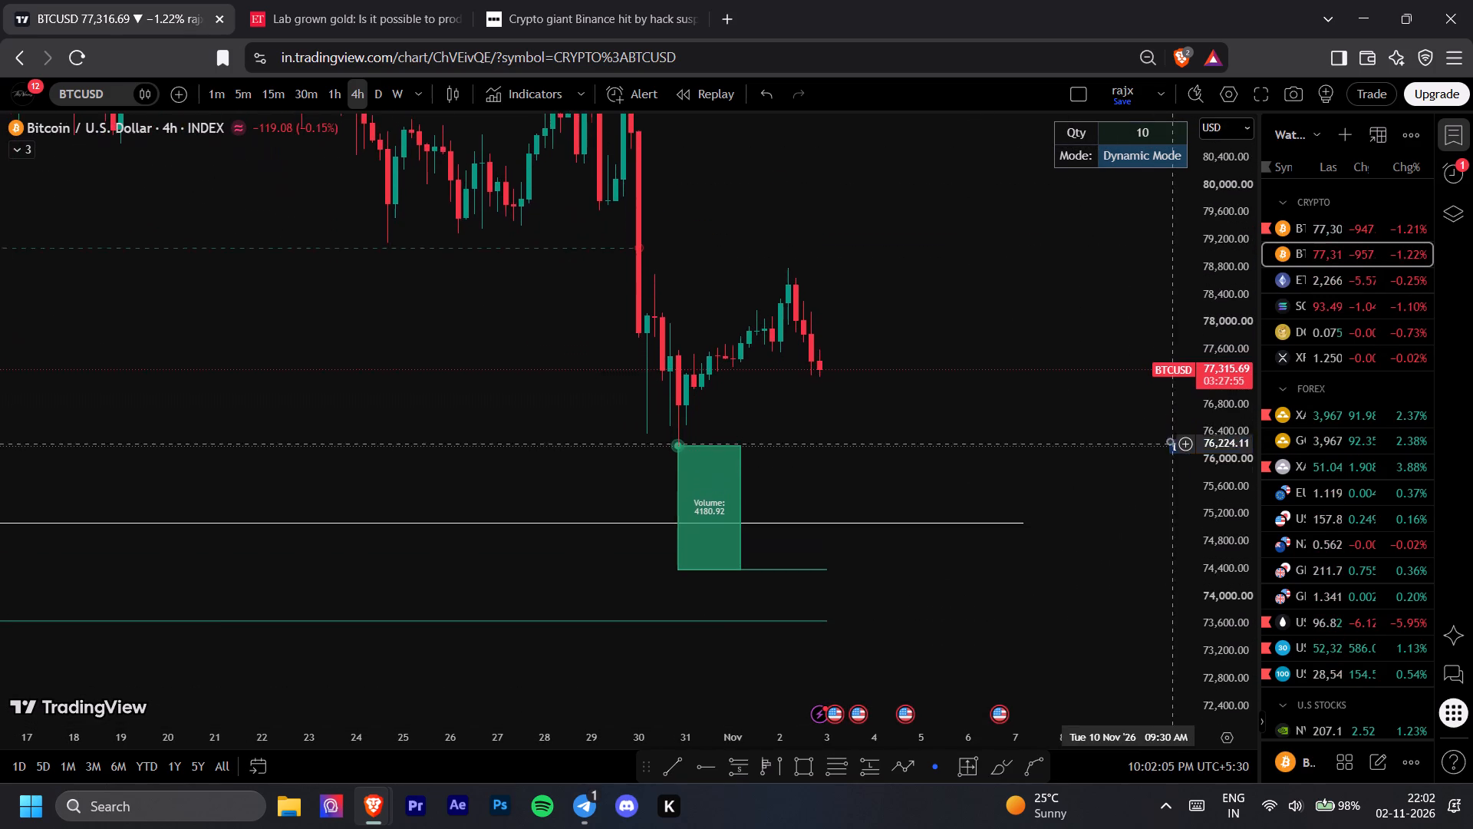
left_click_drag(1169, 441, 1159, 428)
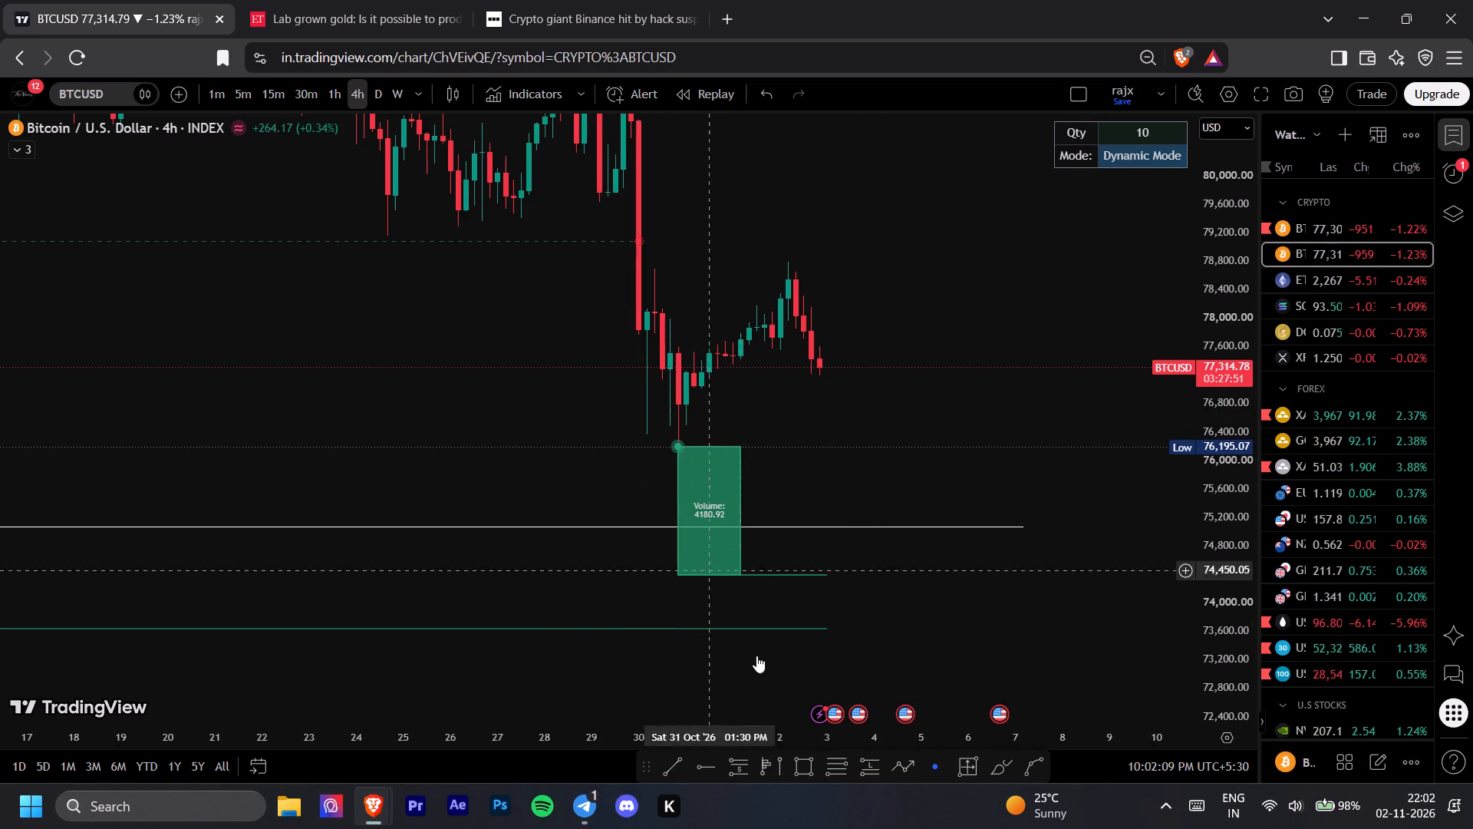
Return to the CRYPTO BTCUSD 4-hour chart and examine the area around and beneath the recent low.
left_click(1330, 230)
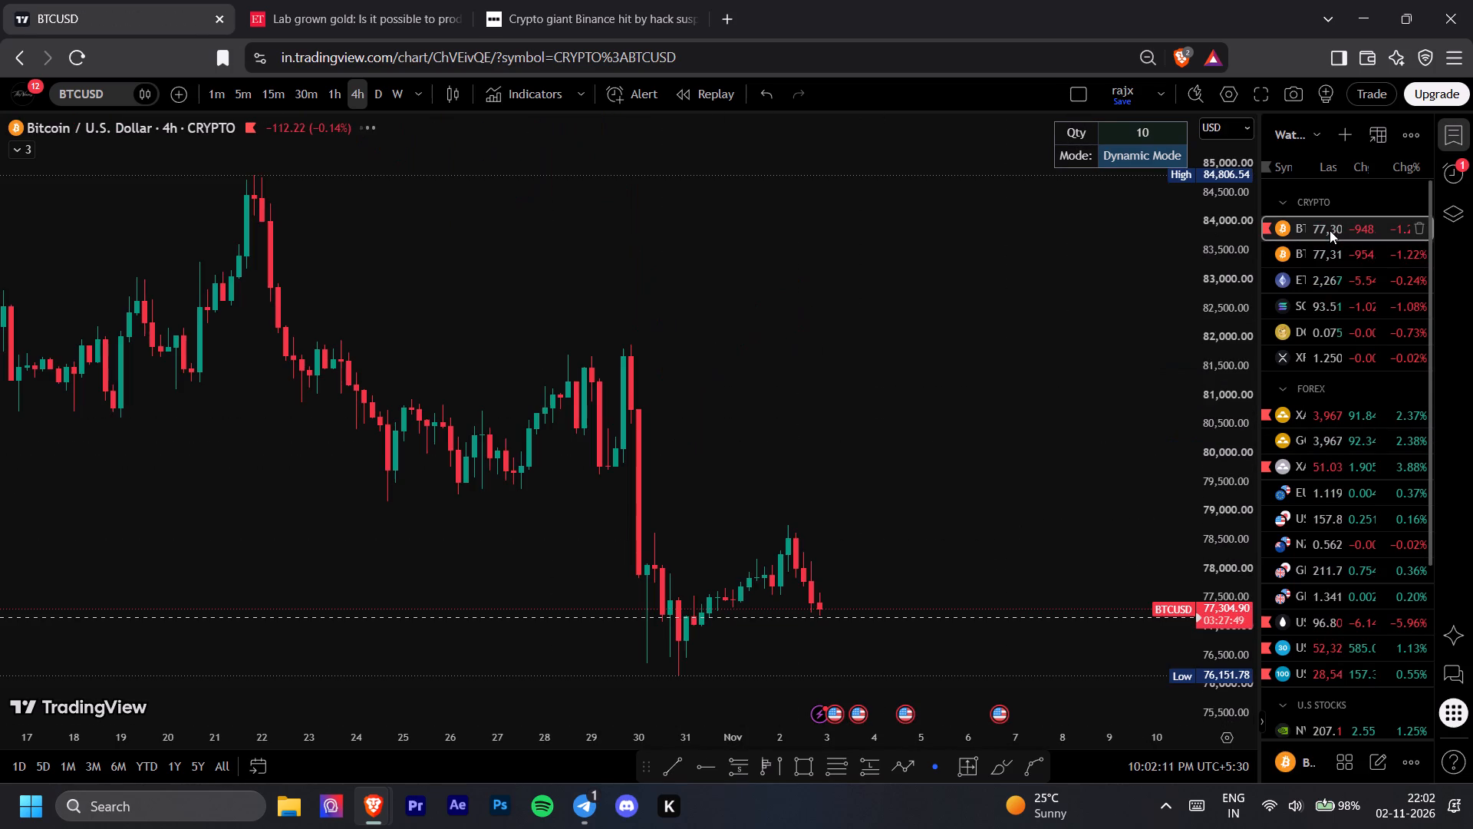
left_click_drag(1231, 659, 1221, 632)
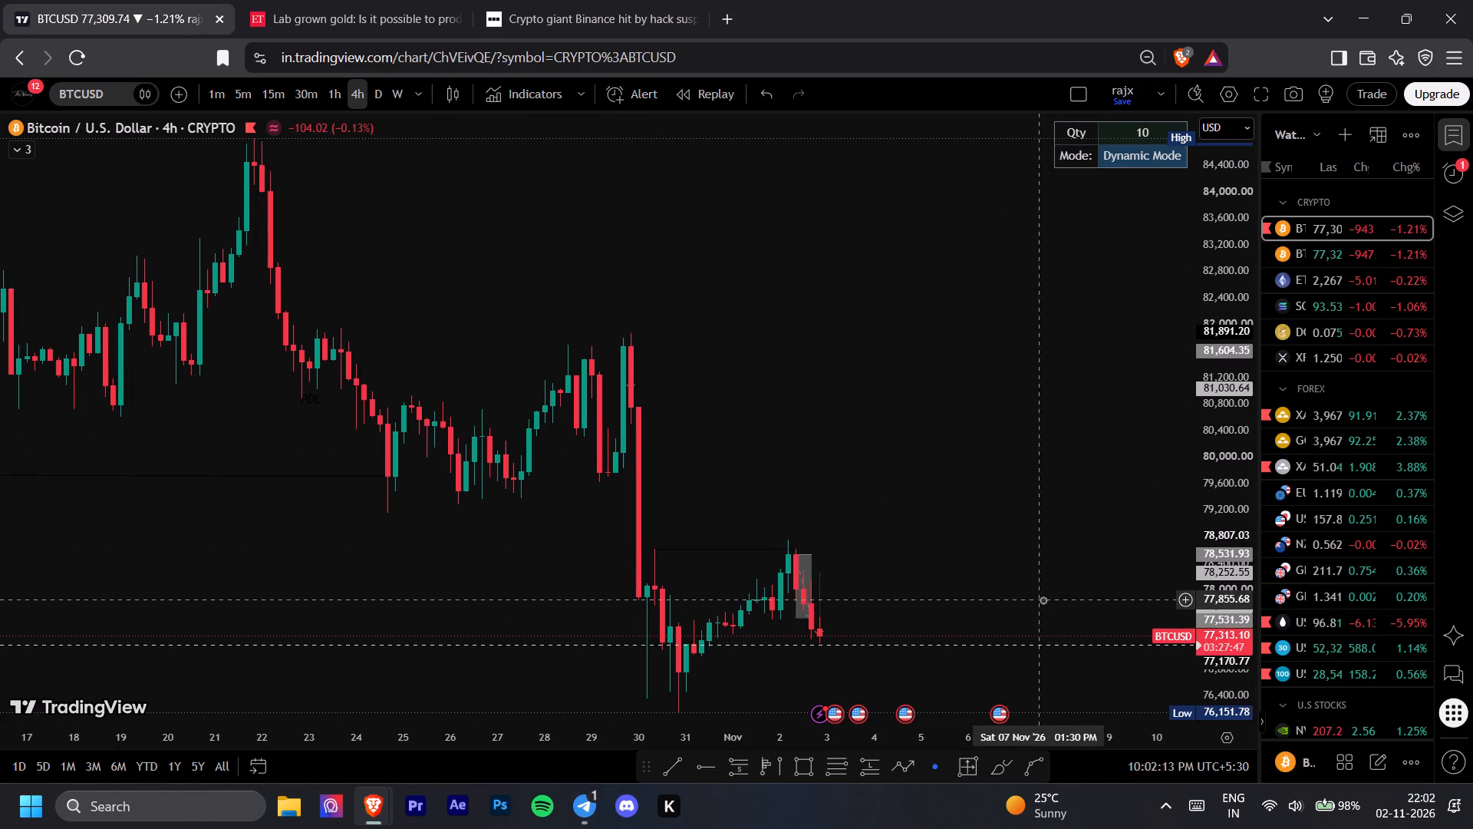
left_click_drag(1043, 599, 1025, 396)
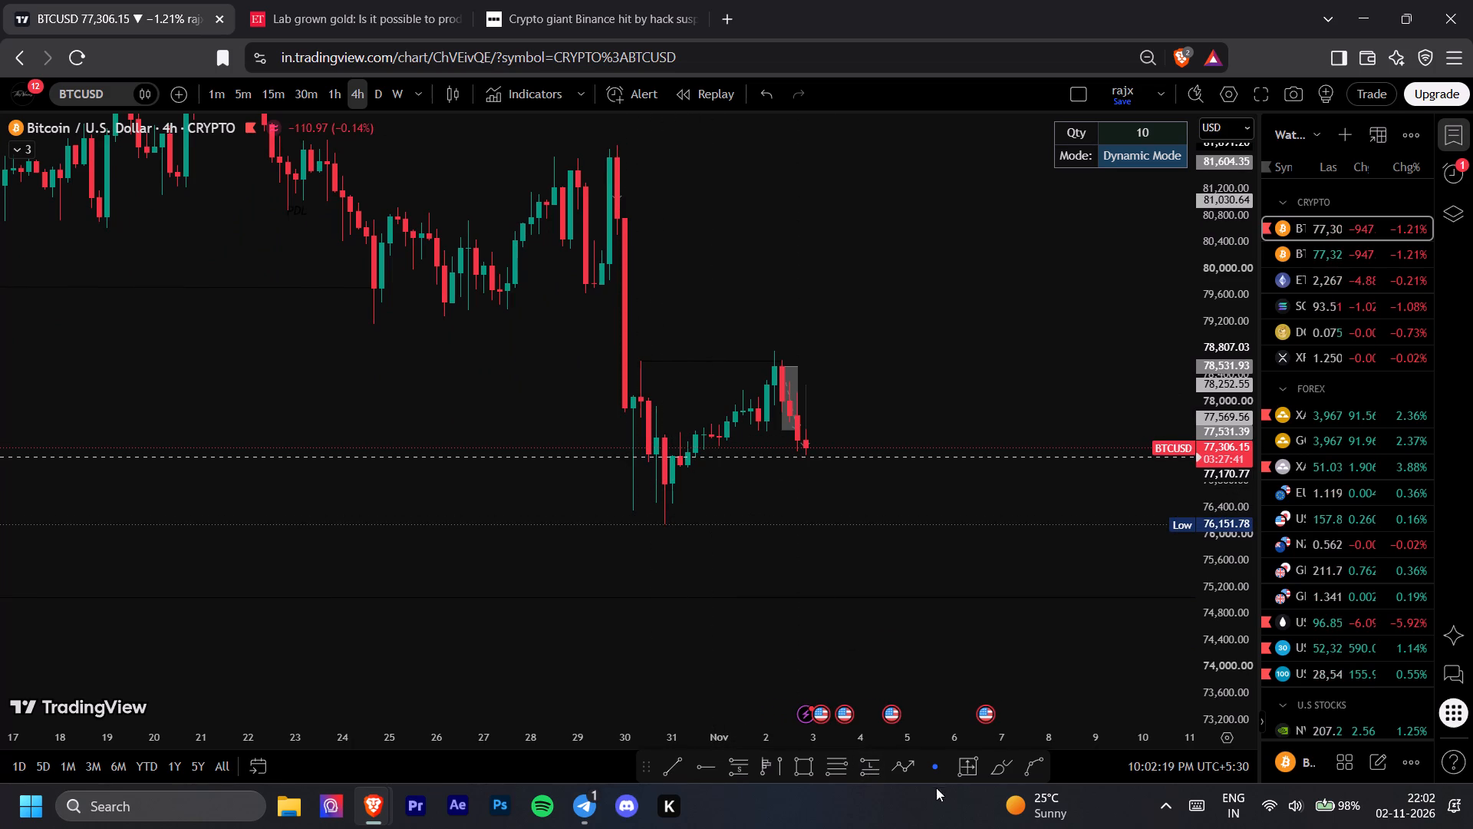
Measure the date and price range from the dashed alert line, about 77,178, to about 76,110 below the recent low, and delete the measurement.
left_click(970, 771)
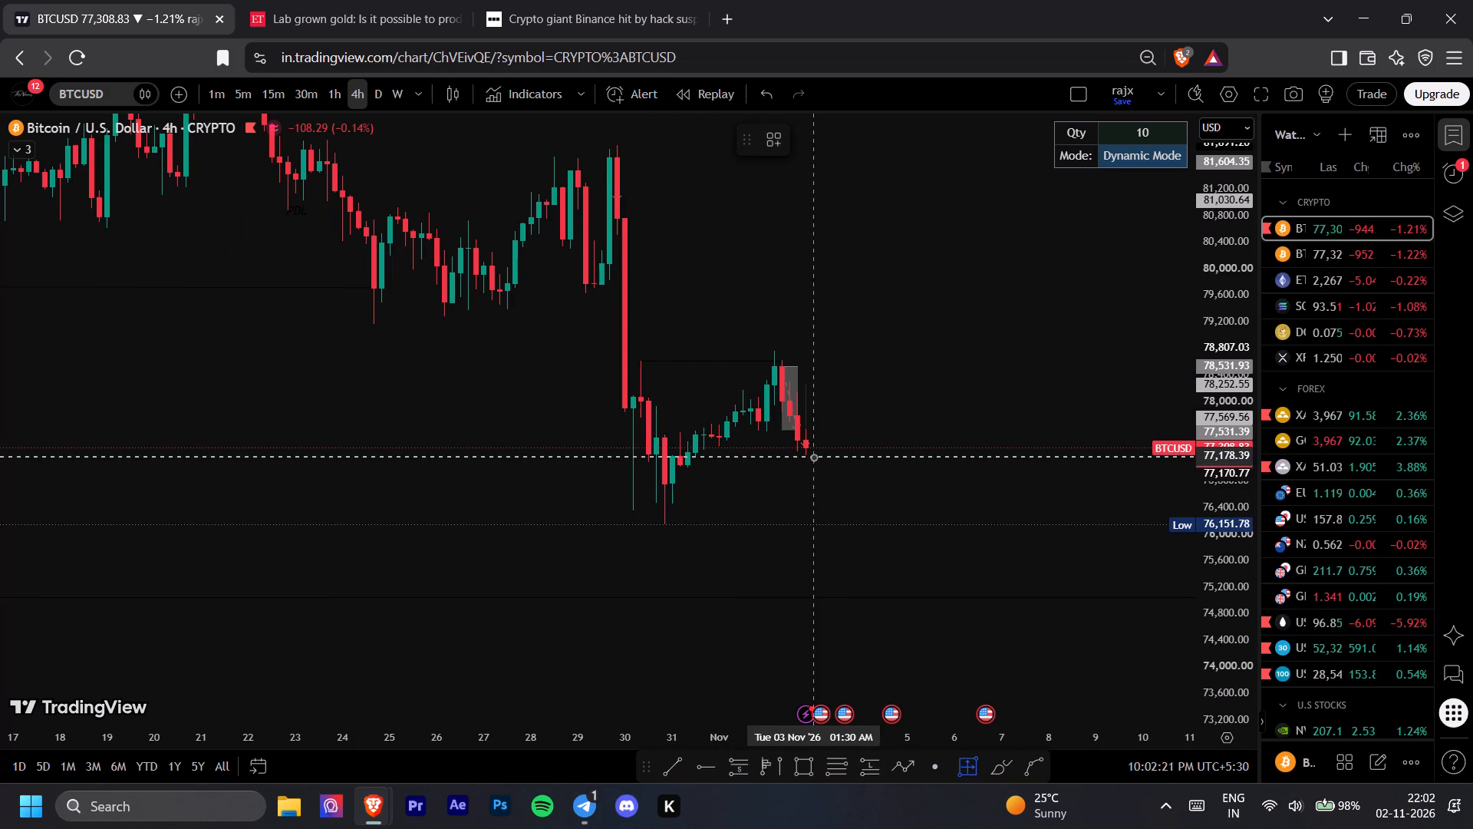
left_click_drag(813, 457, 831, 527)
left_click(831, 527)
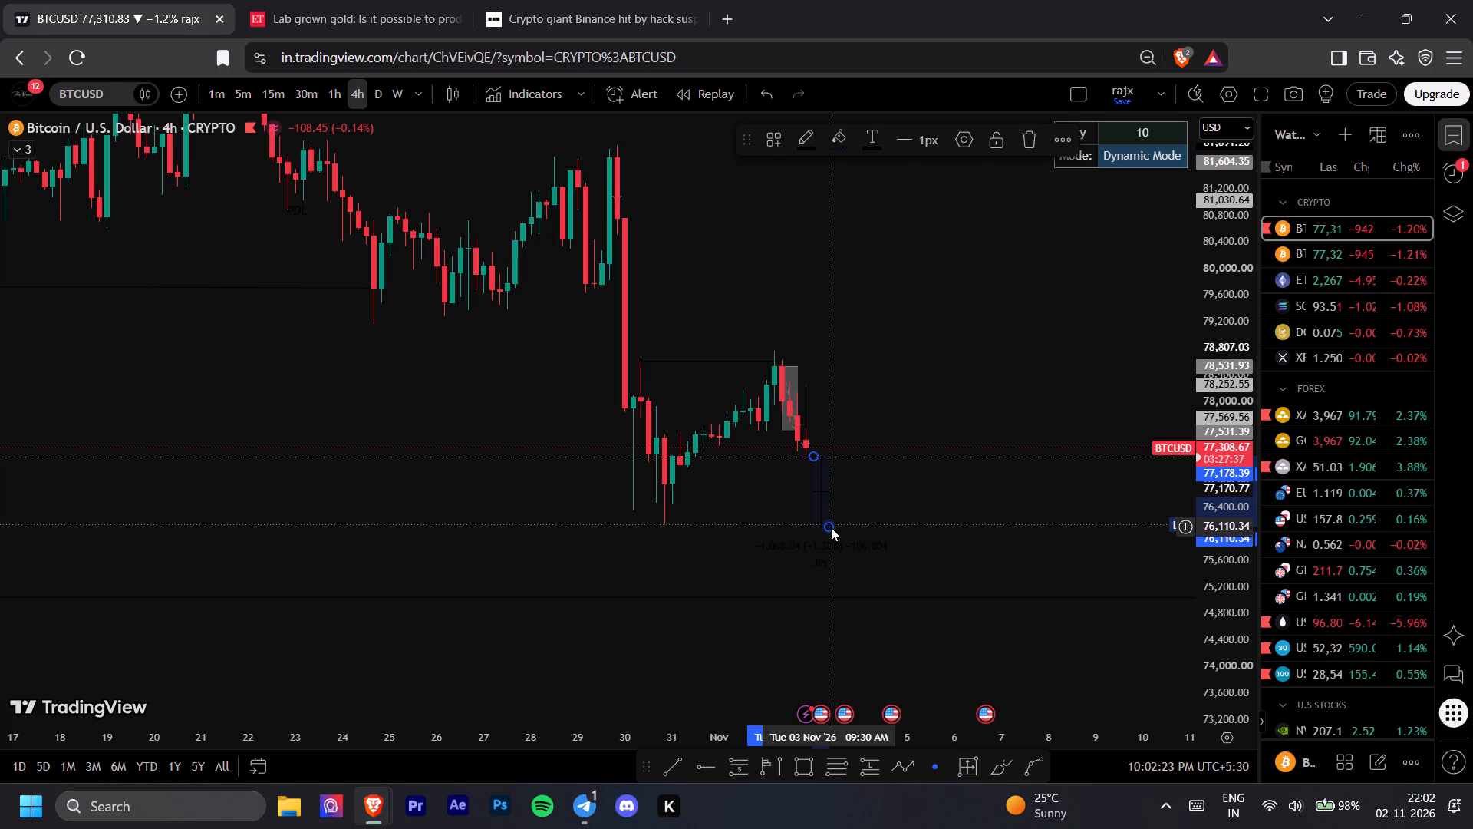
left_click(1022, 138)
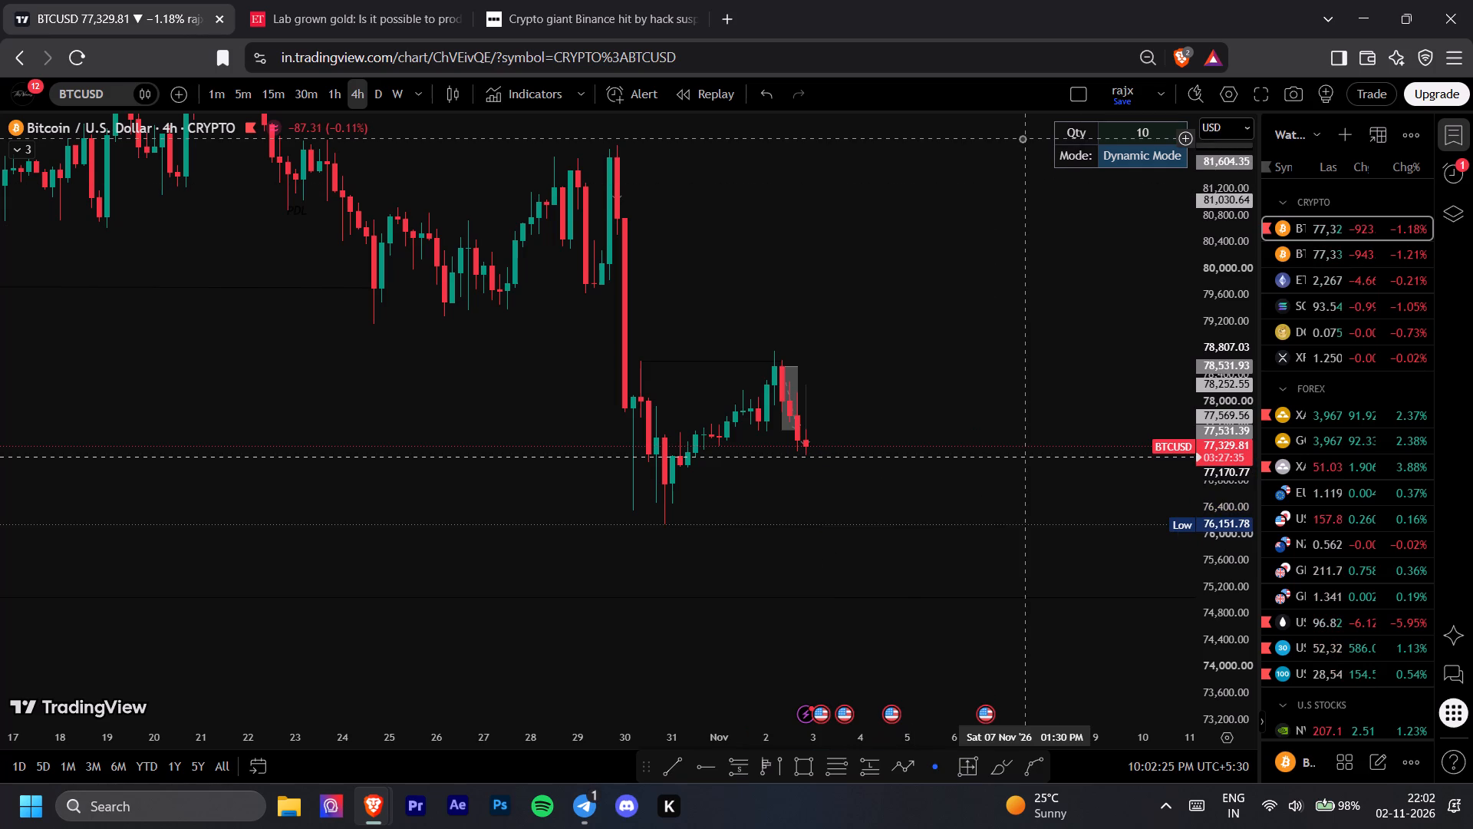
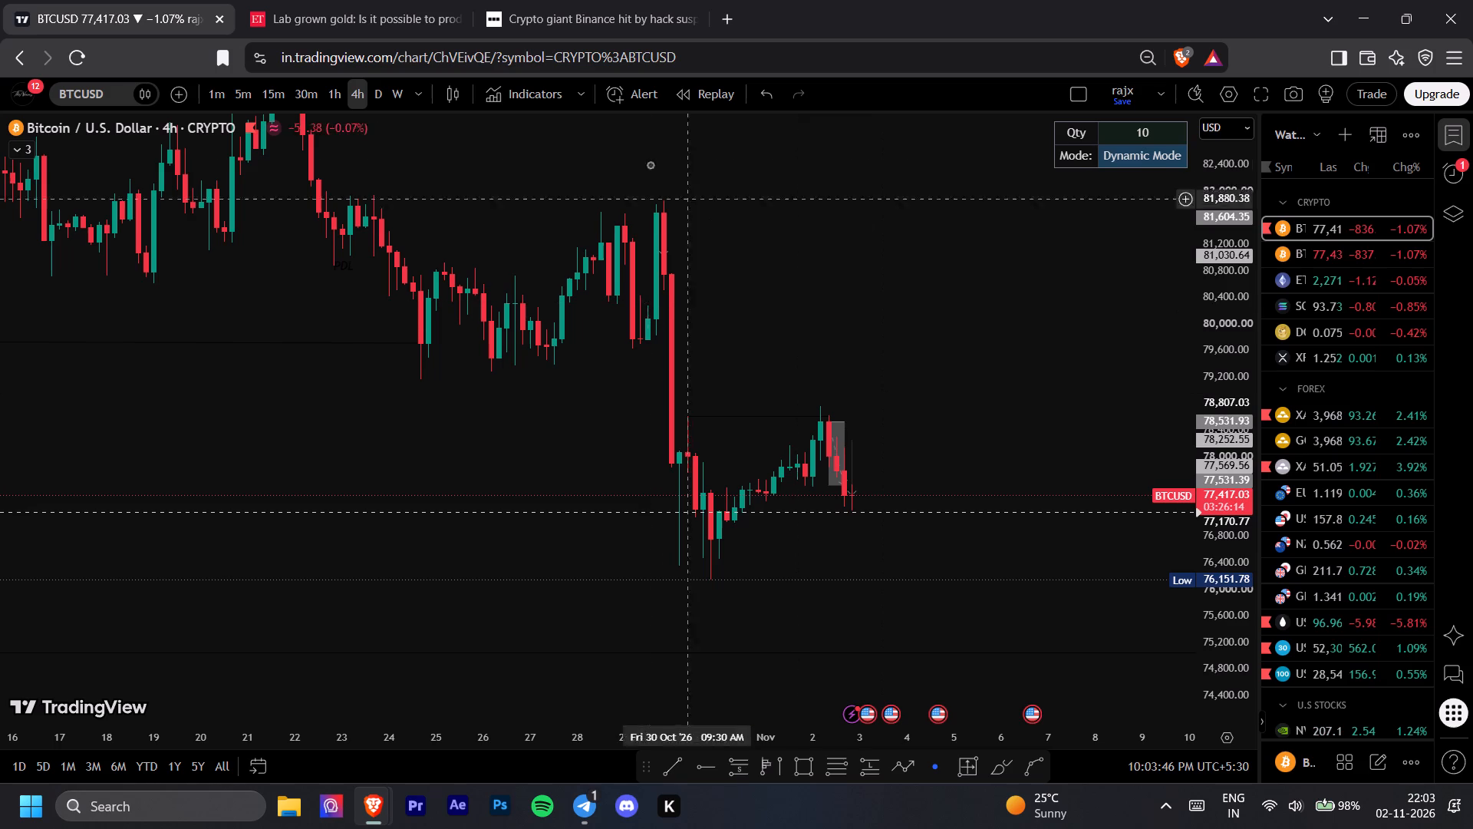
Read the BBC article on the Binance hack, covering its headline and the paragraph on the 2025 Bybit exchange hack and North Korean attribution.
left_click(607, 0)
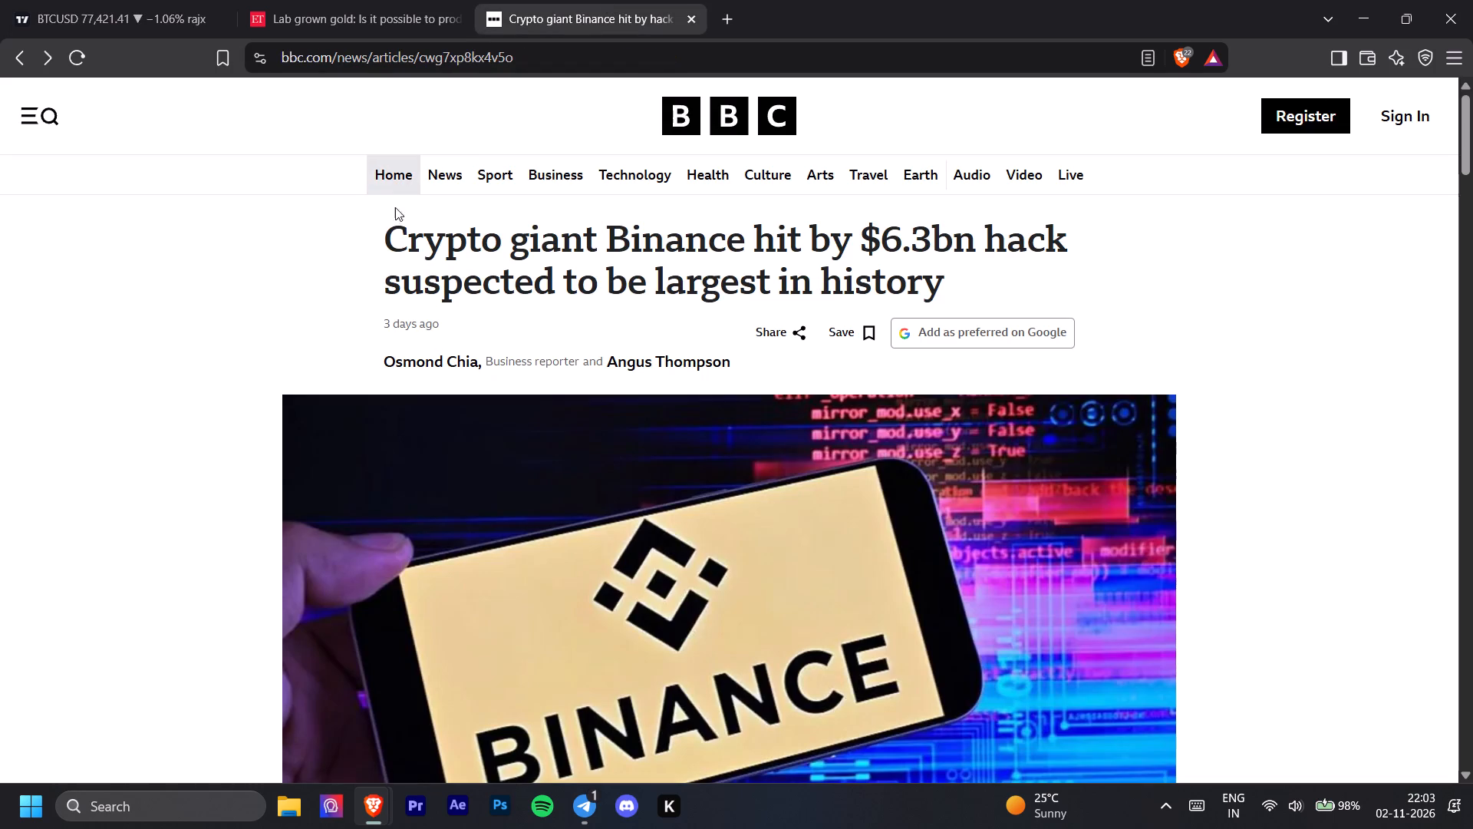
left_click_drag(390, 230, 987, 262)
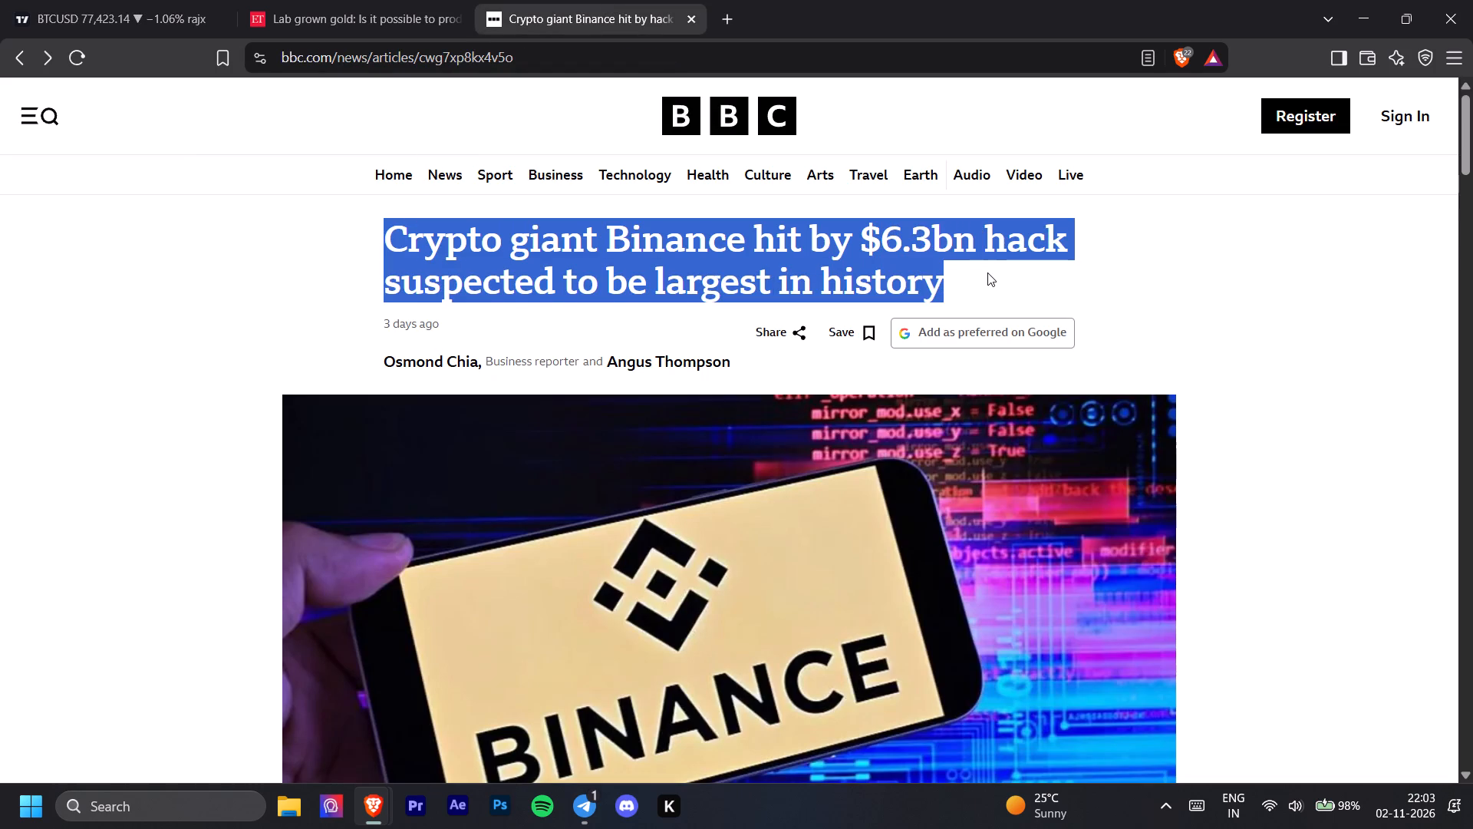
left_click(987, 272)
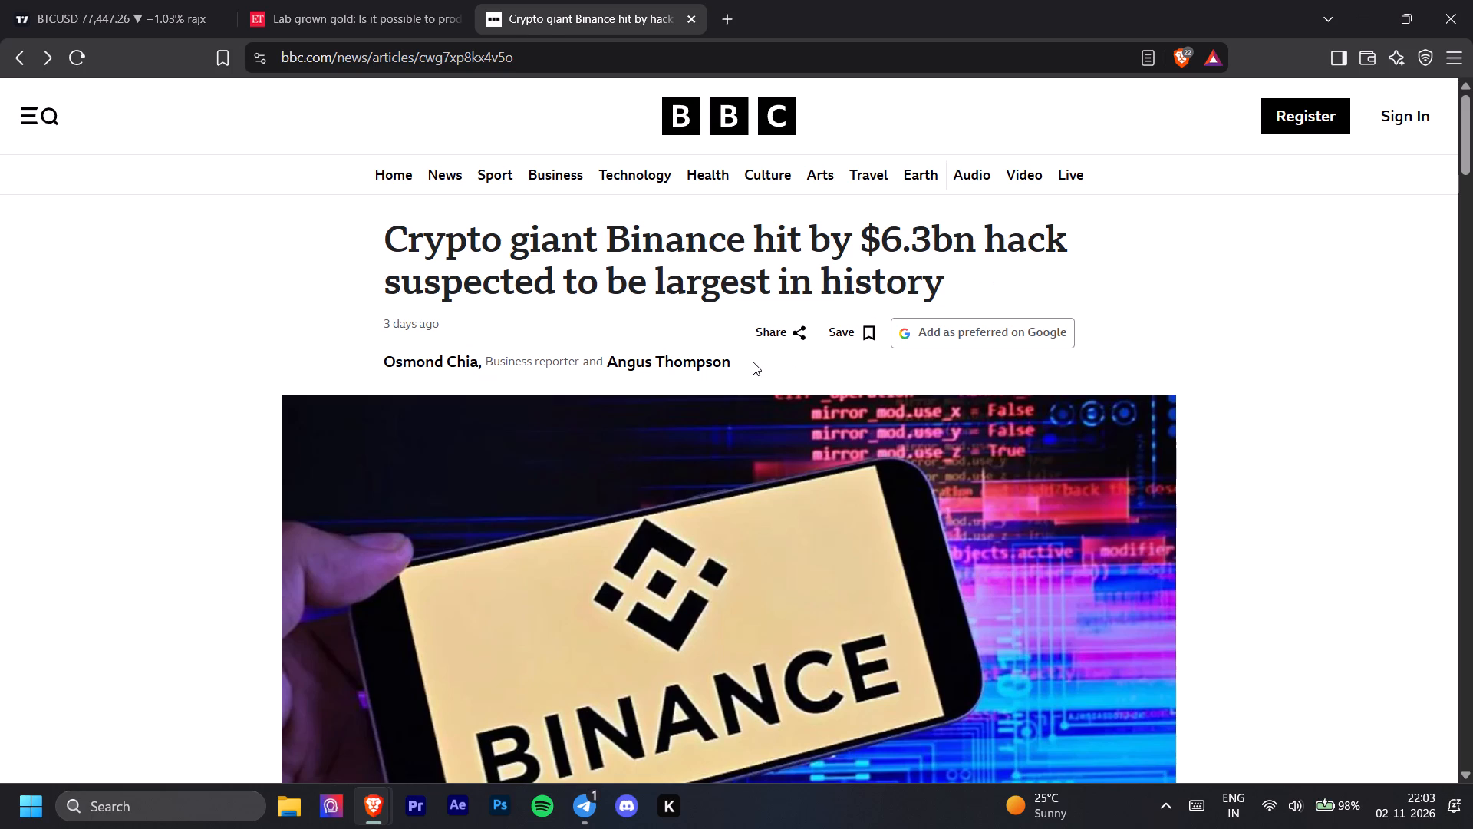
scroll(753, 362, "down", 7)
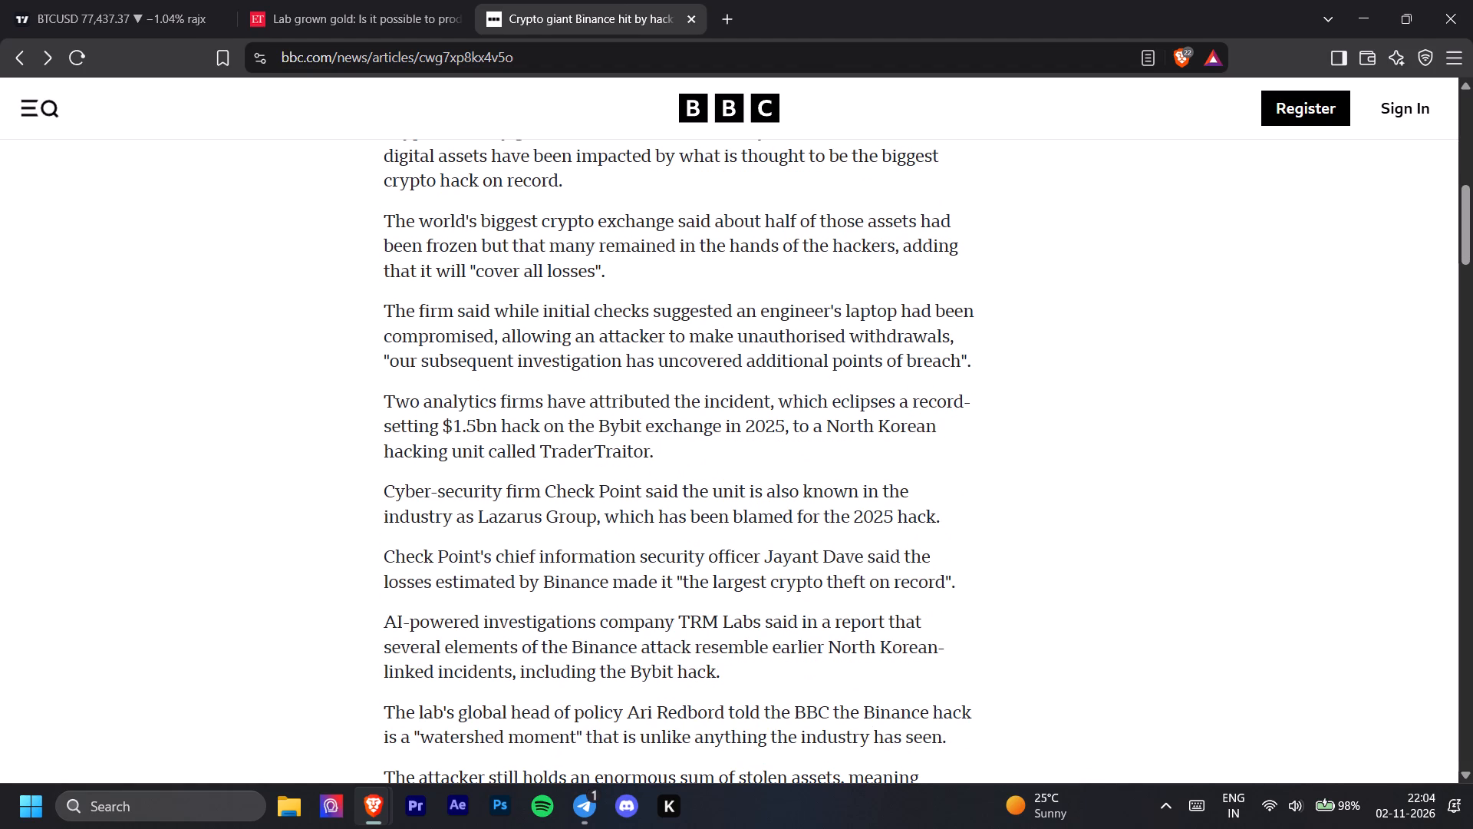
left_click(596, 421)
left_click_drag(596, 421, 773, 433)
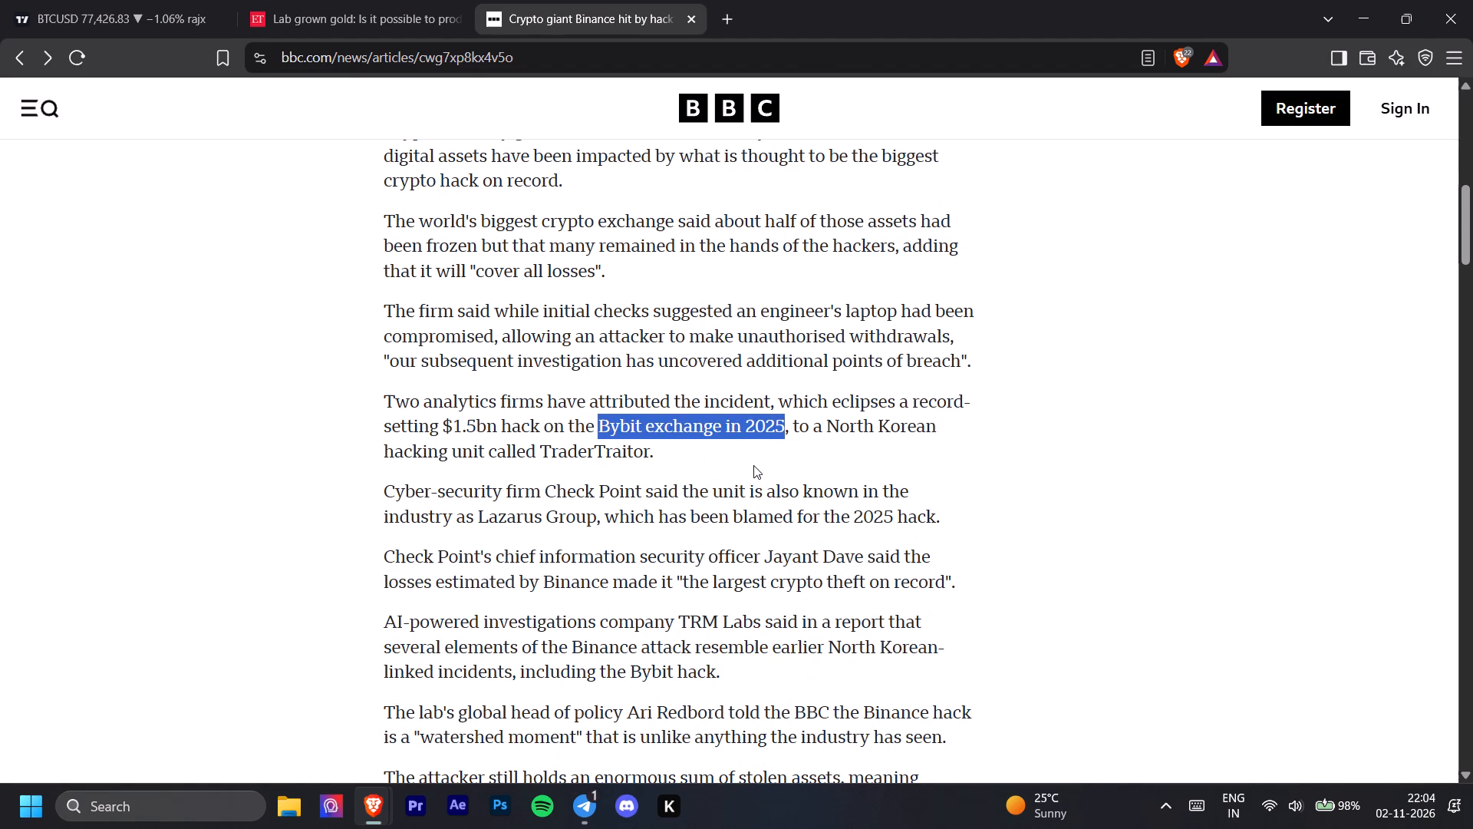
left_click(753, 465)
left_click_drag(823, 426, 876, 431)
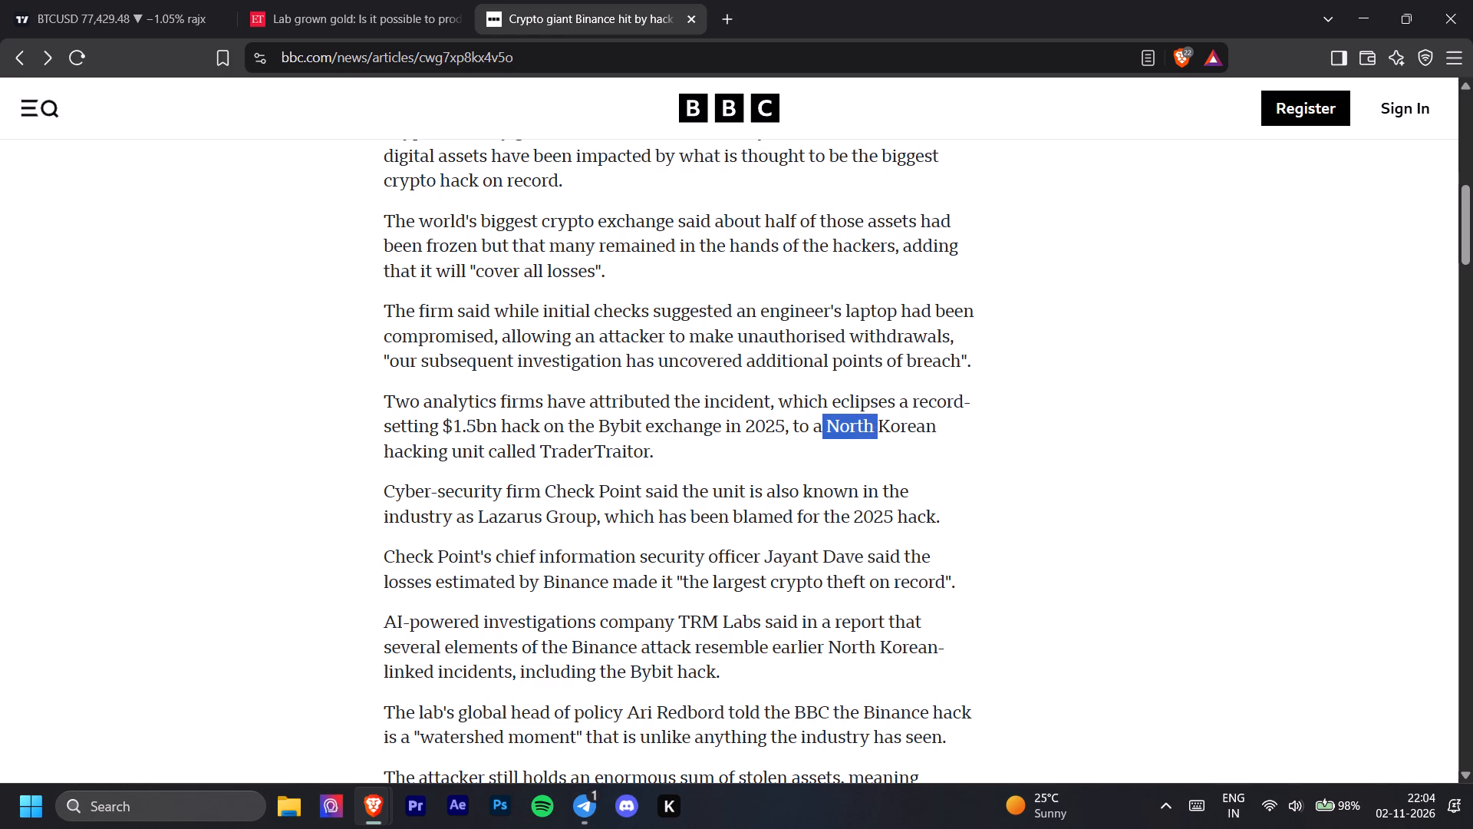
left_click_drag(876, 431, 914, 442)
left_click(740, 424)
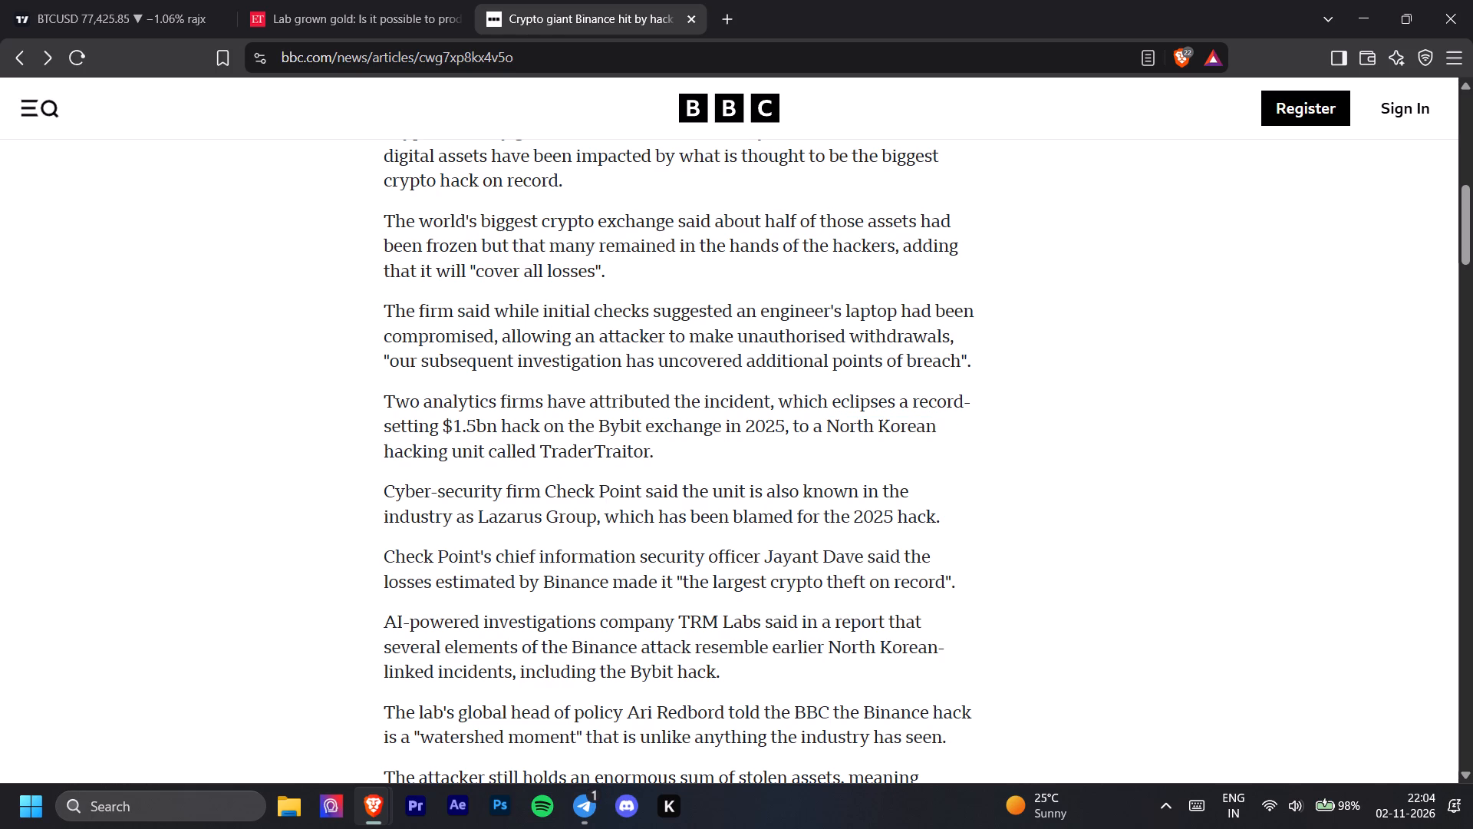
scroll(795, 355, "up", 6)
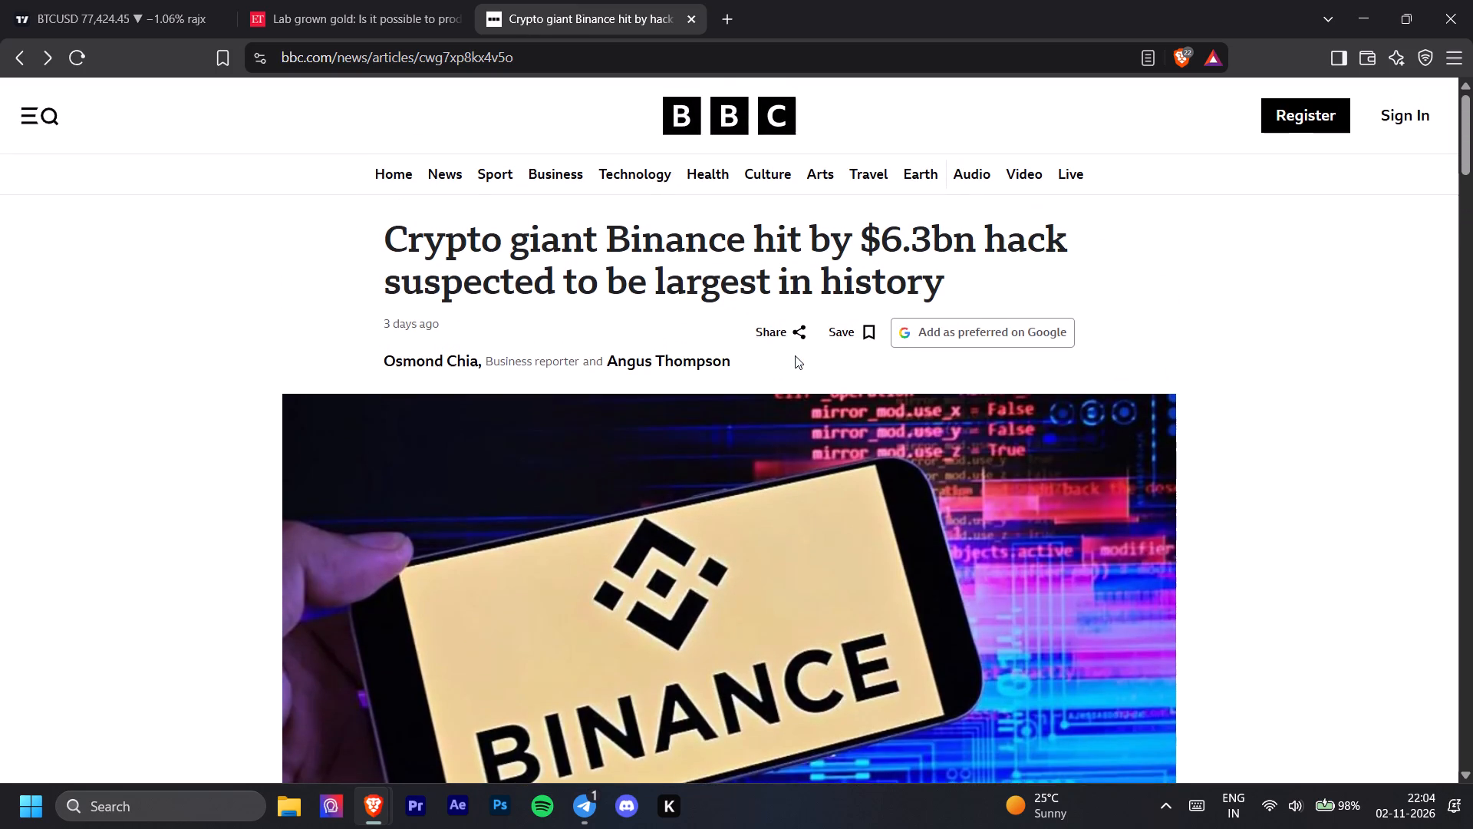
Switch to the Economic Times article on lab-grown gold and read through its headline.
left_click(378, 0)
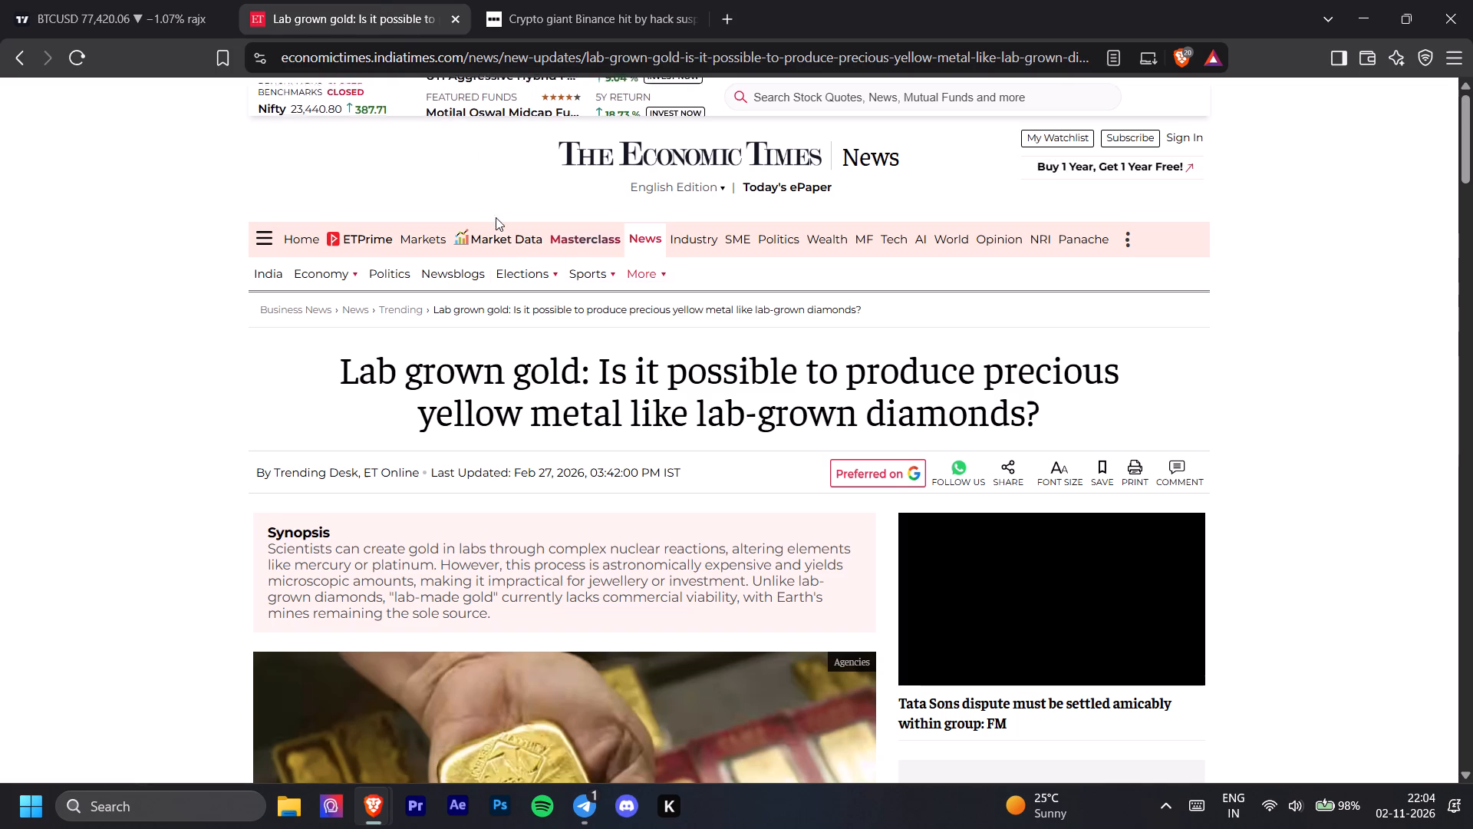
left_click_drag(331, 385, 854, 443)
left_click(1133, 431)
left_click_drag(1068, 418, 998, 393)
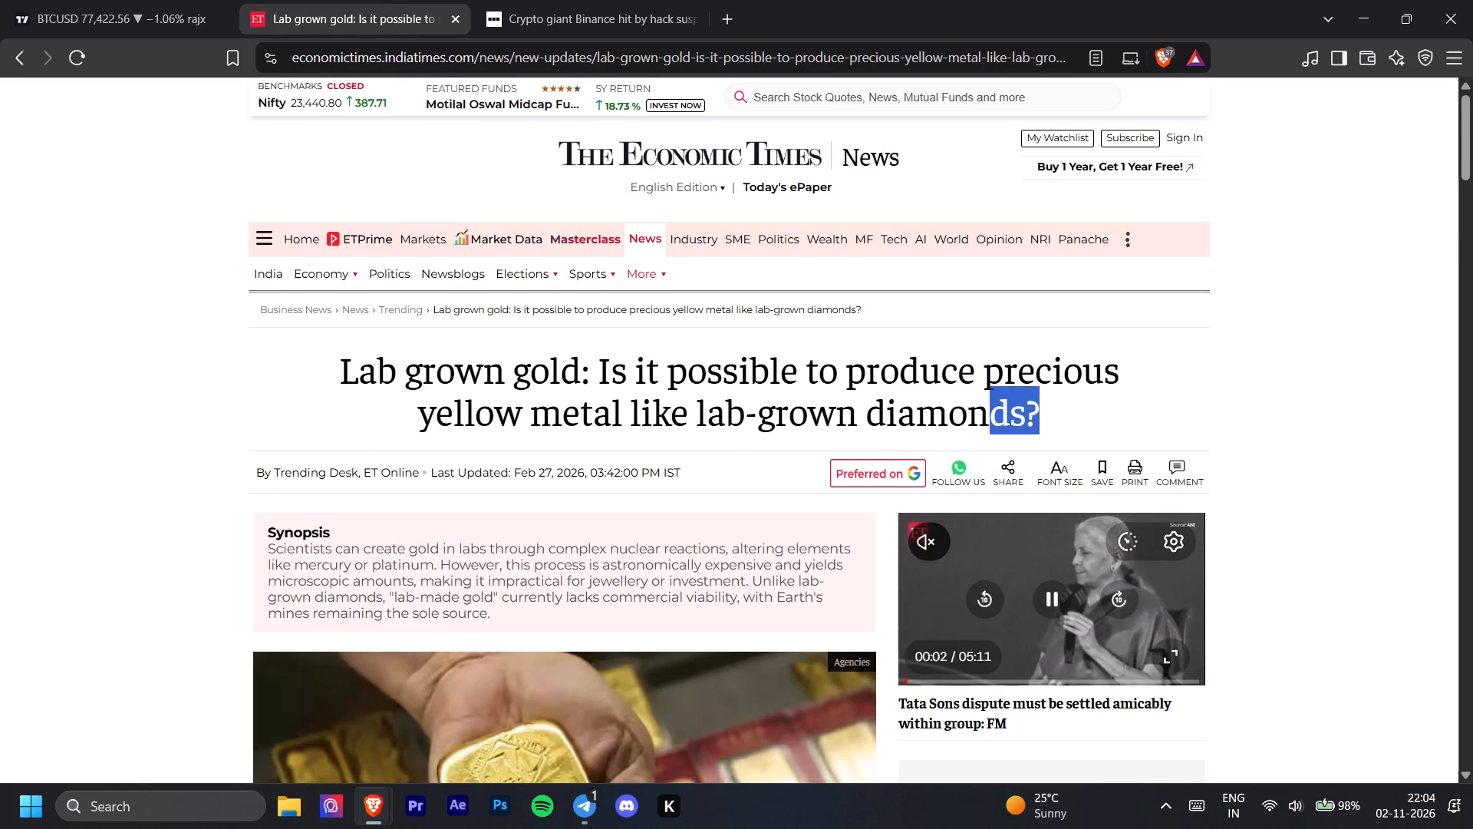
left_click_drag(315, 369, 717, 417)
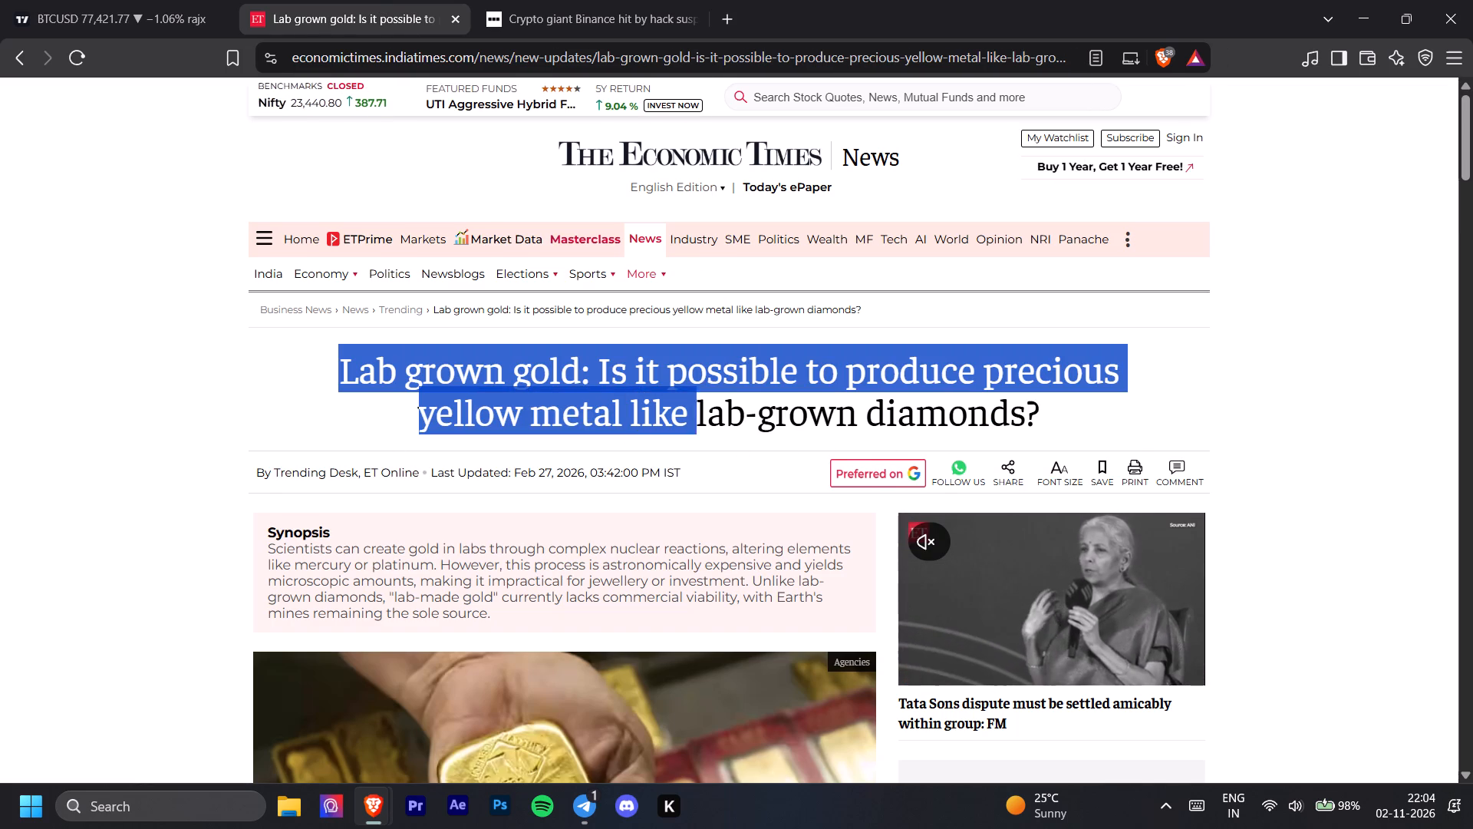
left_click_drag(717, 417, 990, 506)
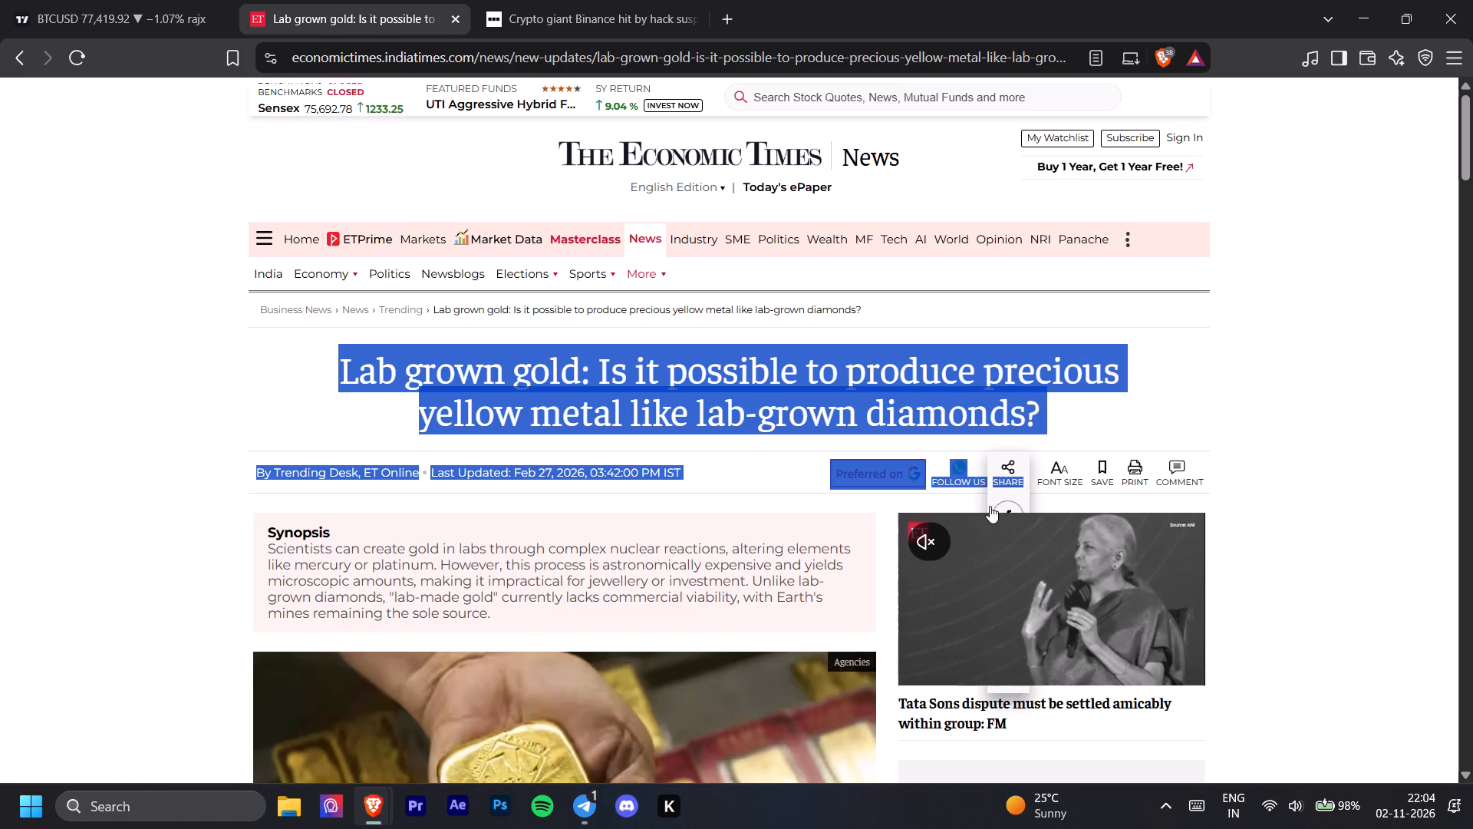
left_click_drag(990, 506, 777, 448)
left_click(777, 448)
left_click_drag(1085, 423, 336, 350)
left_click(336, 350)
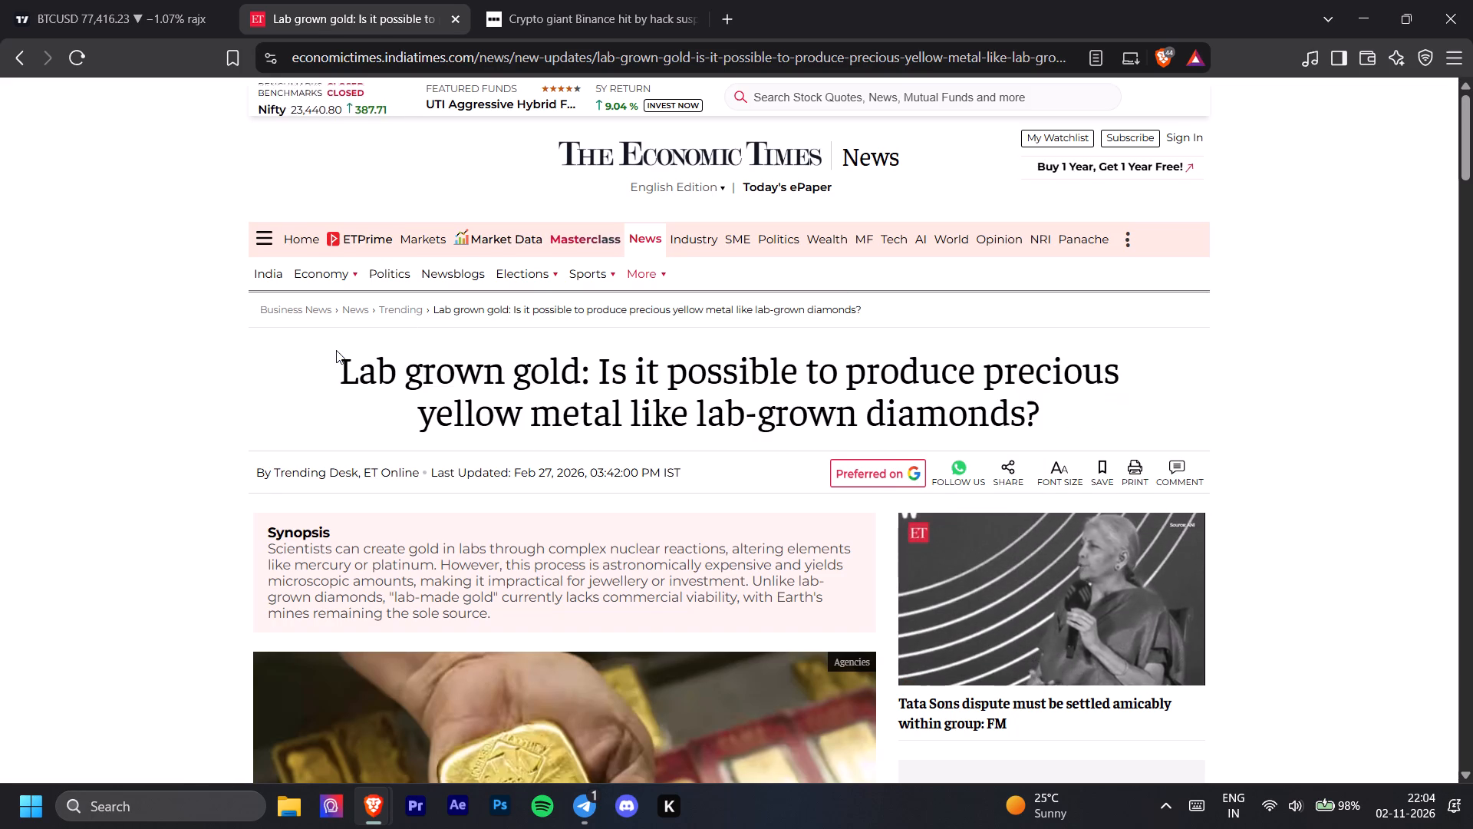
right_click(321, 365)
left_click(306, 375)
Read the lab-grown gold article's synopsis and its section on whether gold can be grown in labs.
scroll(306, 375, "down", 2)
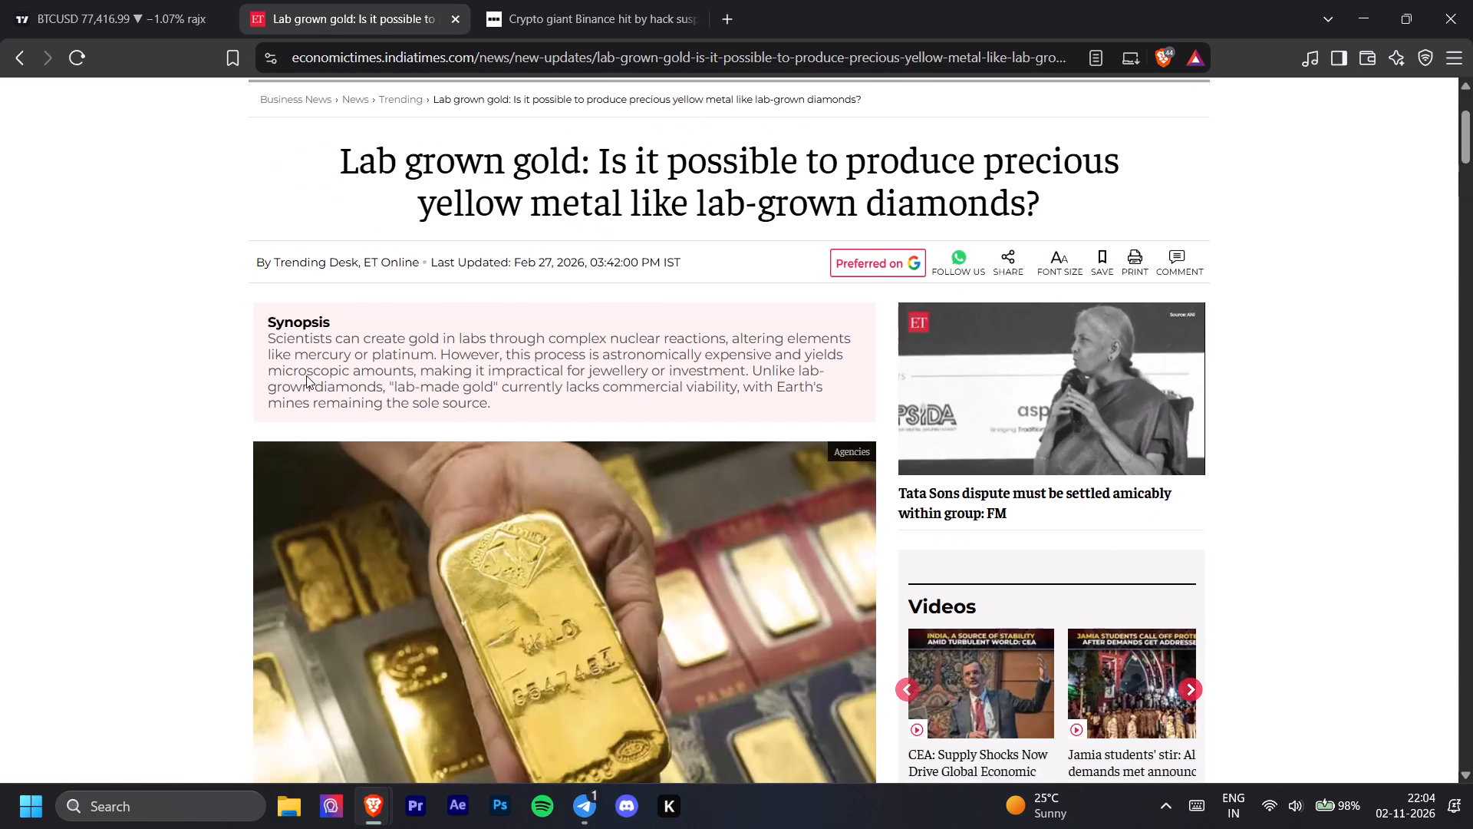
scroll(306, 375, "down", 6)
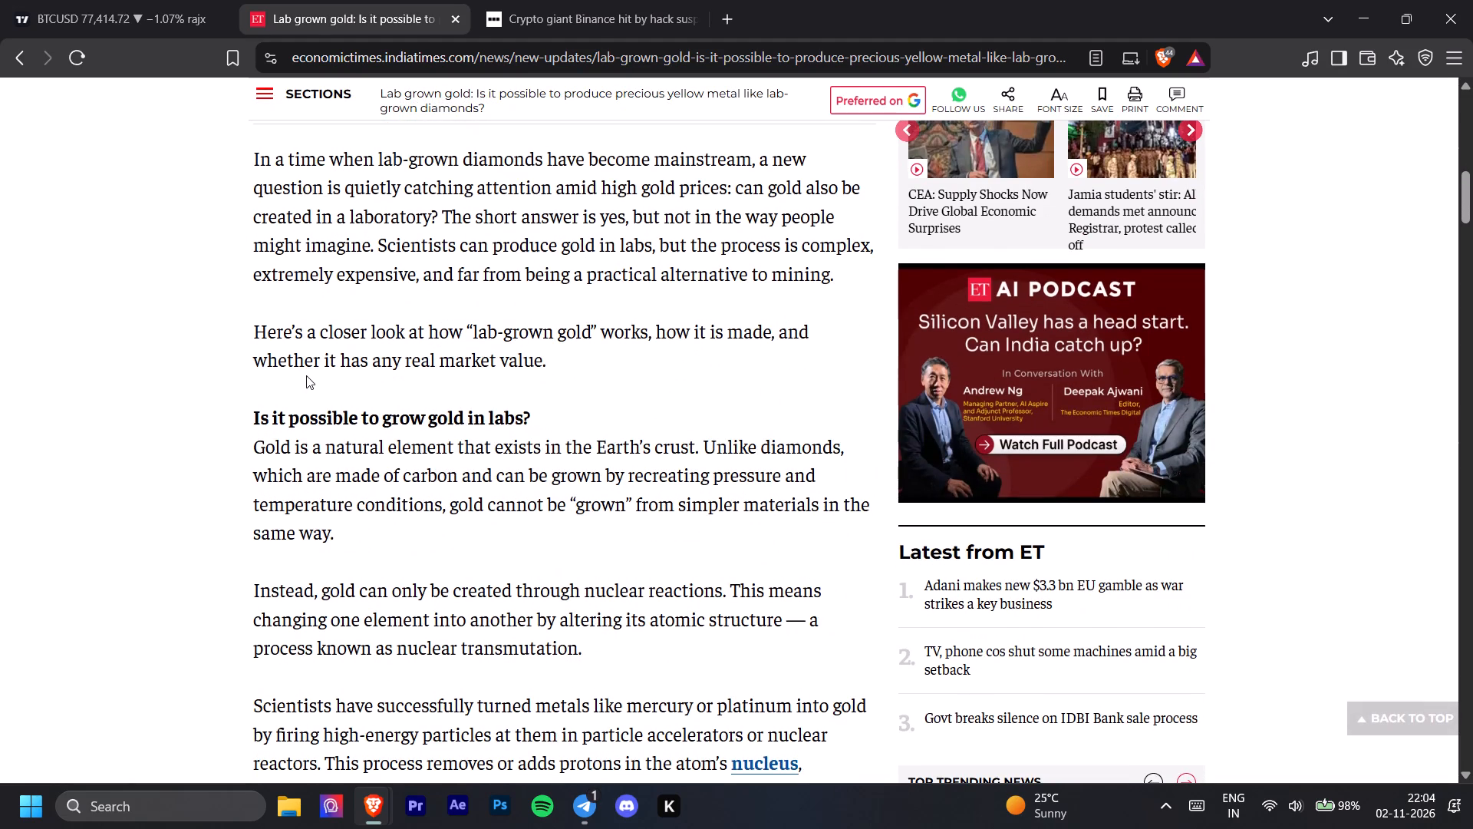
scroll(306, 375, "down", 5)
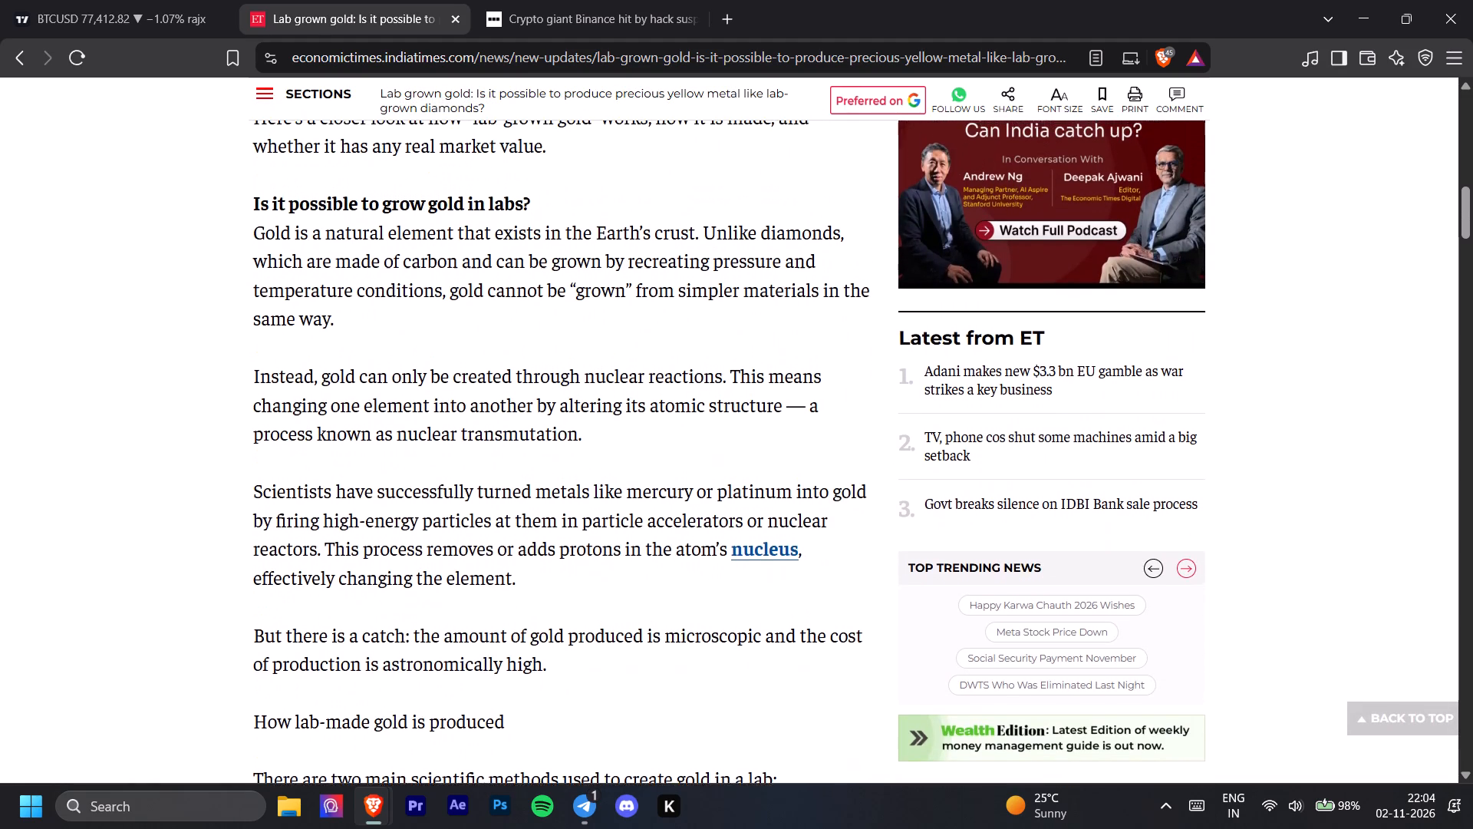
scroll(306, 375, "up", 3)
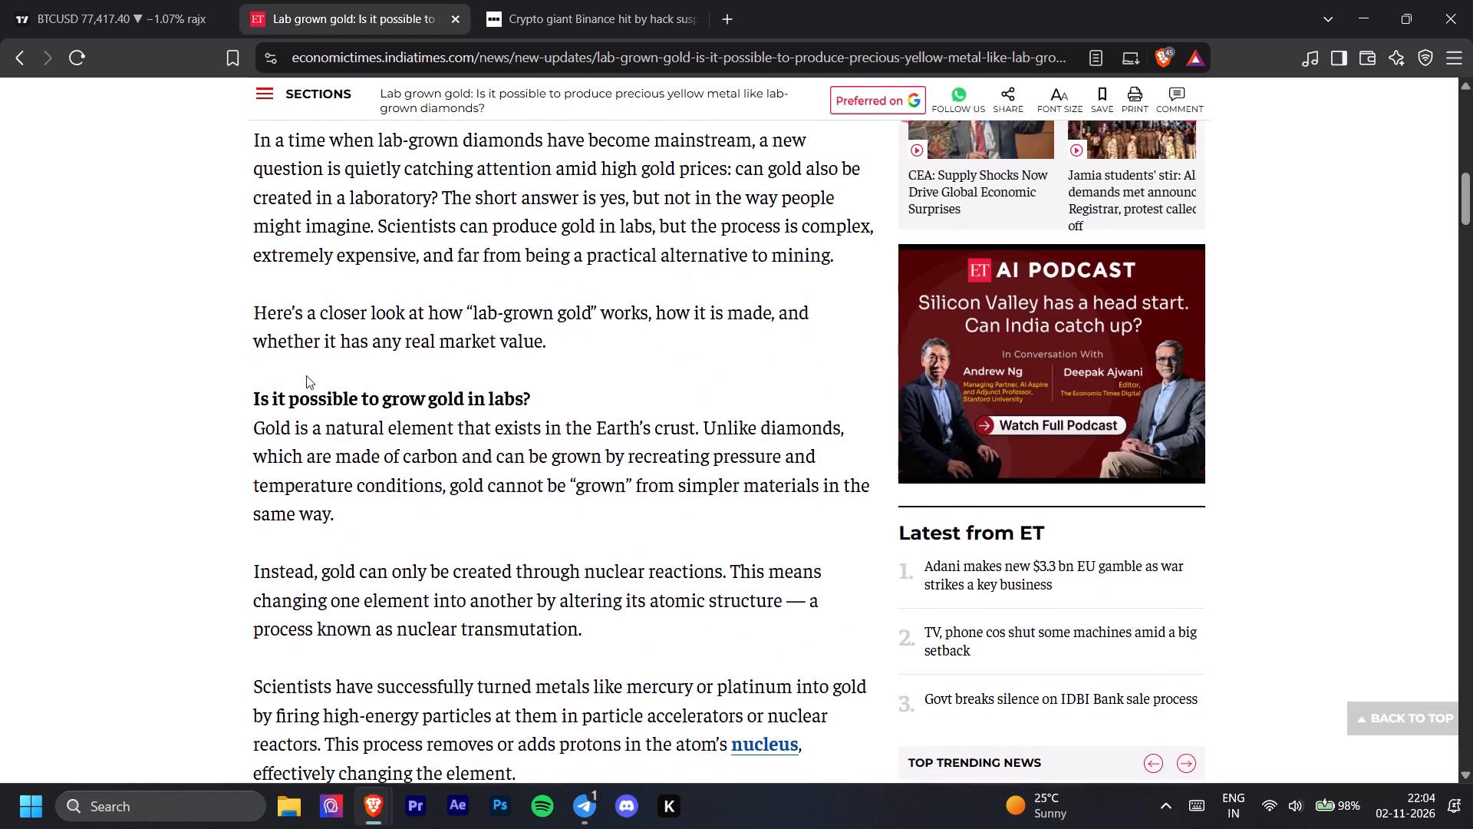
scroll(306, 375, "up", 1)
scroll(306, 375, "down", 1)
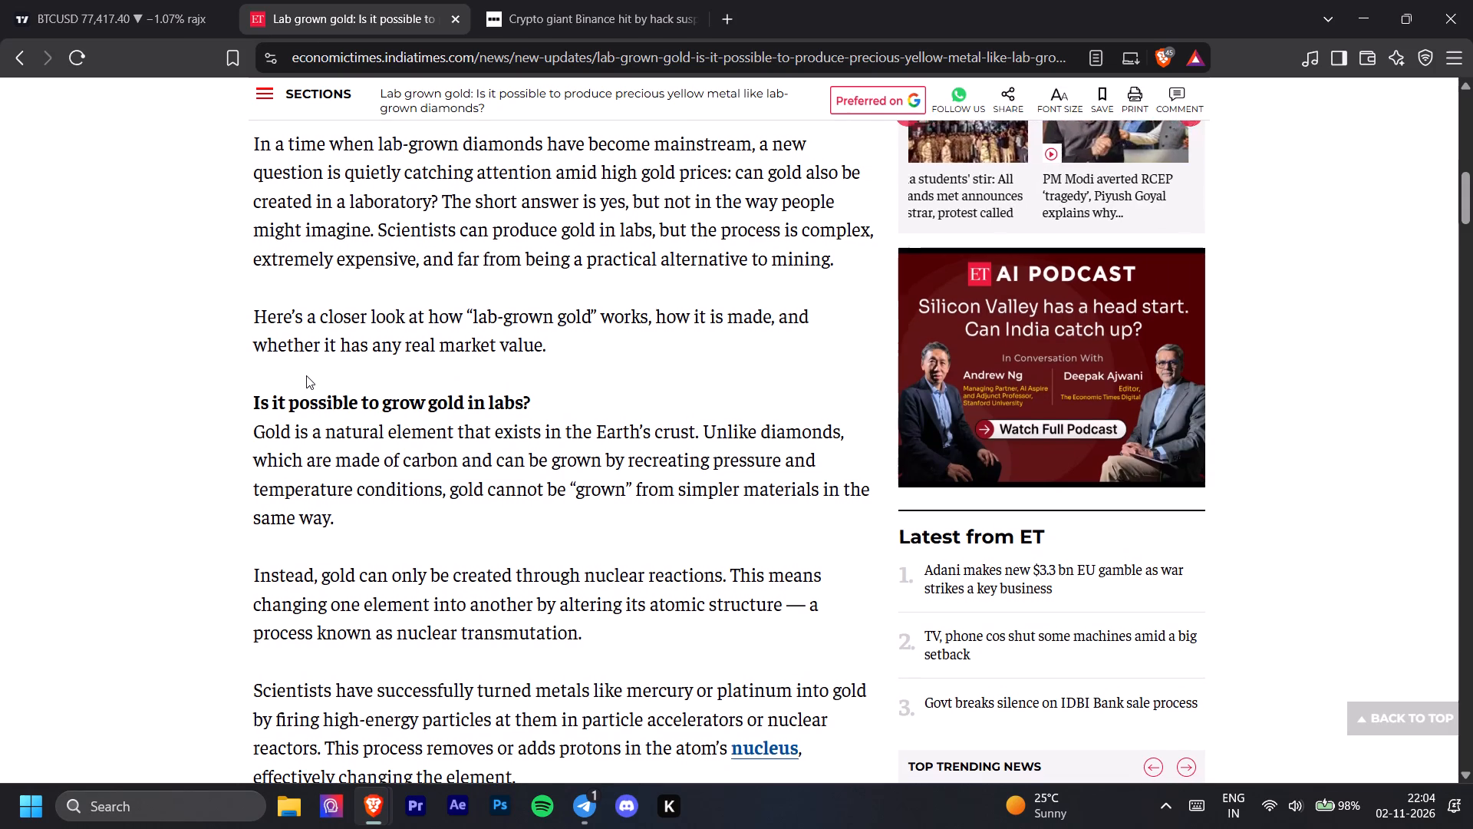
scroll(306, 375, "down", 3)
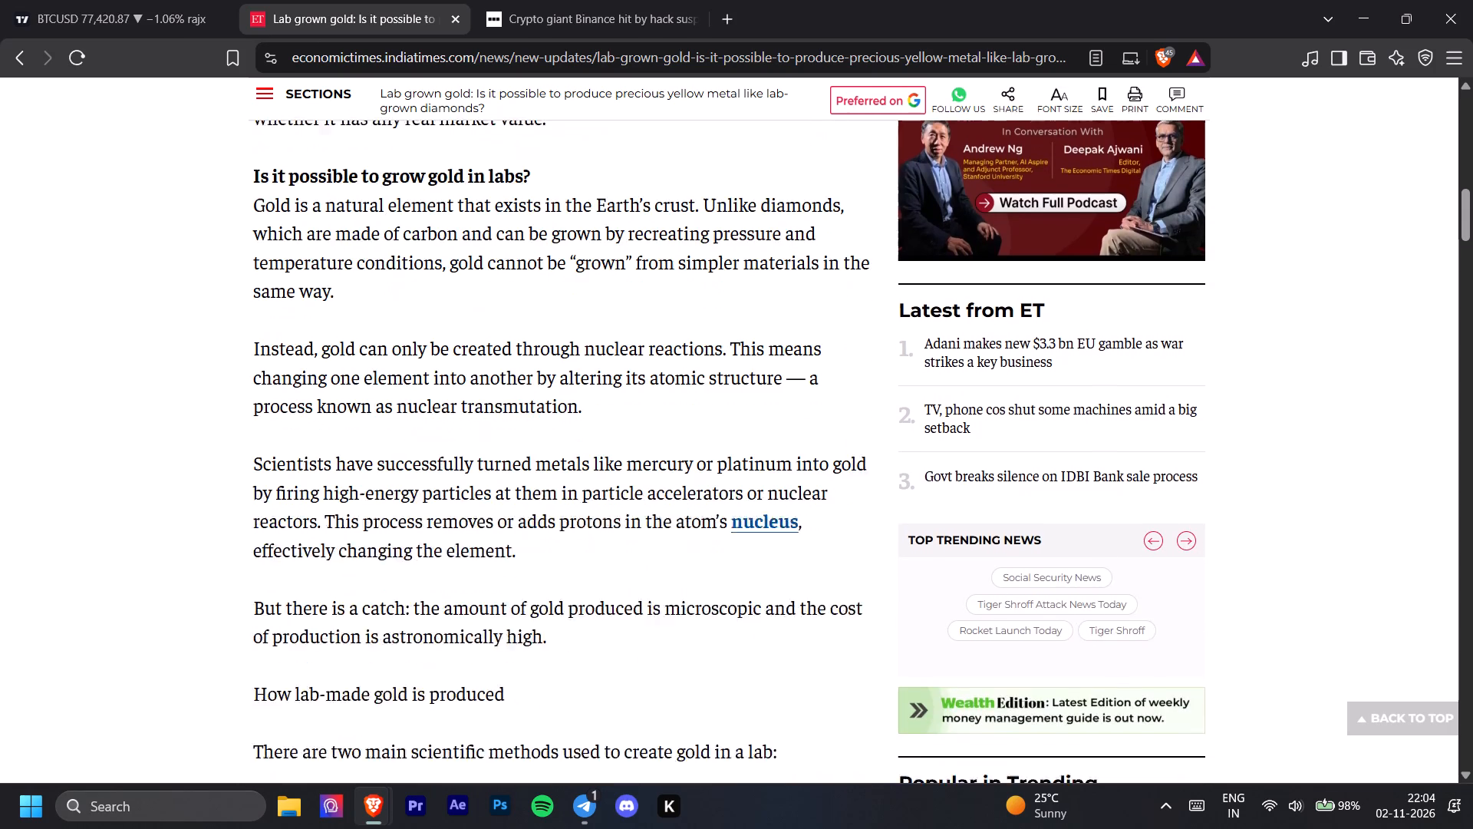
scroll(306, 375, "up", 8)
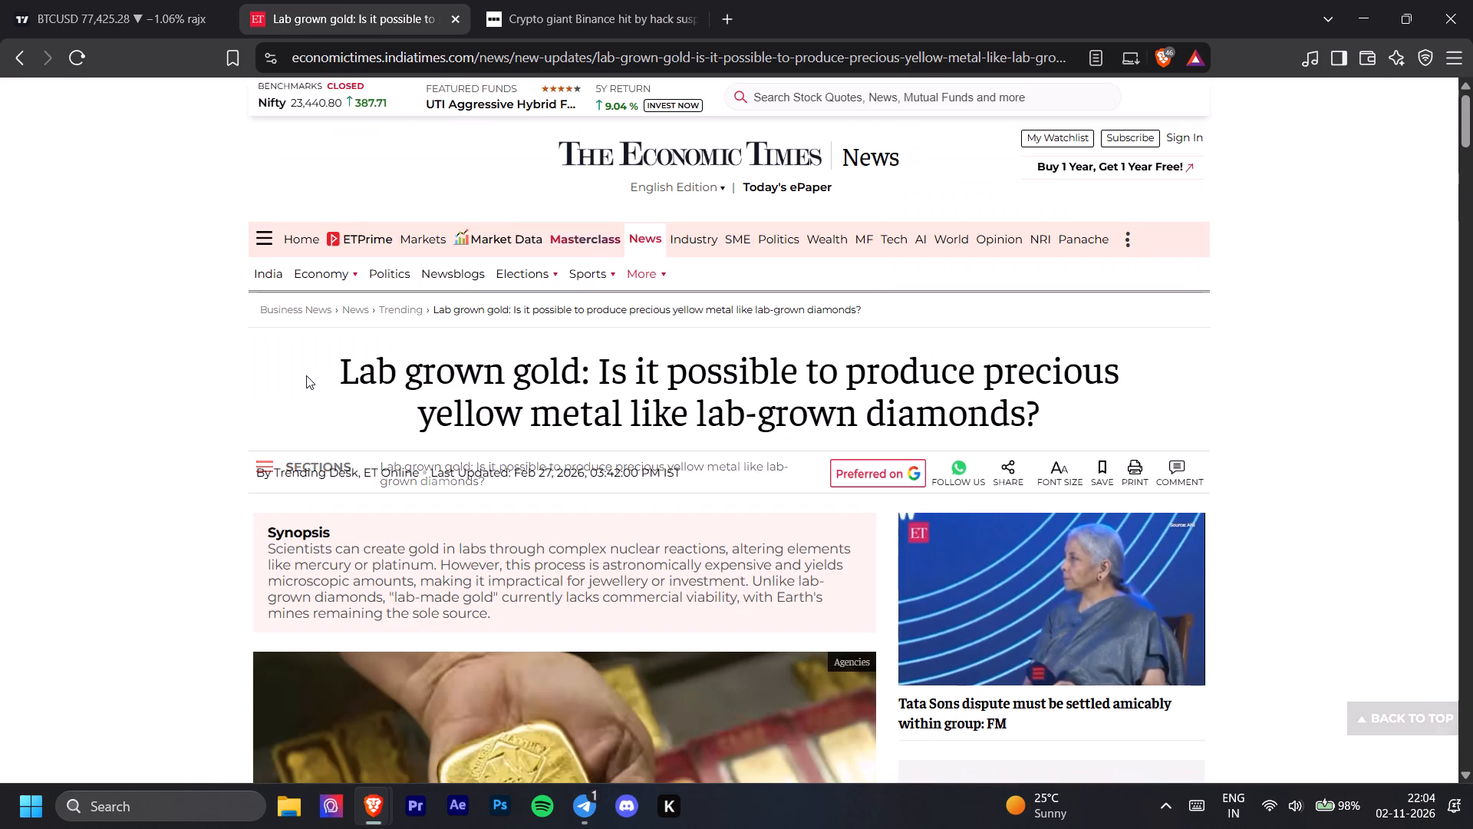
Return to the CRYPTO BTCUSD 4-hour chart and examine the latest candles above the recent low.
left_click(659, 0)
left_click(139, 0)
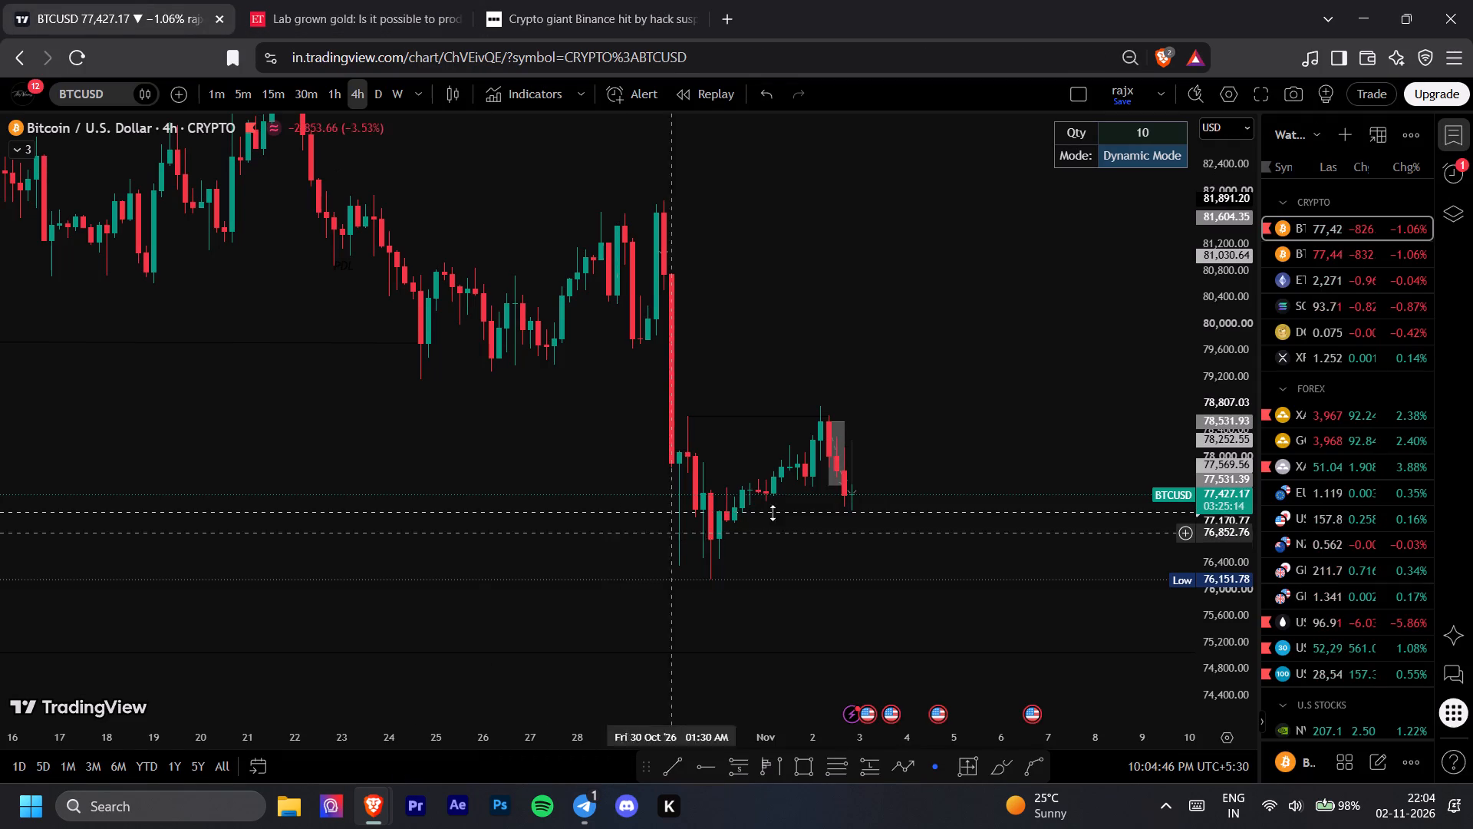
left_click_drag(943, 428, 909, 424)
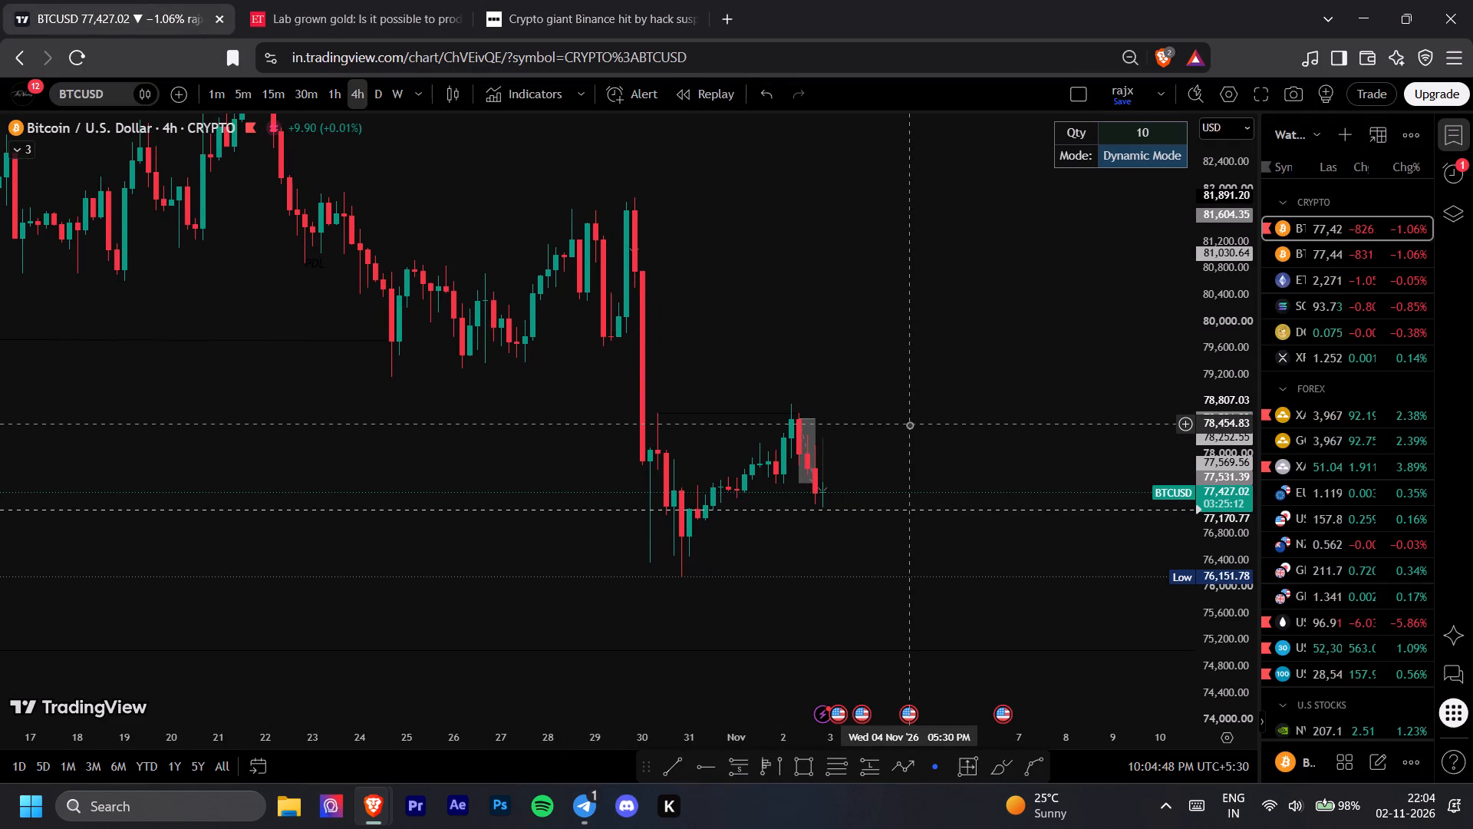
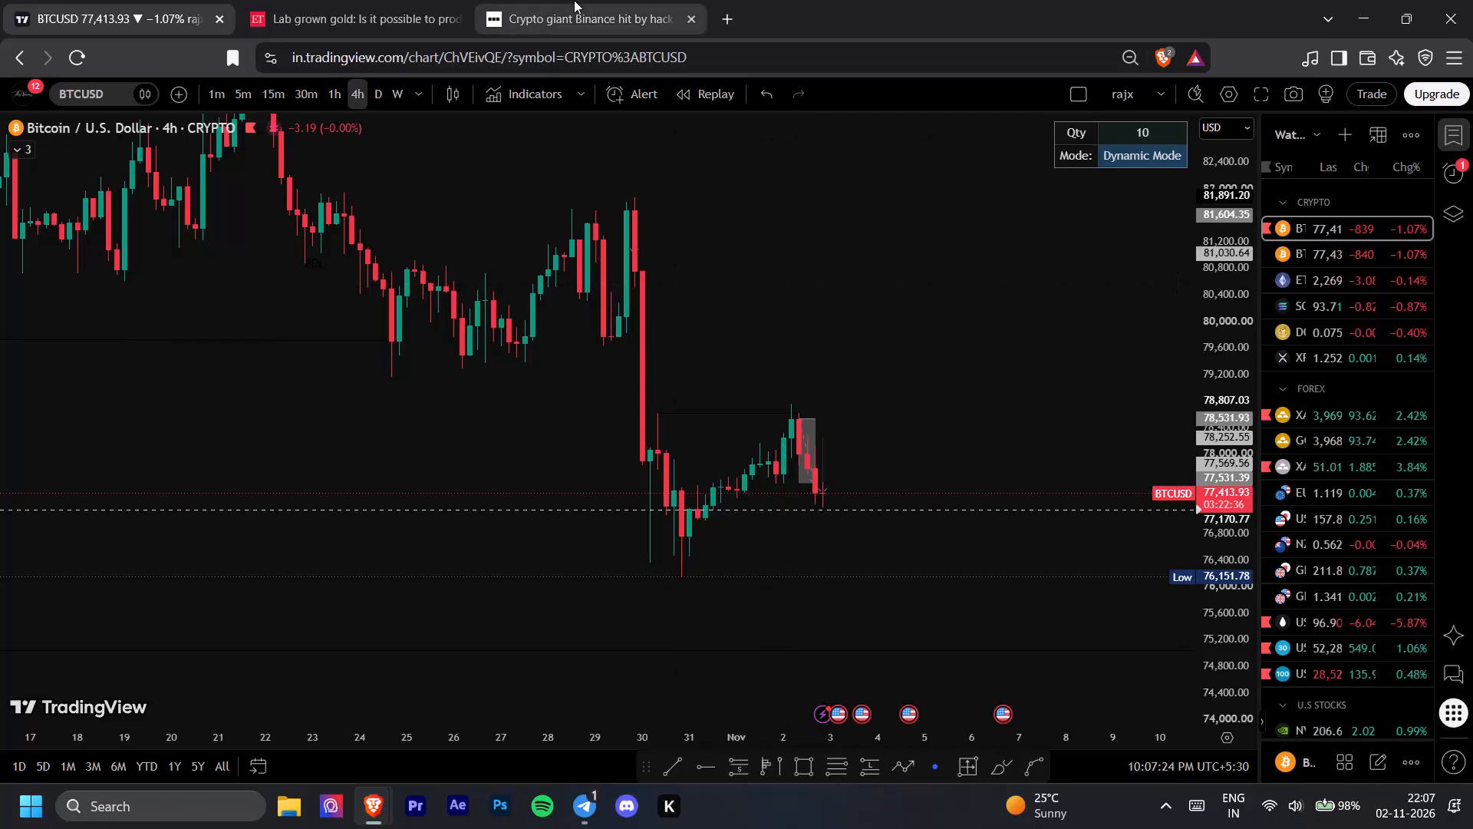
Switch to the BBC article on the Binance hack and read its headline and the TRM Labs paragraph on North Korean-linked incidents.
left_click(574, 0)
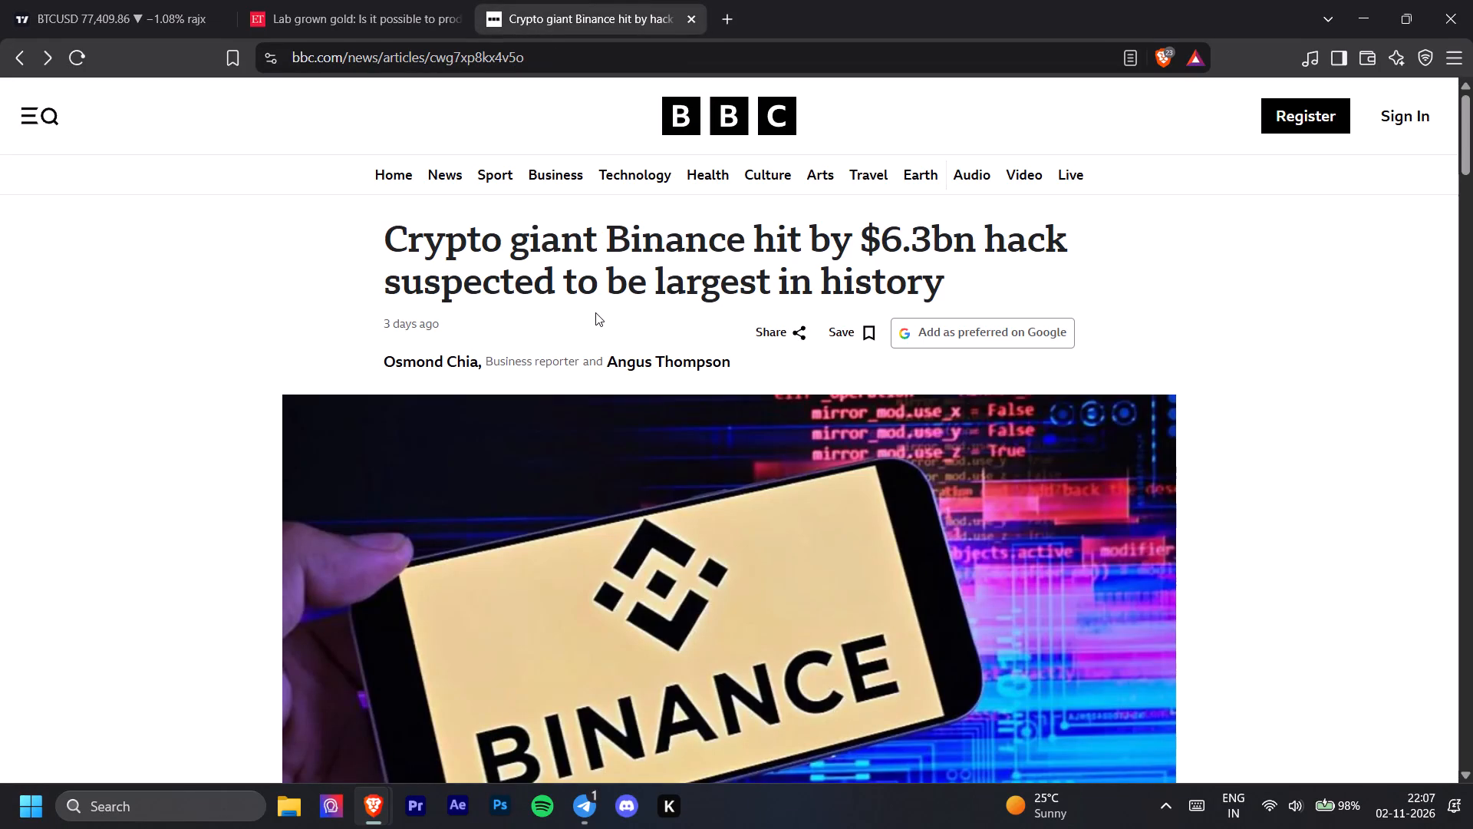
left_click_drag(524, 259, 640, 268)
left_click_drag(640, 268, 1013, 315)
left_click(1089, 269)
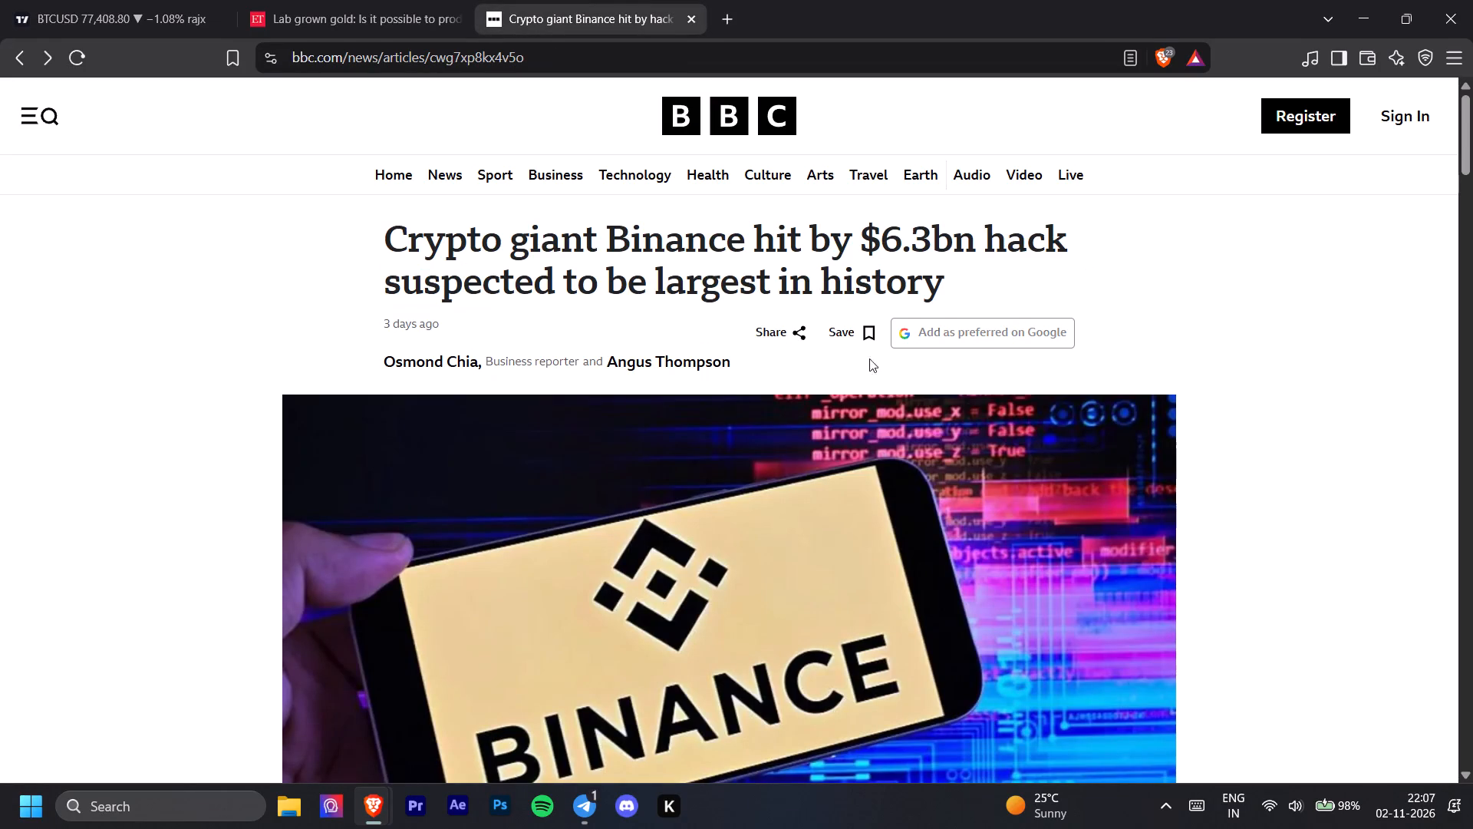
scroll(785, 380, "down", 5)
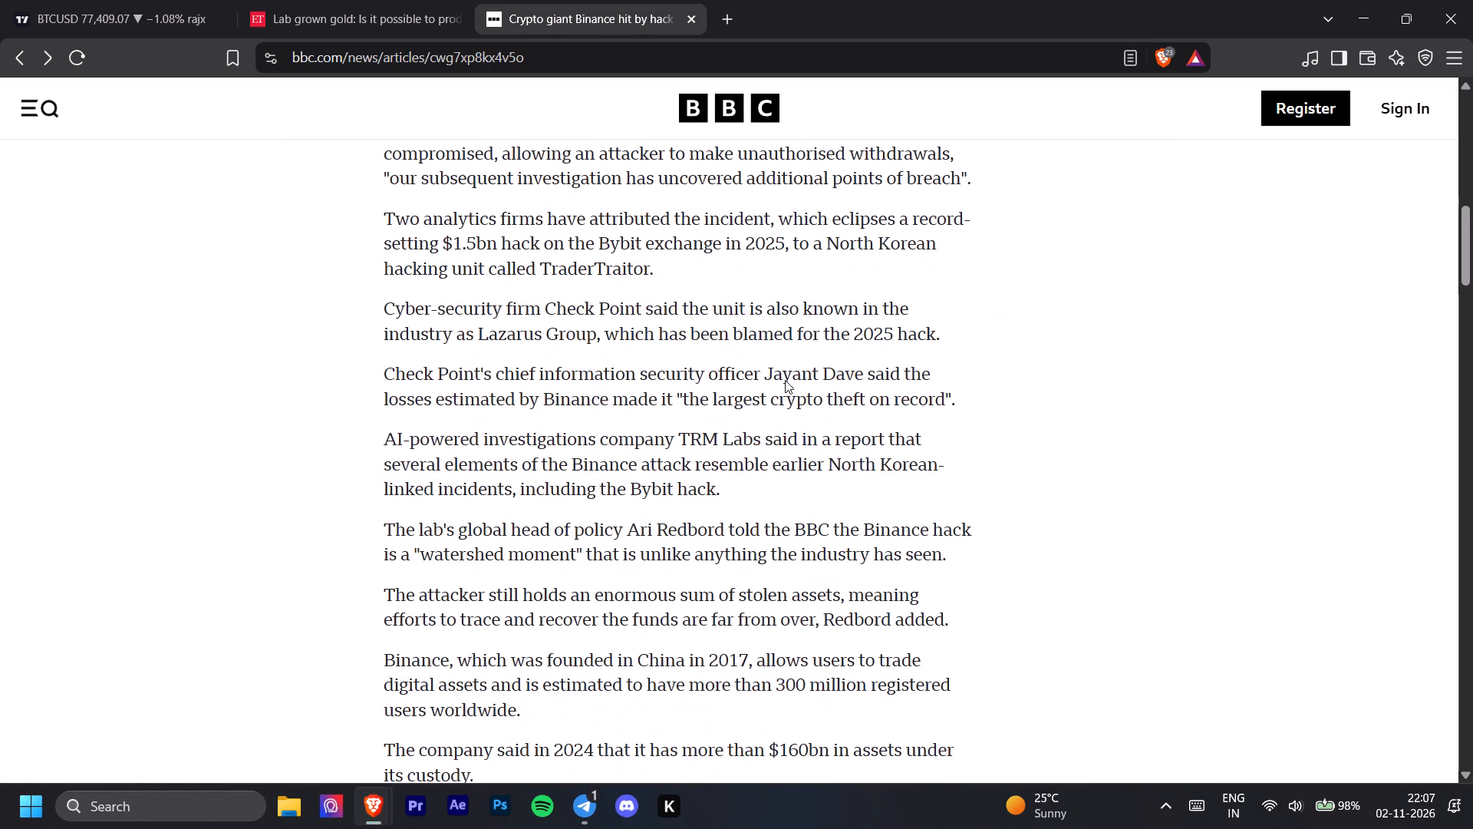
scroll(785, 380, "down", 1)
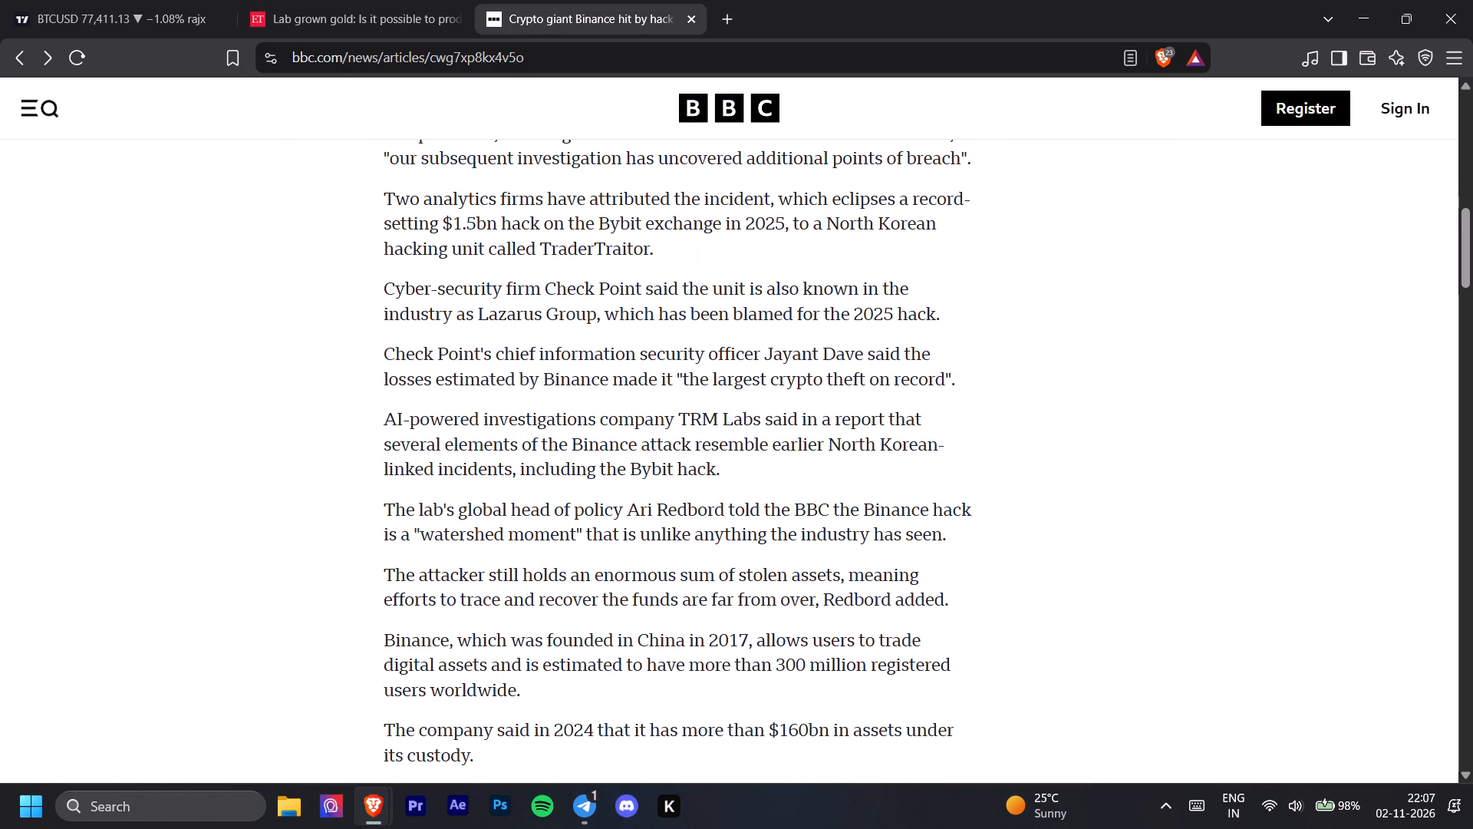
left_click_drag(381, 418, 728, 476)
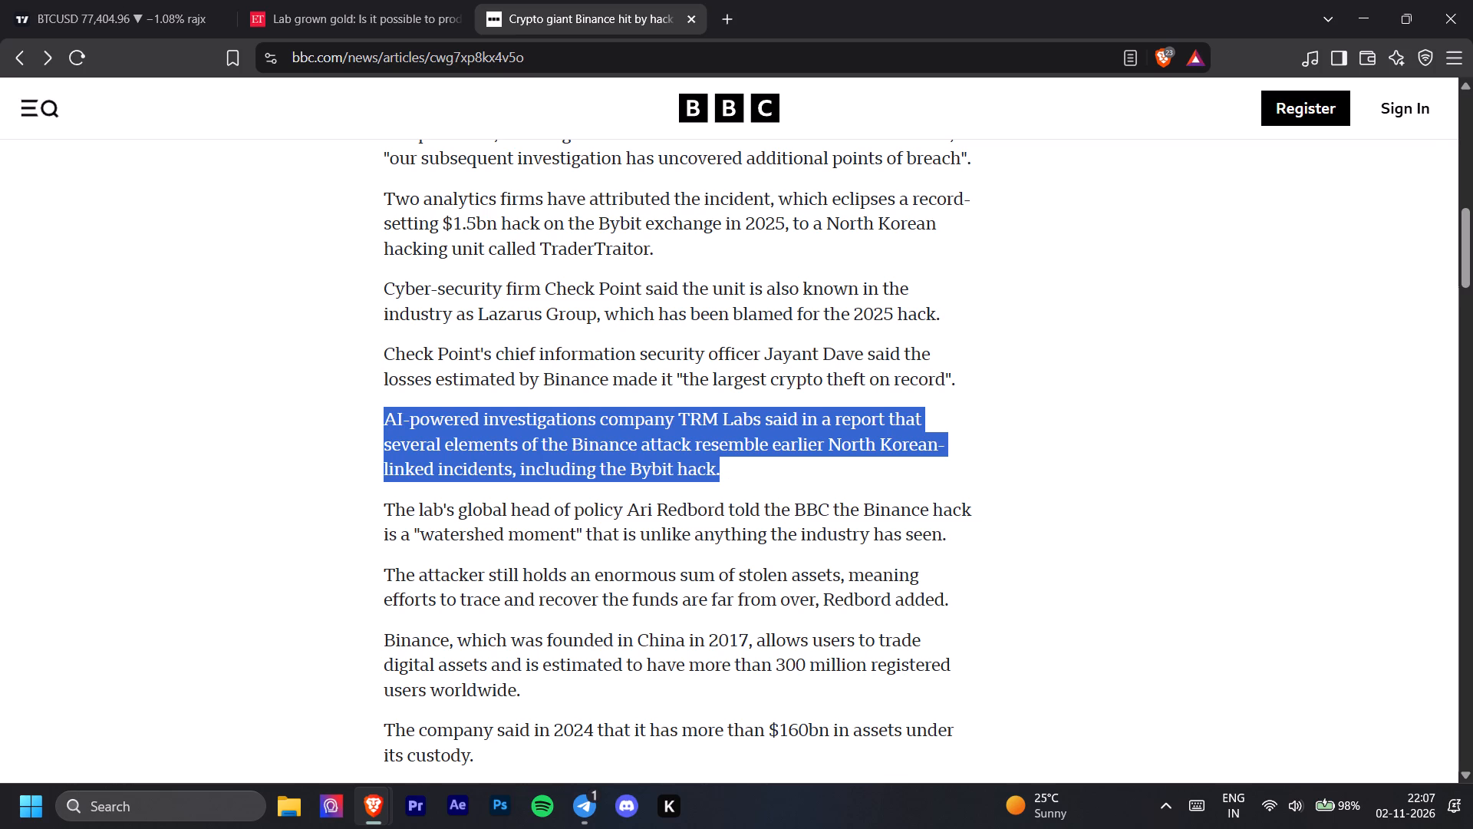
scroll(754, 384, "up", 5)
Switch to the Economic Times article on lab-grown gold and read its headline and opening paragraphs on creating gold in a laboratory.
left_click(390, 0)
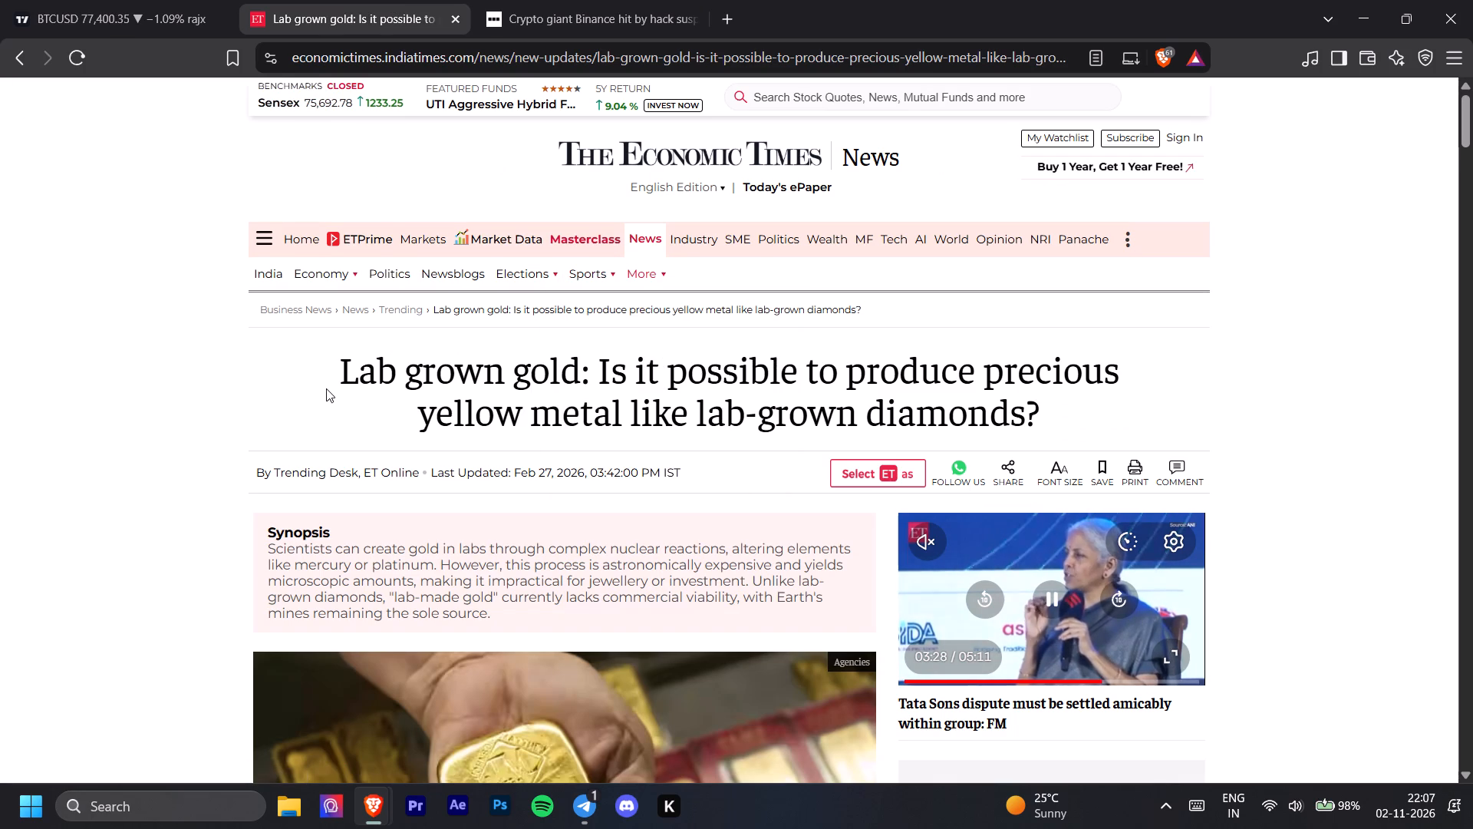
left_click_drag(329, 381, 654, 403)
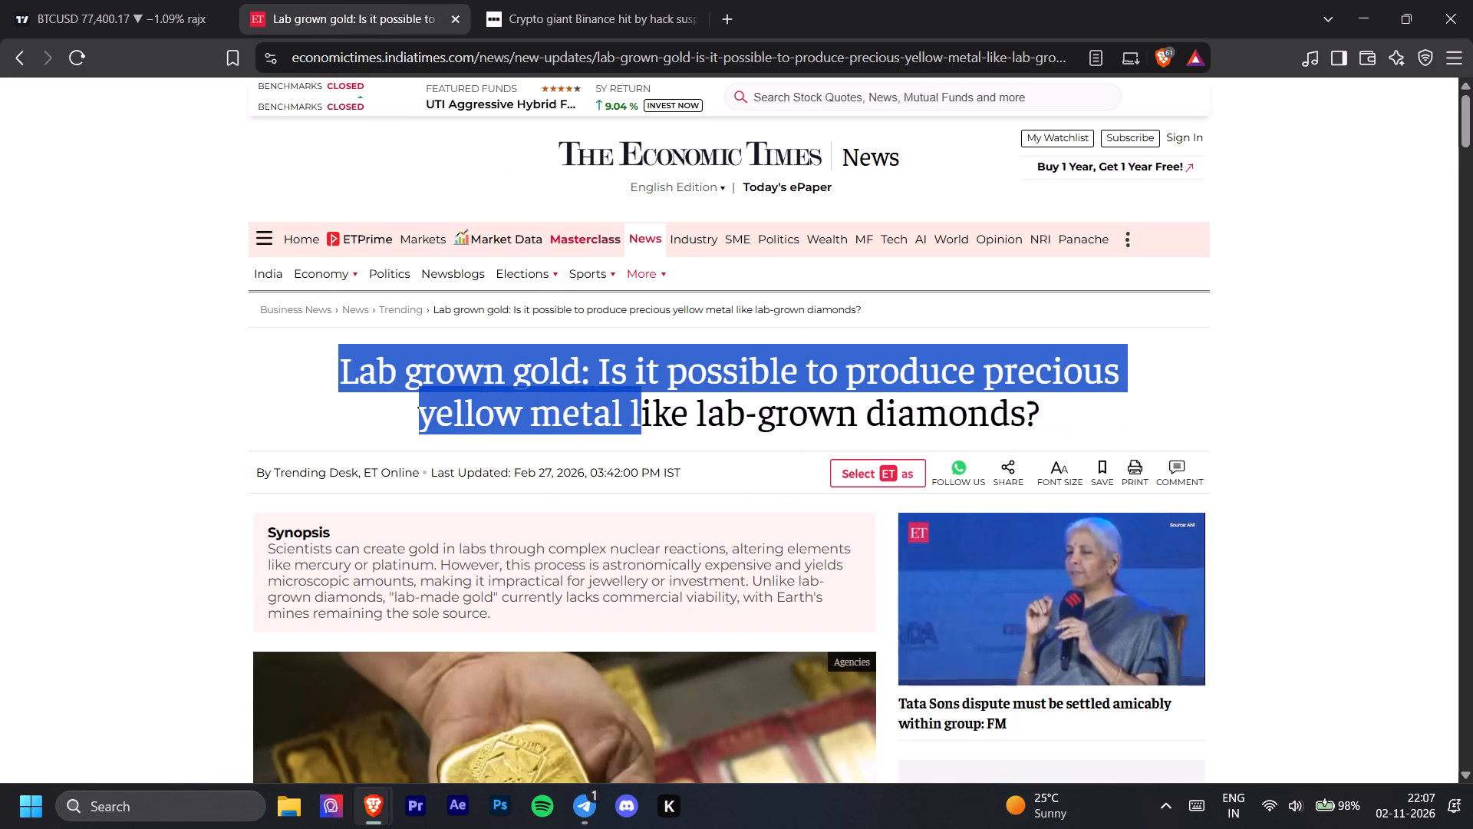
left_click_drag(654, 403, 1060, 398)
left_click(1043, 413)
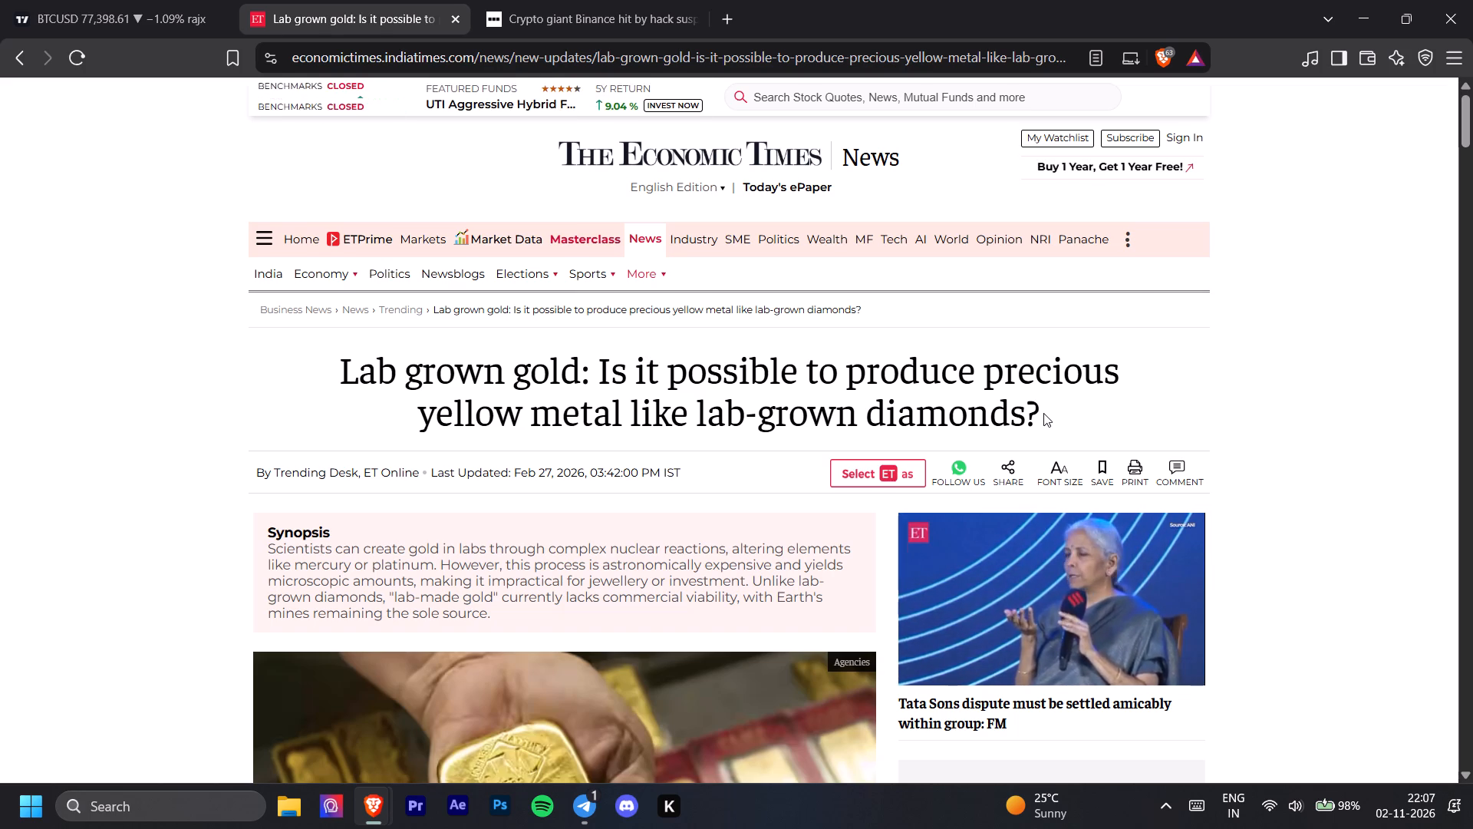
scroll(690, 410, "down", 1)
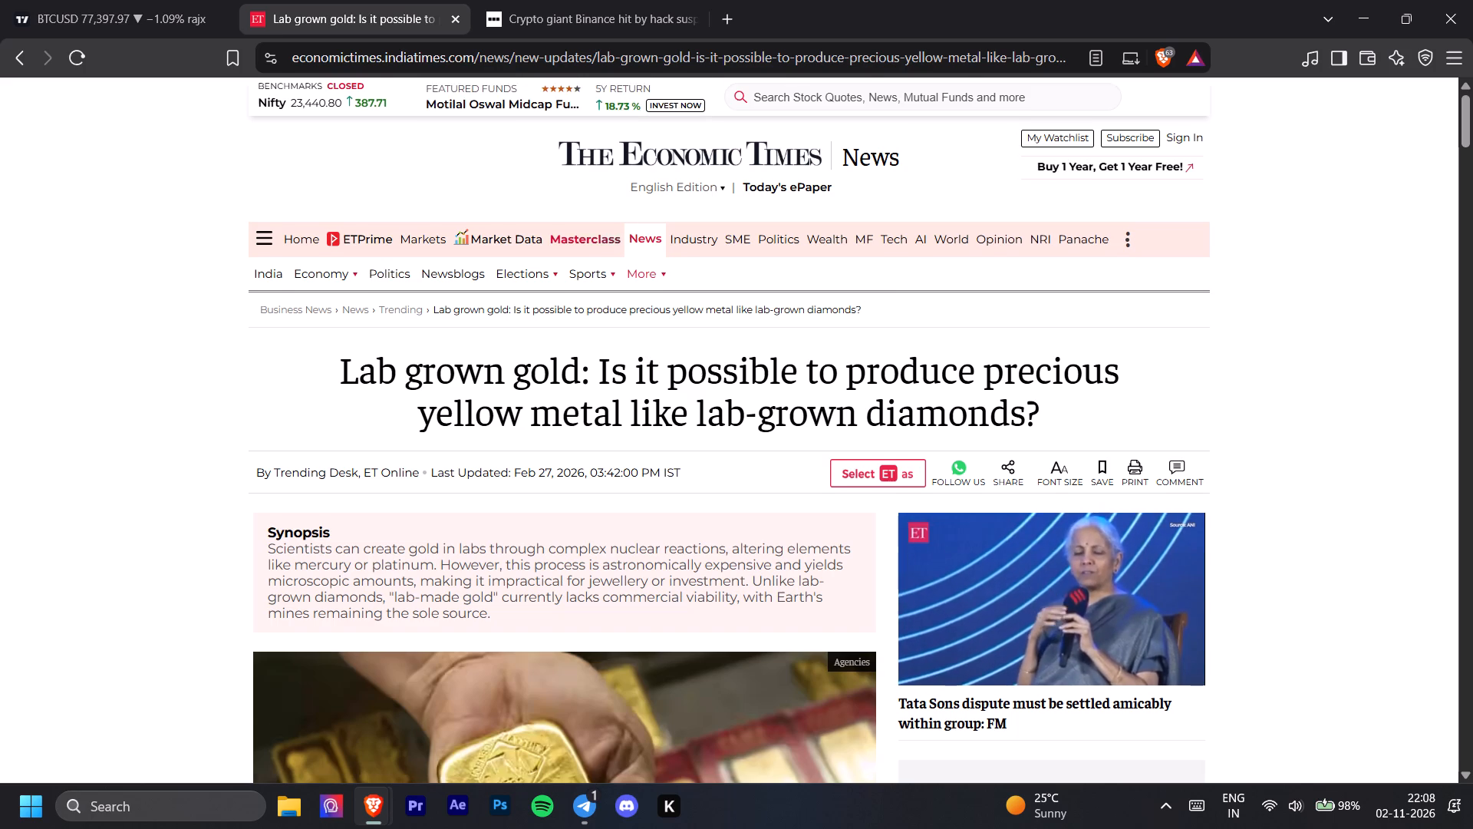
scroll(690, 410, "down", 2)
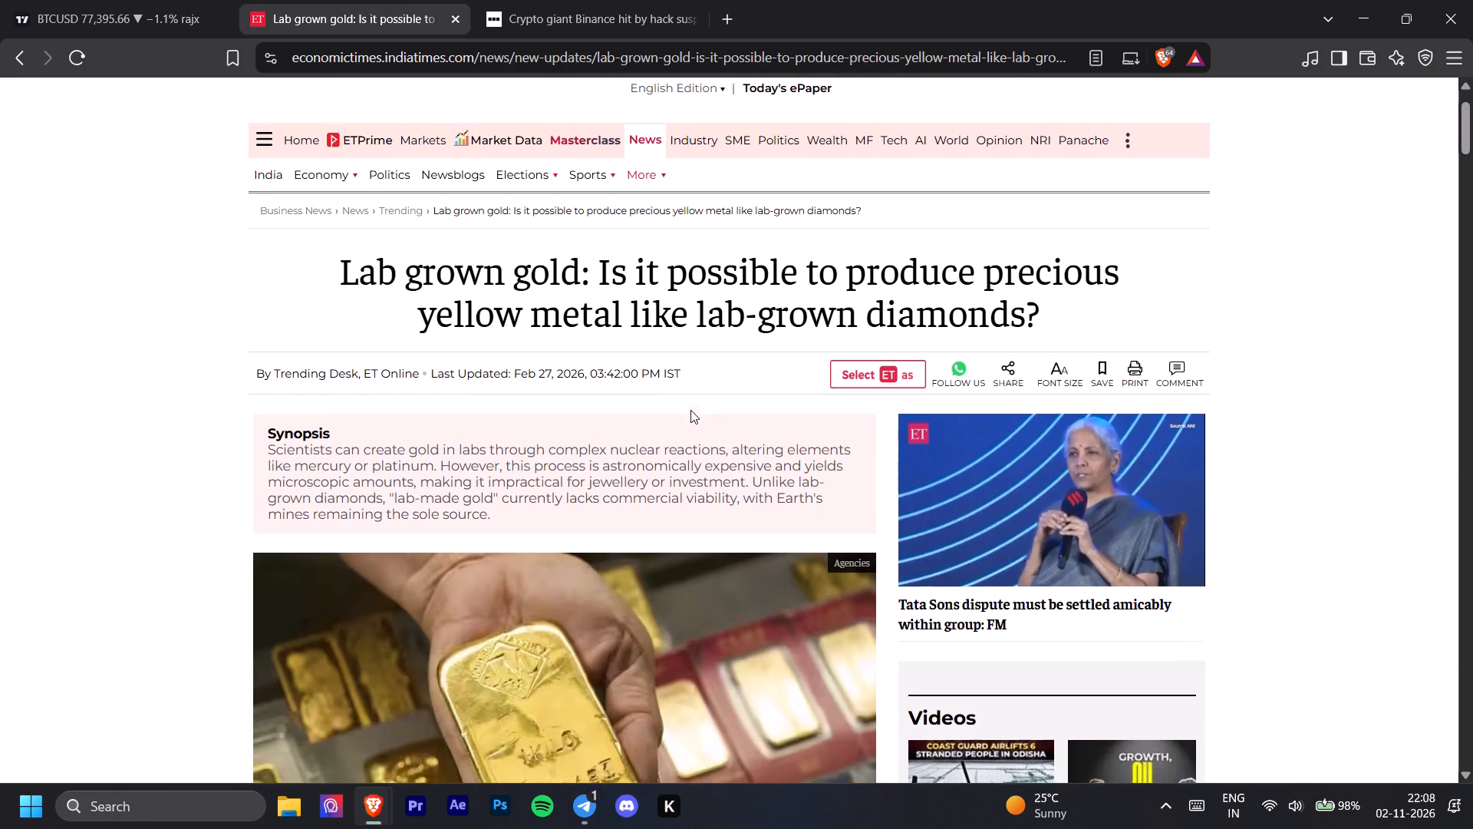
scroll(690, 410, "down", 5)
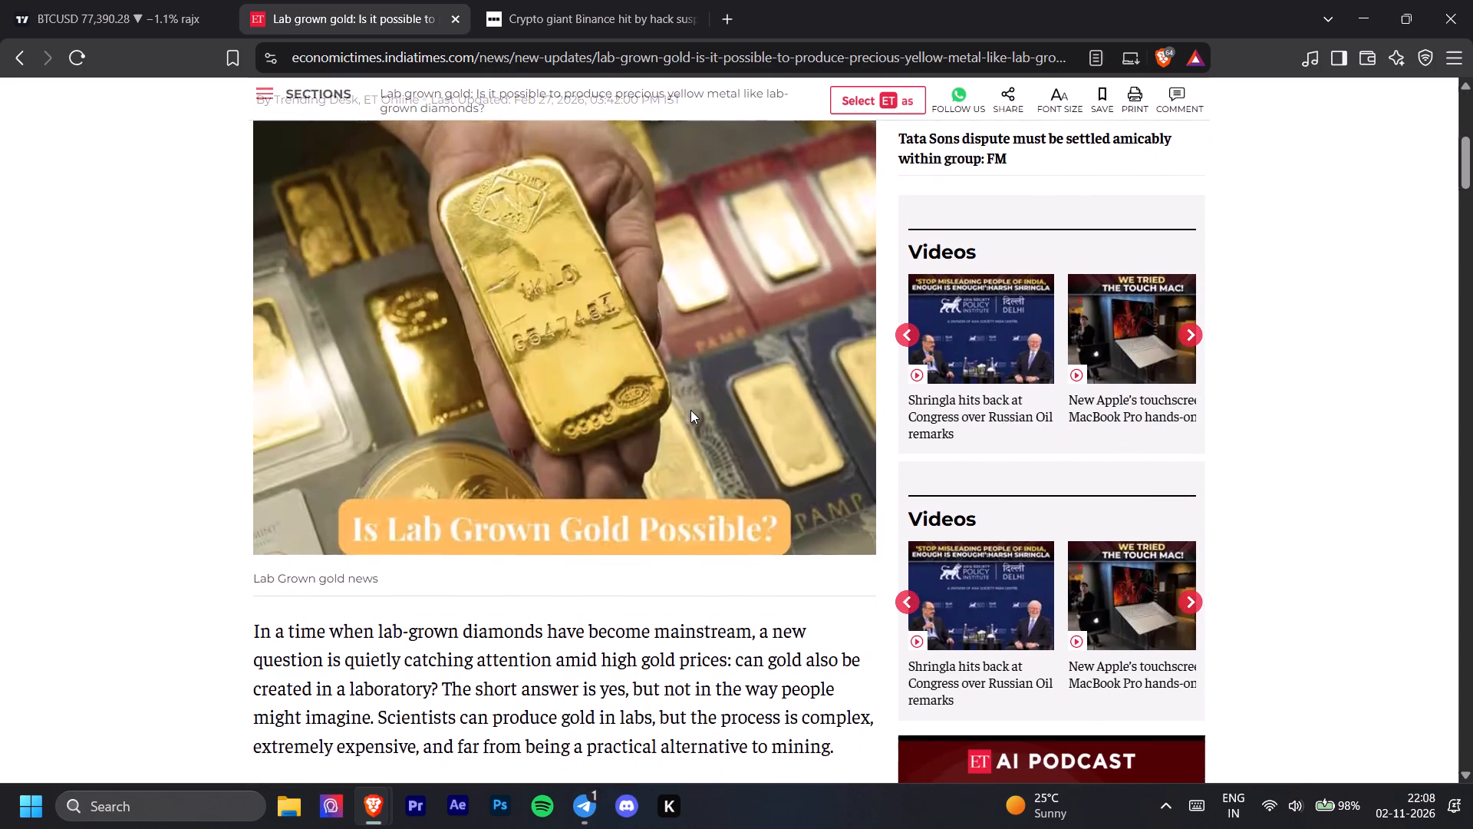
scroll(690, 410, "down", 1)
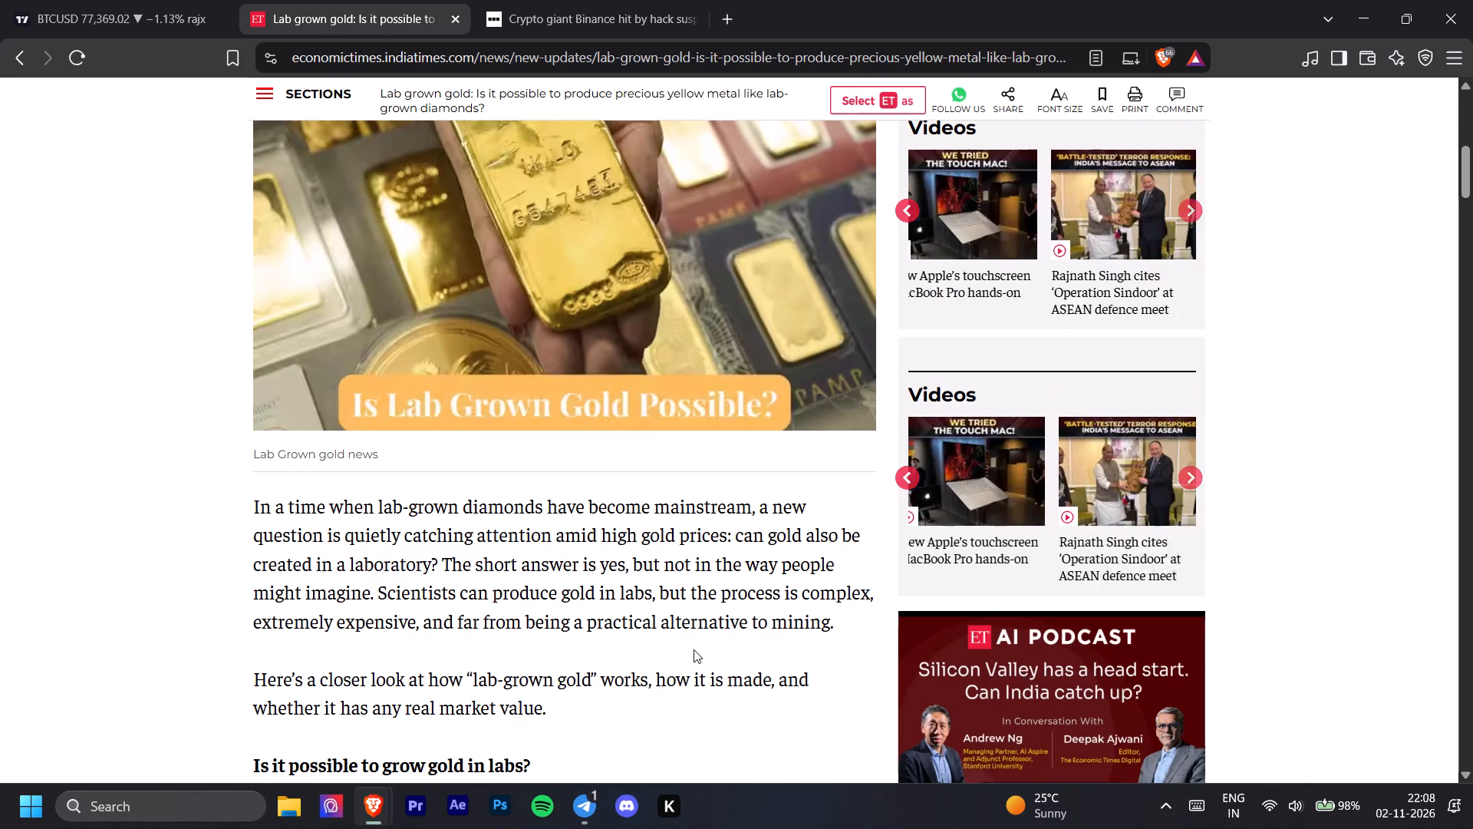
scroll(694, 649, "up", 3)
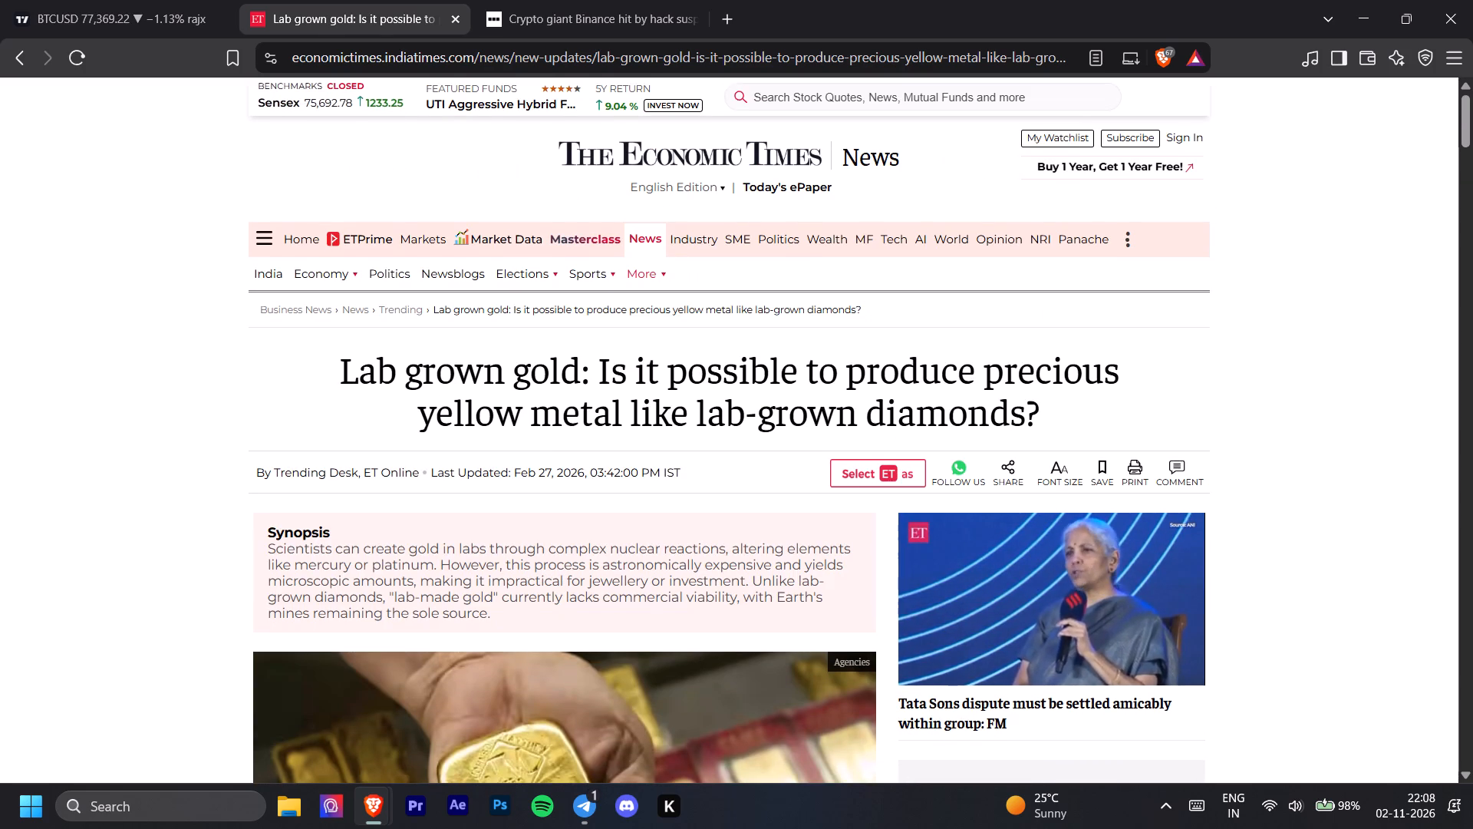
Revisit the Binance hack article's headline, and return to the CRYPTO BTCUSD 4-hour chart.
left_click(558, 9)
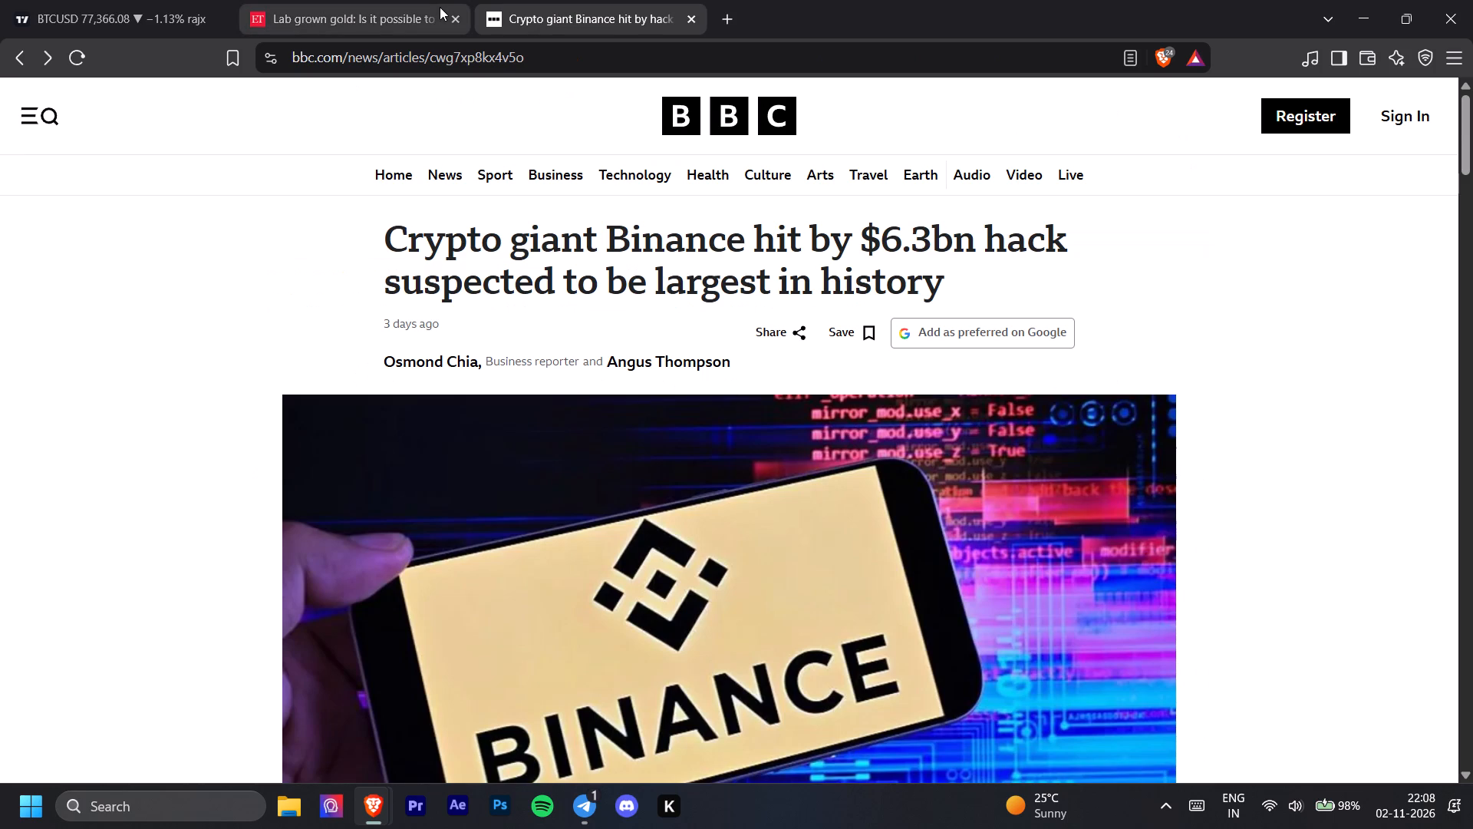
left_click(161, 0)
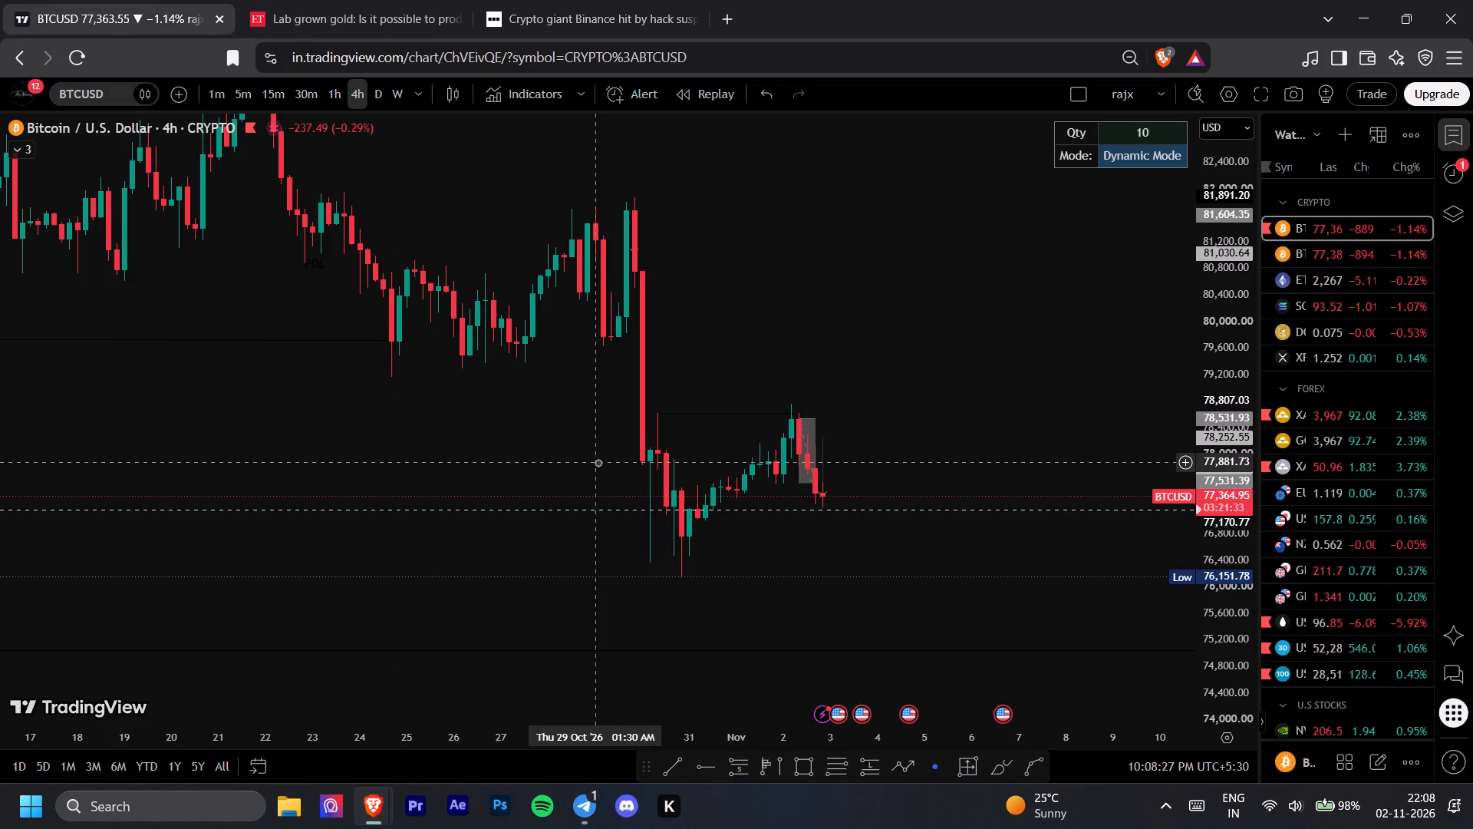
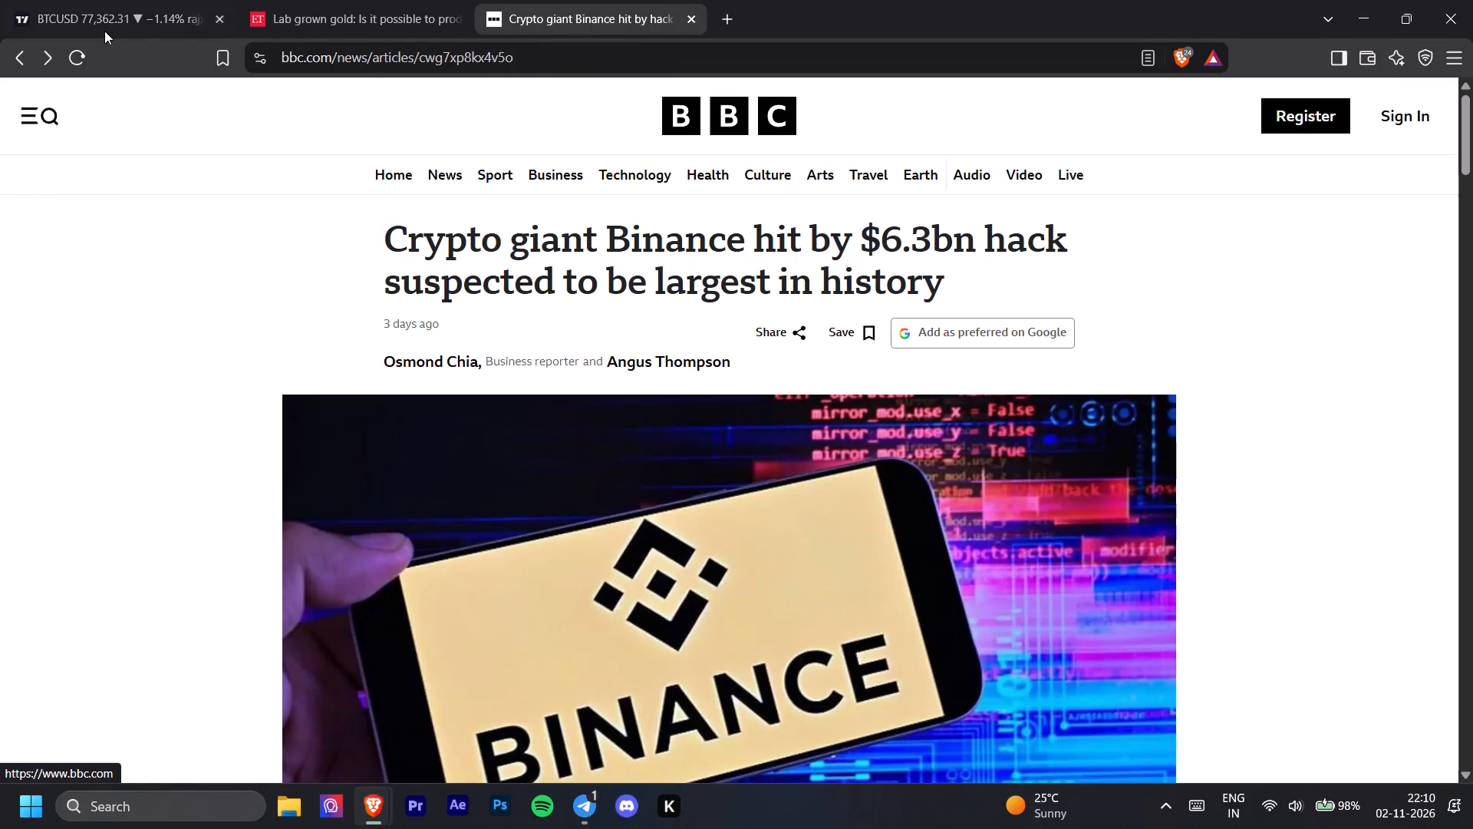
Leave the Binance hack article, glance at the Economic Times lab-grown gold article, and return to the CRYPTO BTCUSD 4-hour chart.
left_click(255, 57)
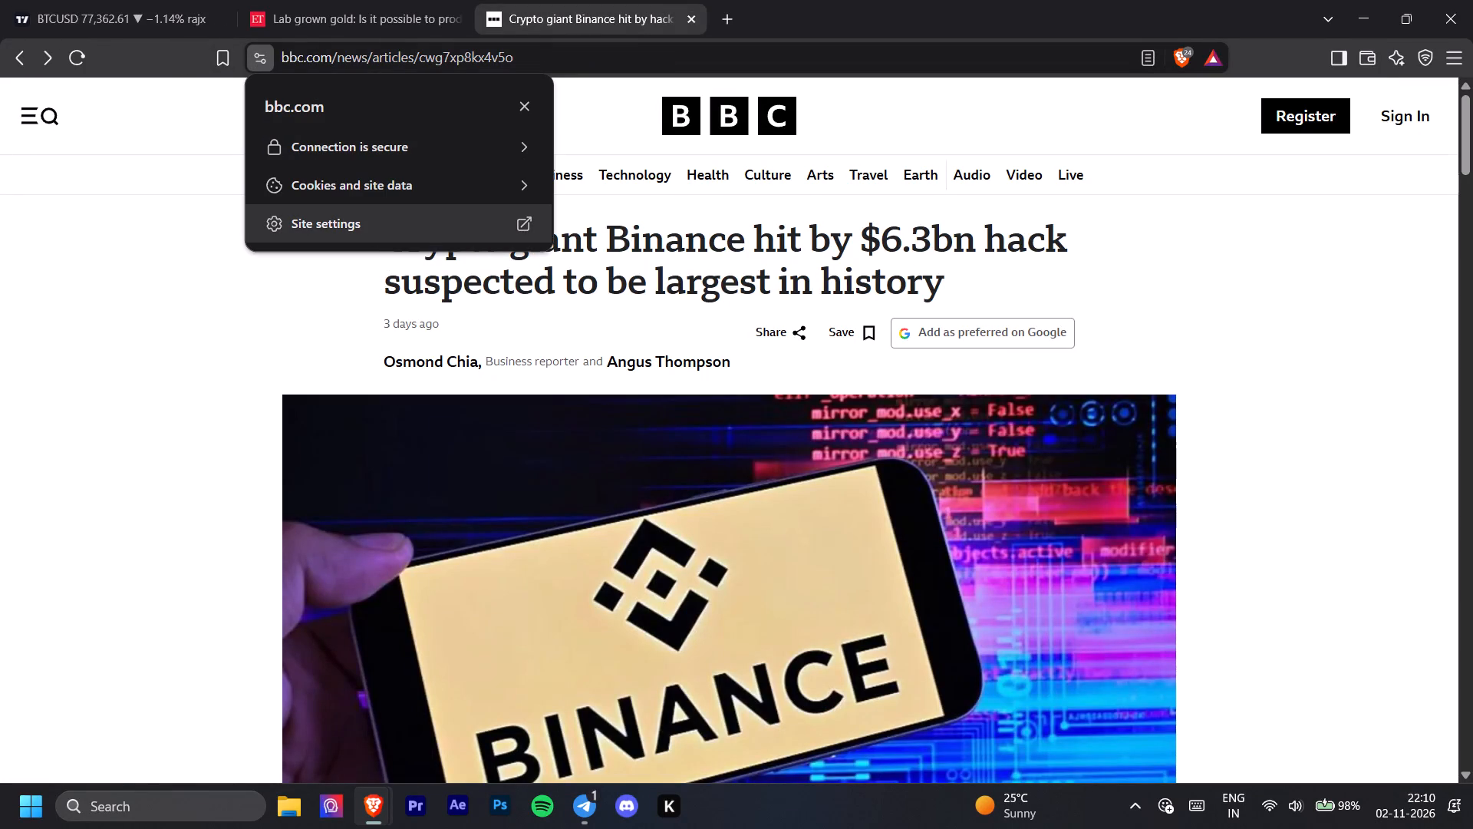
left_click(1168, 294)
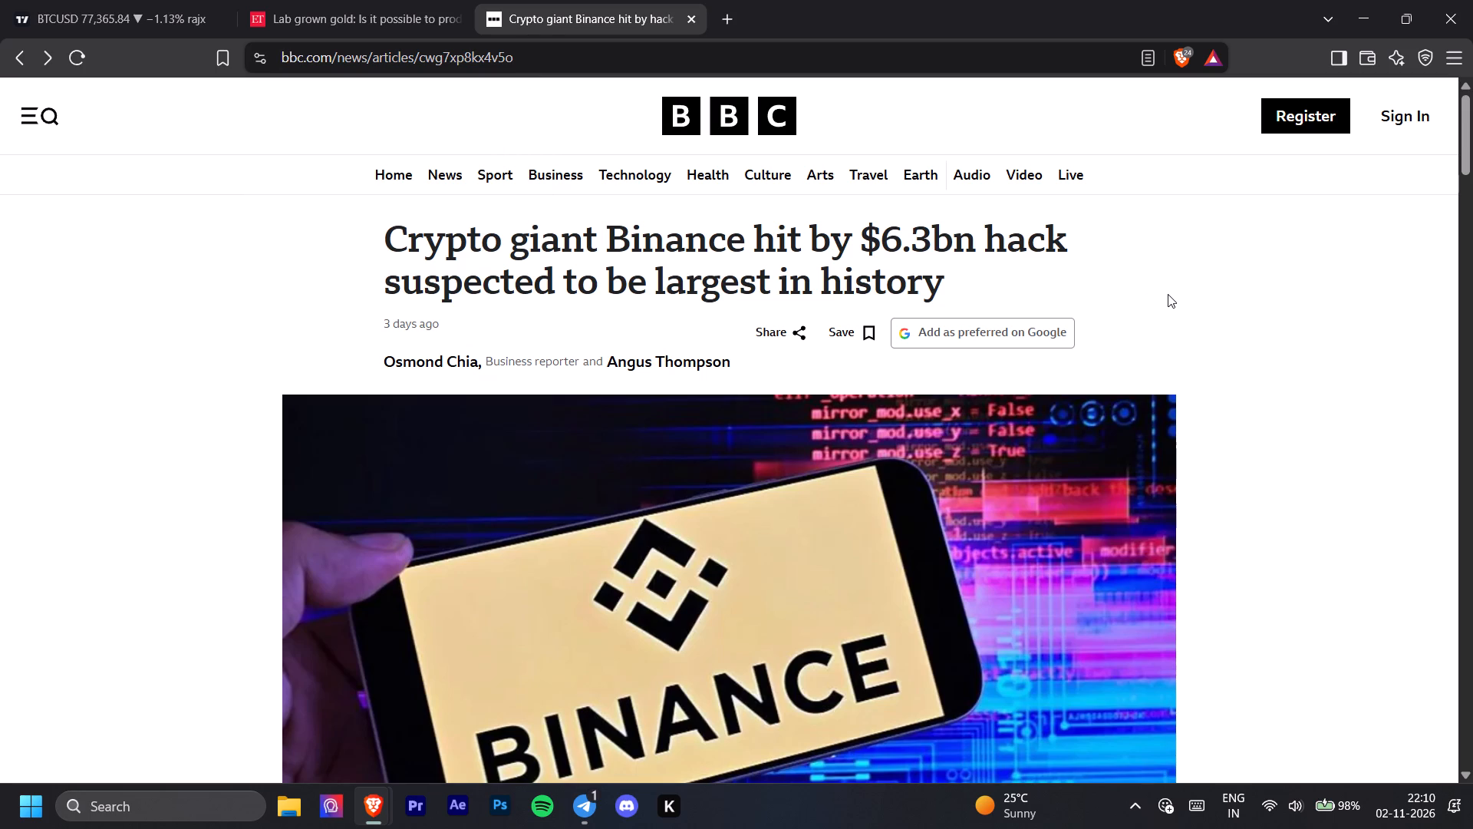
left_click(286, 4)
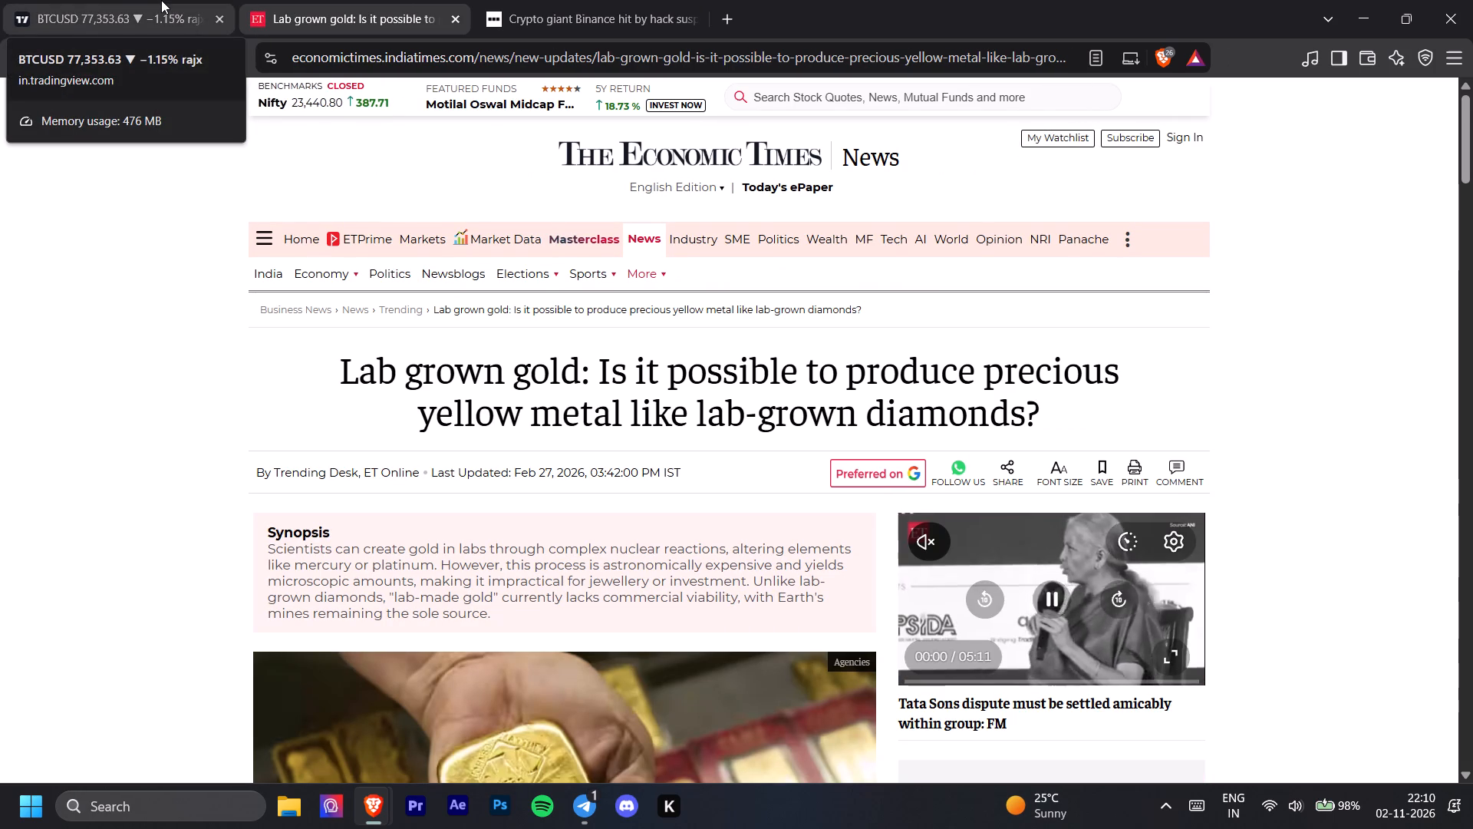
left_click(161, 0)
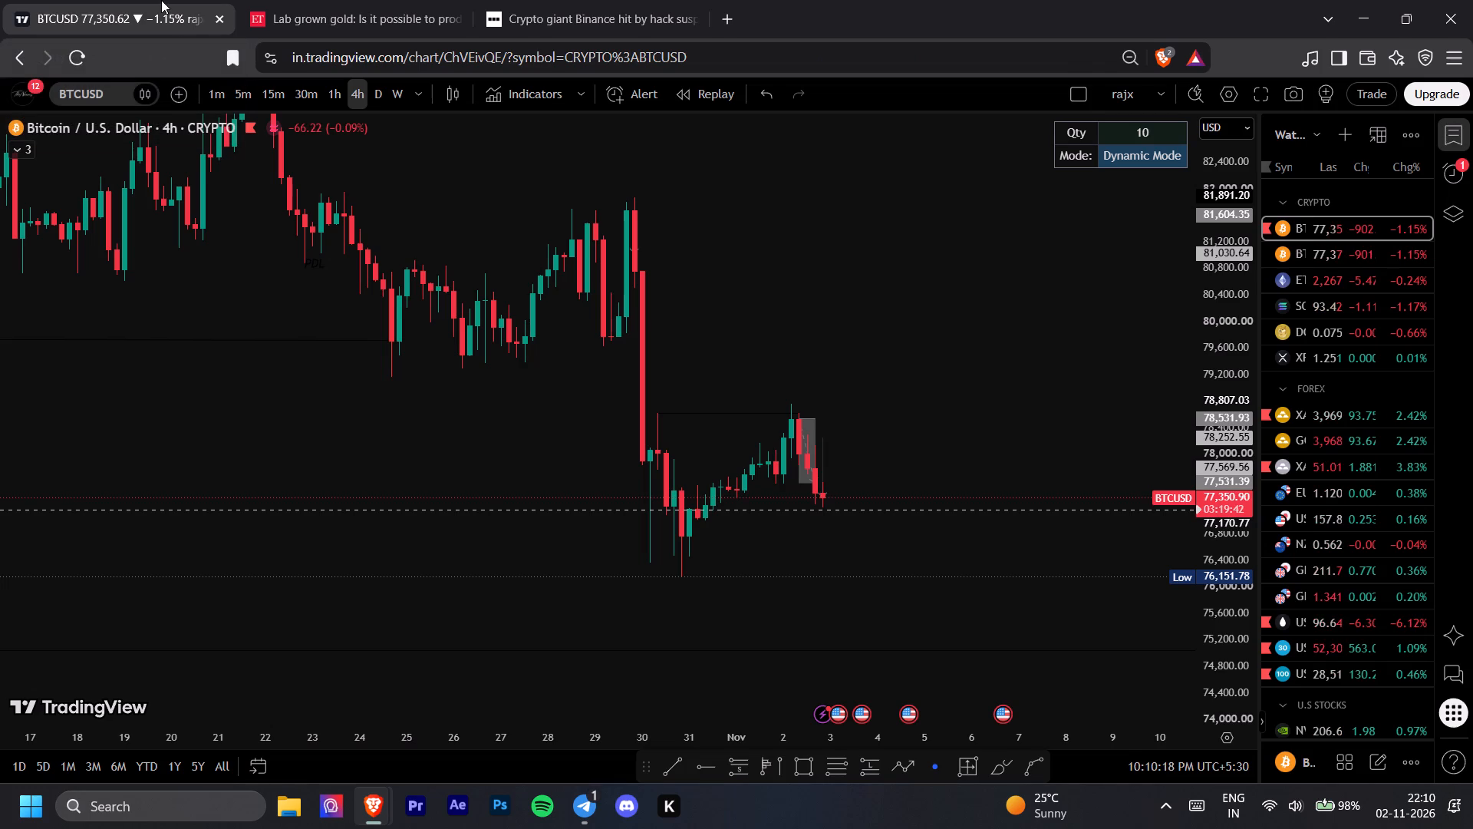
Examine BTCUSD's 4-hour price action around the late-October sell-off, comparing the preceding mid-October swings with the early-November rebound and marked position zone.
left_click_drag(872, 385, 842, 385)
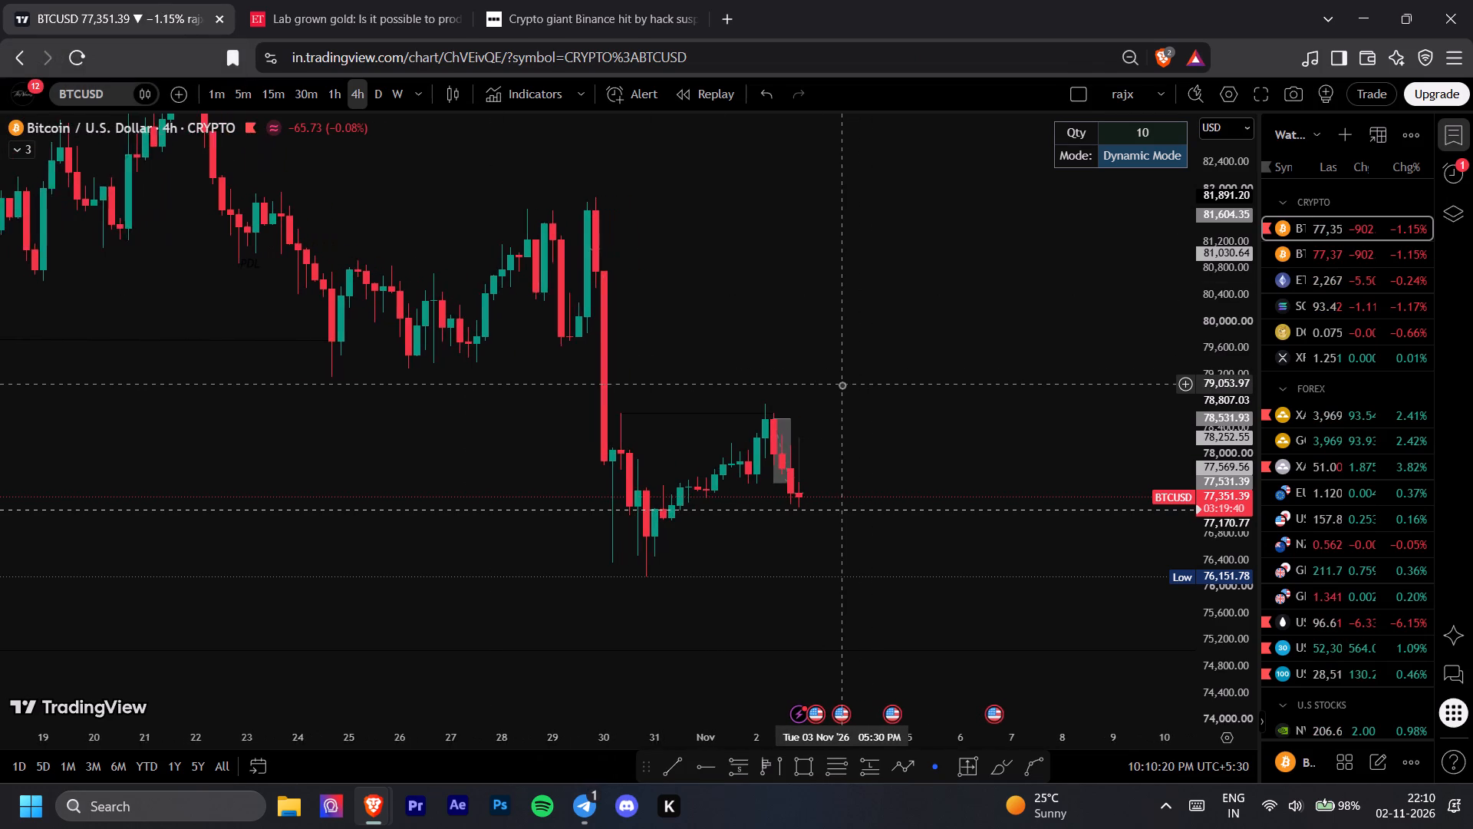
left_click_drag(641, 243, 822, 435)
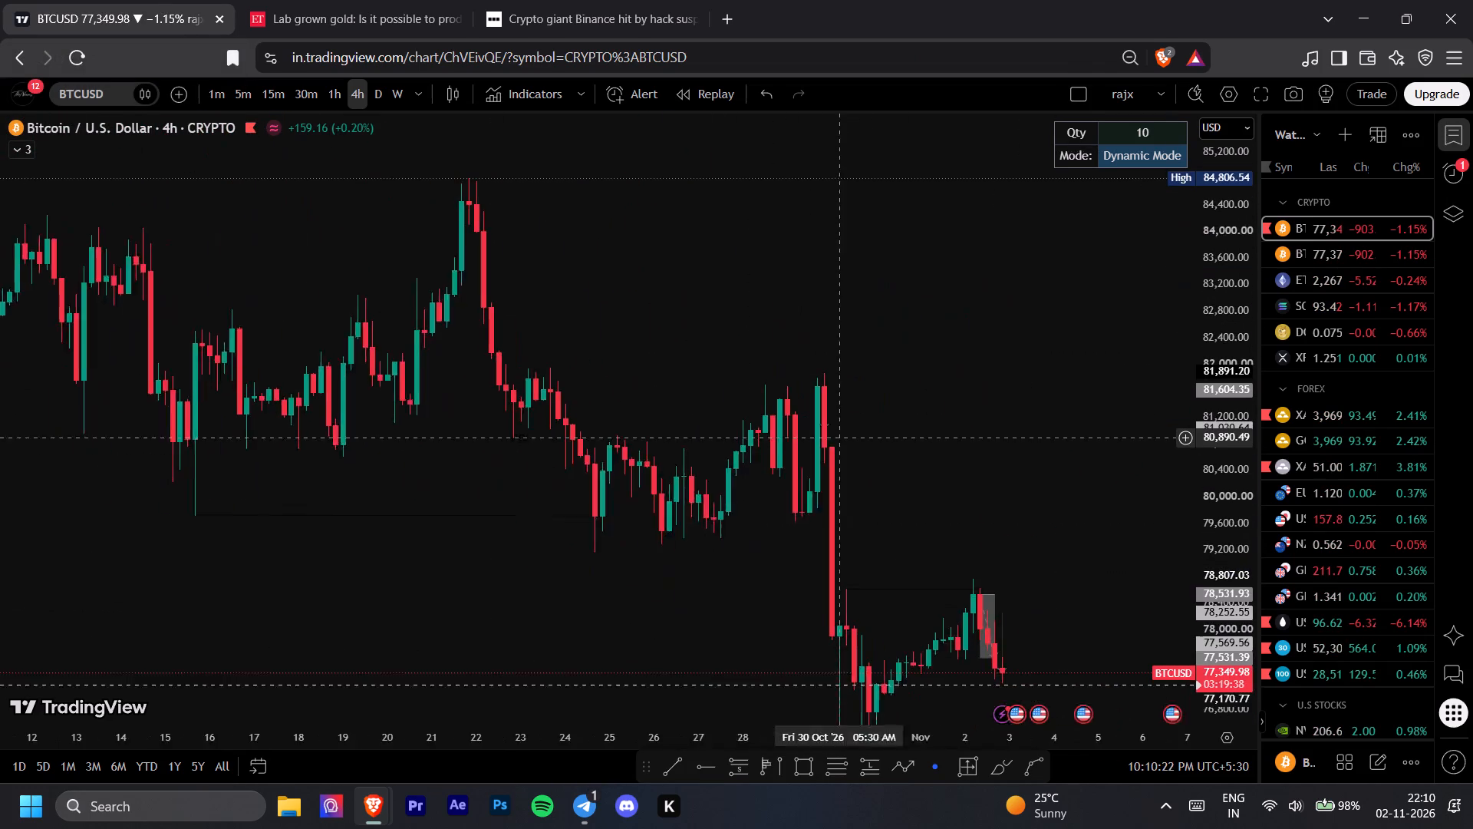
left_click_drag(822, 435, 720, 279)
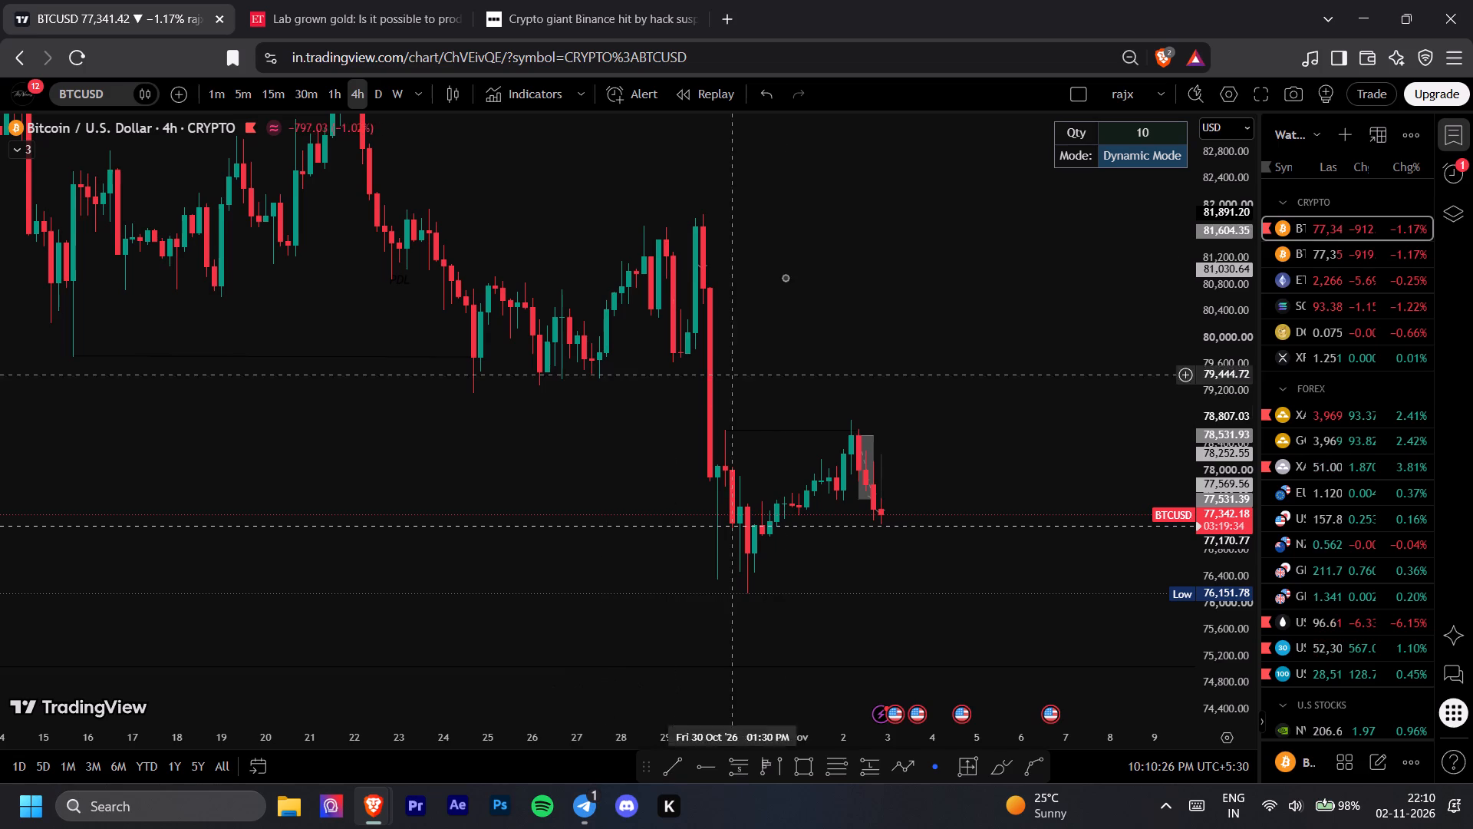
left_click_drag(753, 220, 1018, 514, "ctrl")
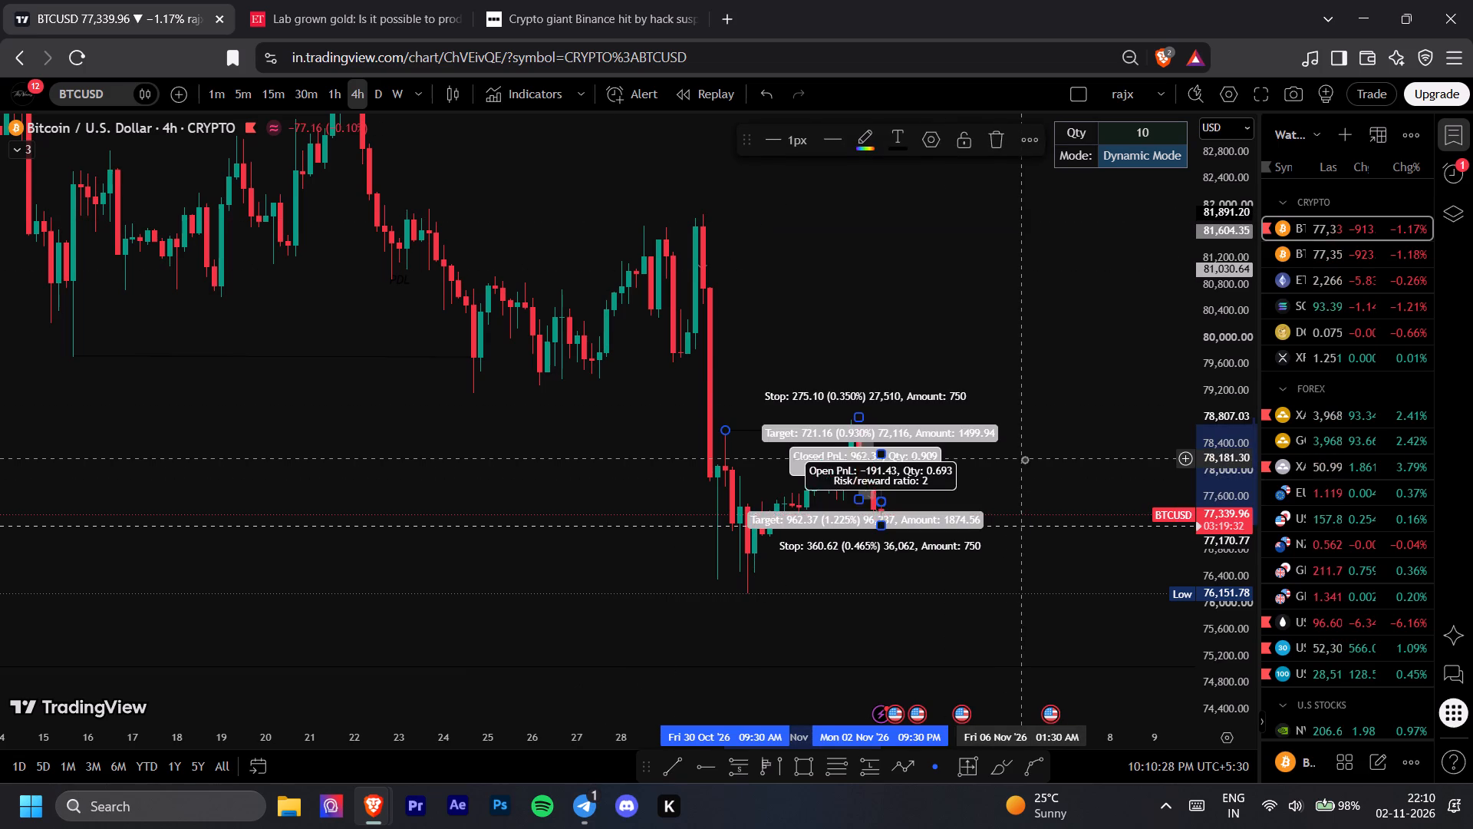
left_click(1024, 459)
left_click_drag(772, 231, 1103, 547, "shift")
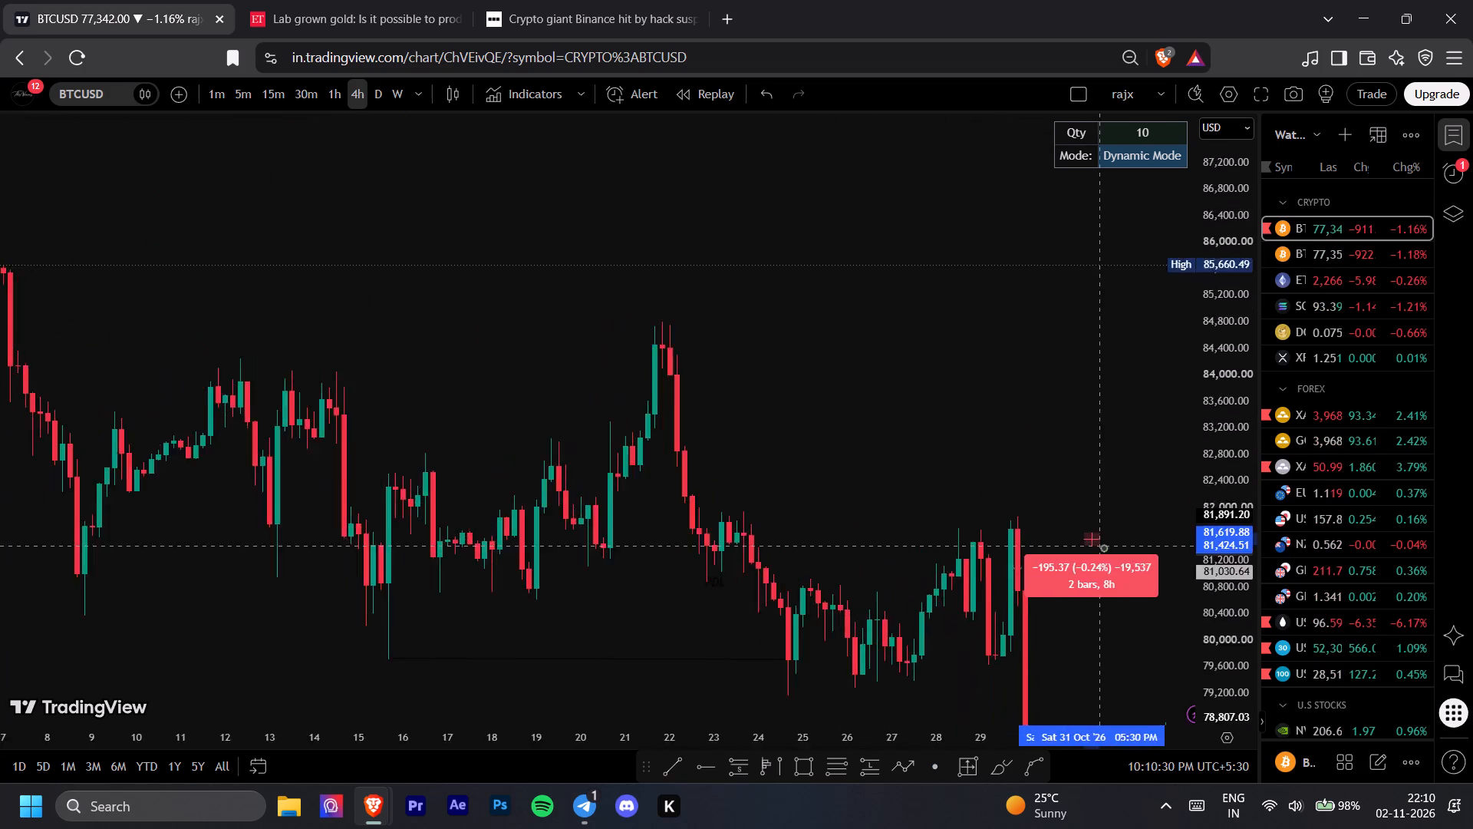
left_click_drag(1103, 547, 791, 214, "shift")
left_click_drag(791, 214, 819, 258, "shift")
left_click_drag(819, 258, 905, 319, "shift")
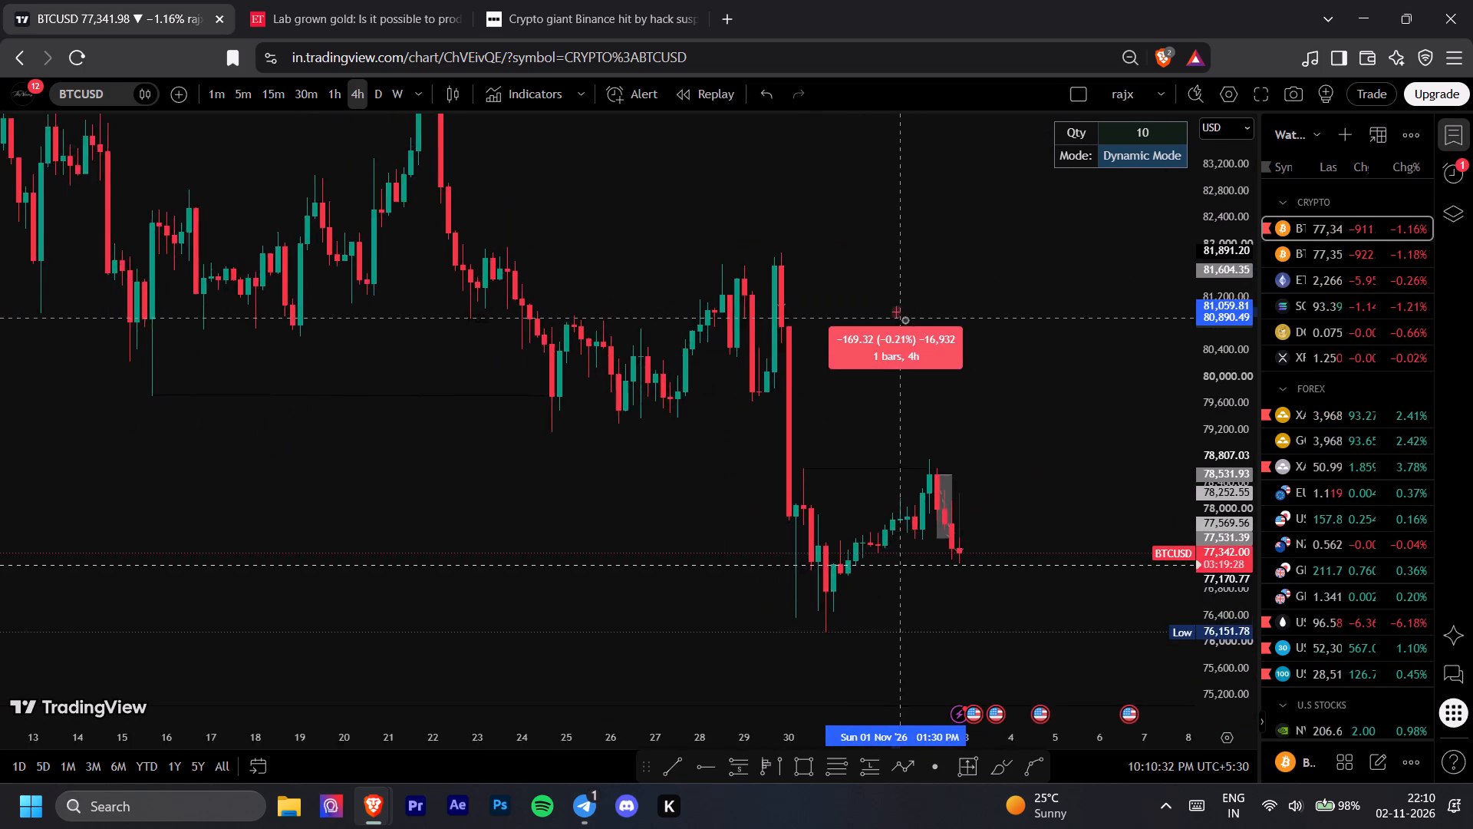
left_click_drag(905, 319, 796, 243, "shift")
left_click(796, 243)
left_click(745, 185)
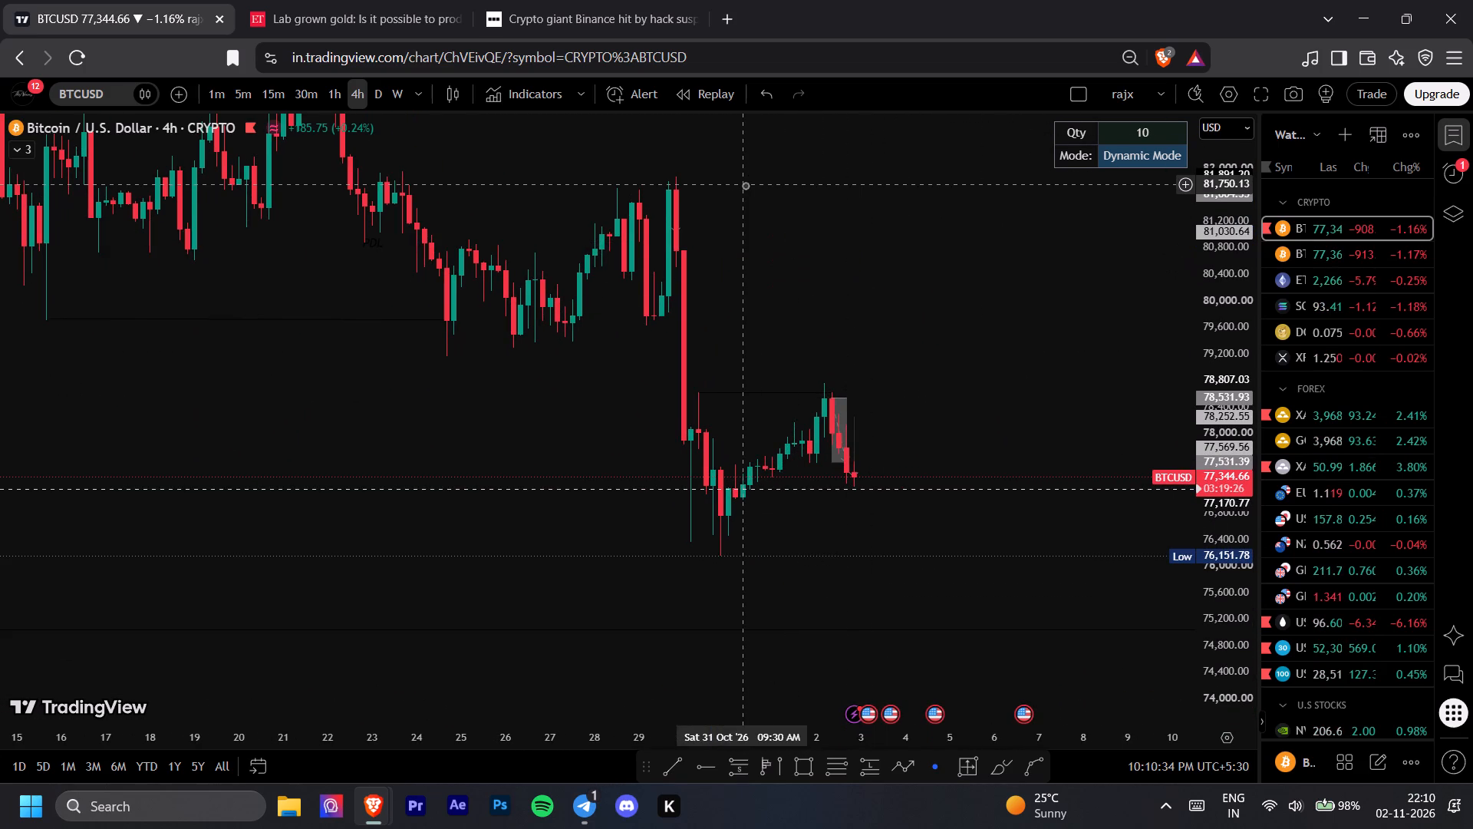
left_click(767, 215)
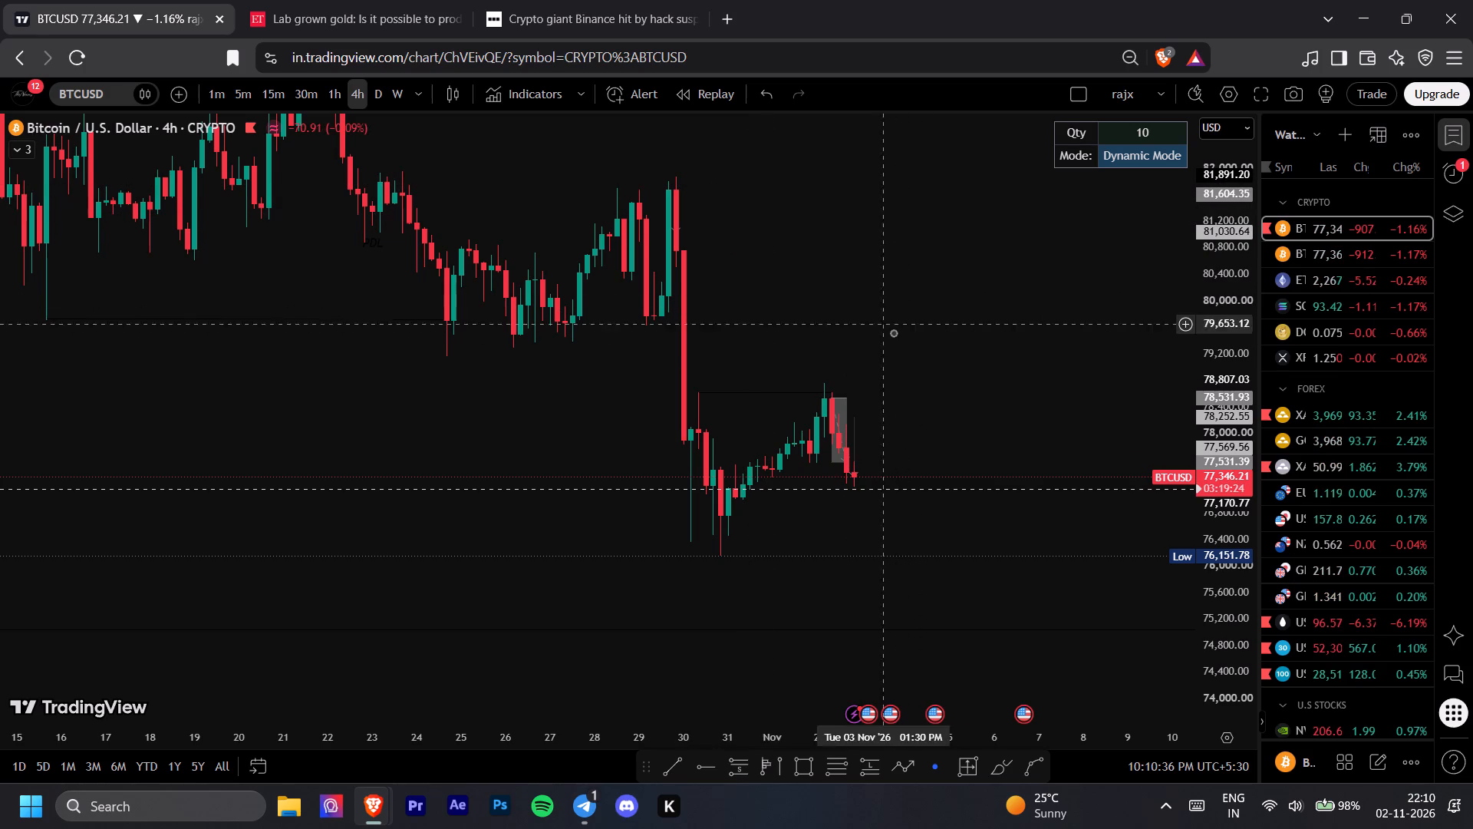
left_click_drag(776, 216, 763, 183, "shift")
left_click_drag(763, 183, 750, 180, "shift")
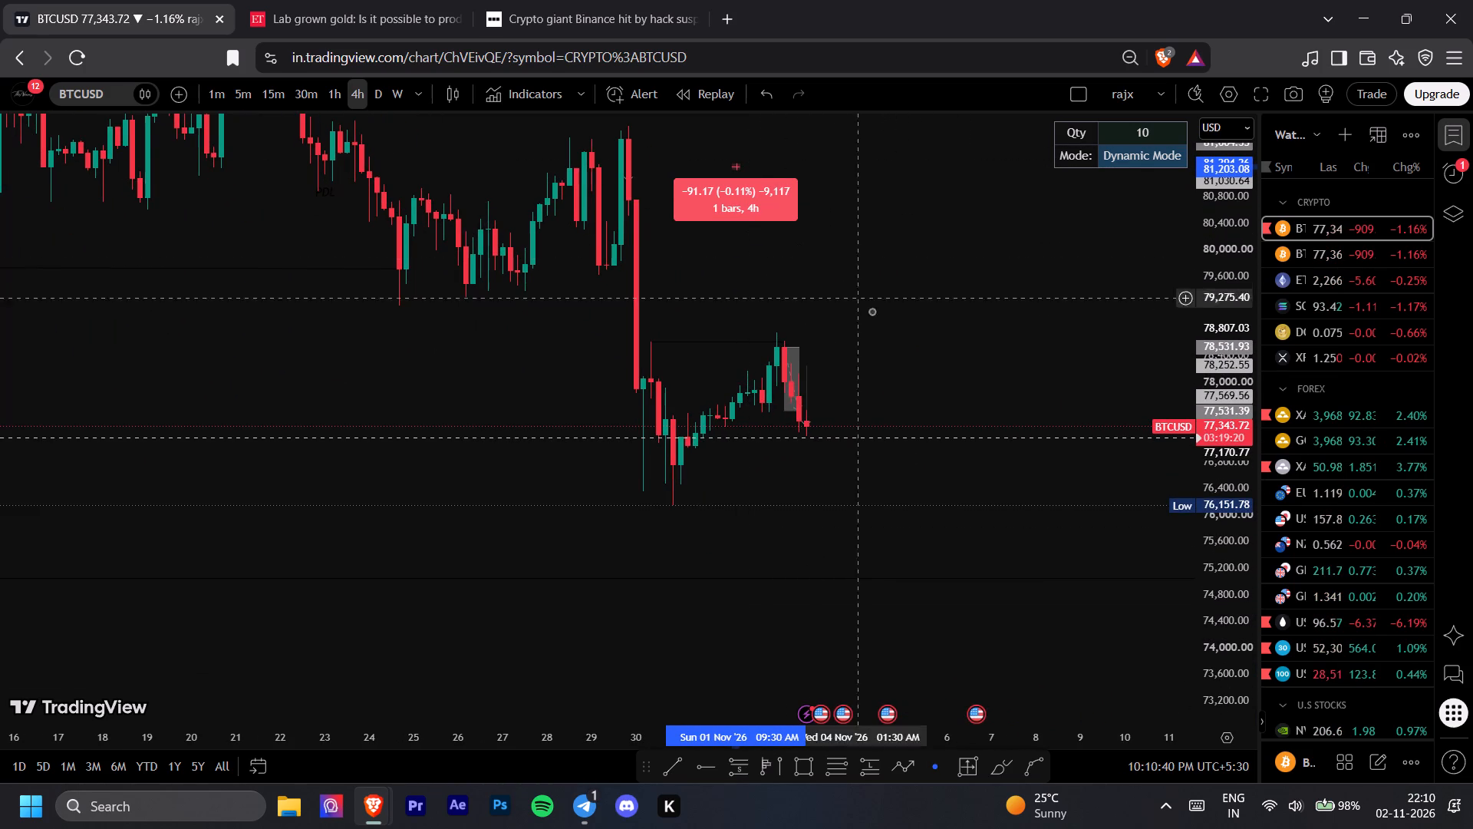
left_click(885, 427)
left_click_drag(909, 302, 905, 321)
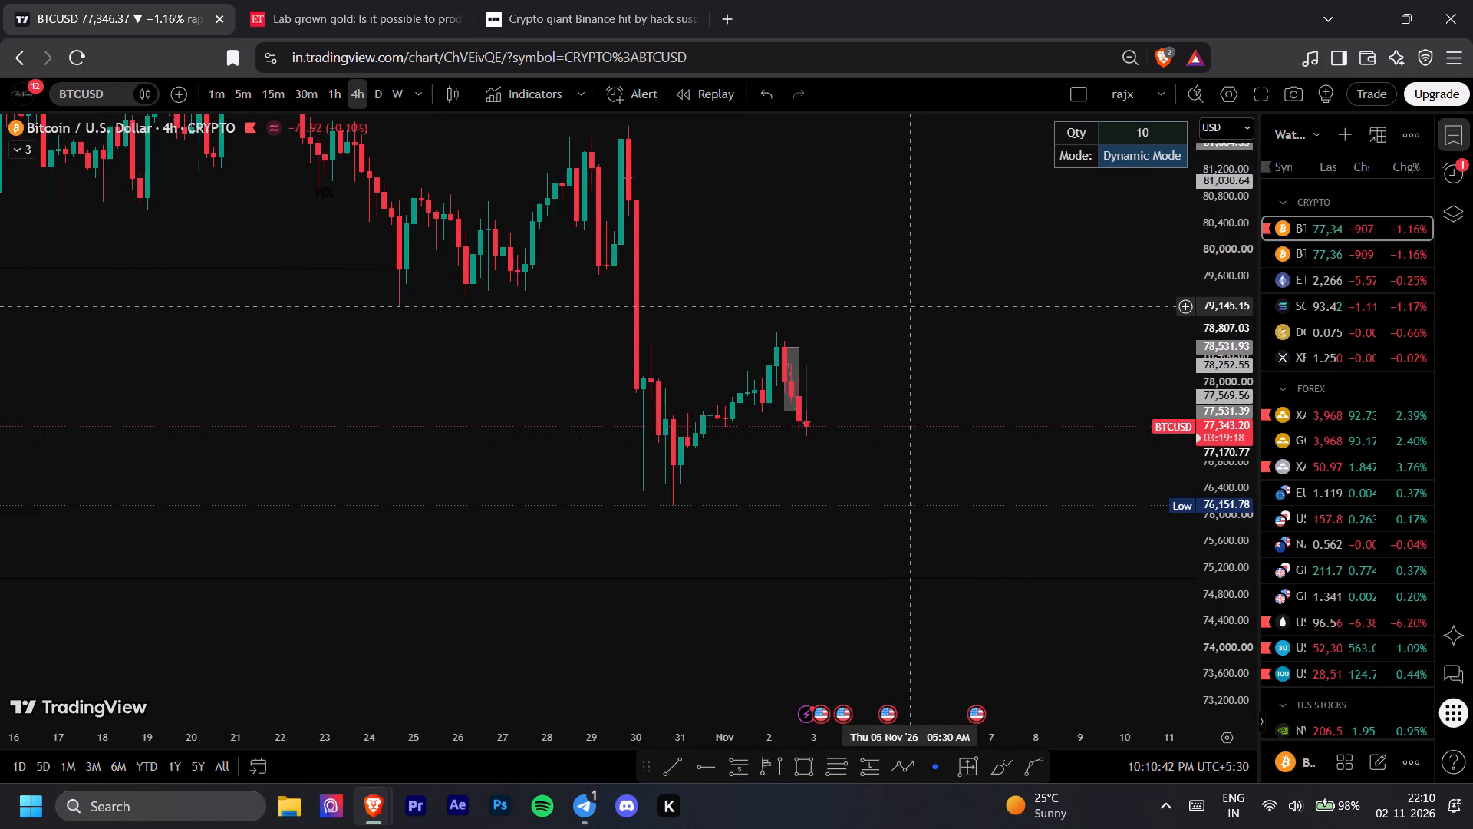
left_click_drag(905, 321, 1002, 424)
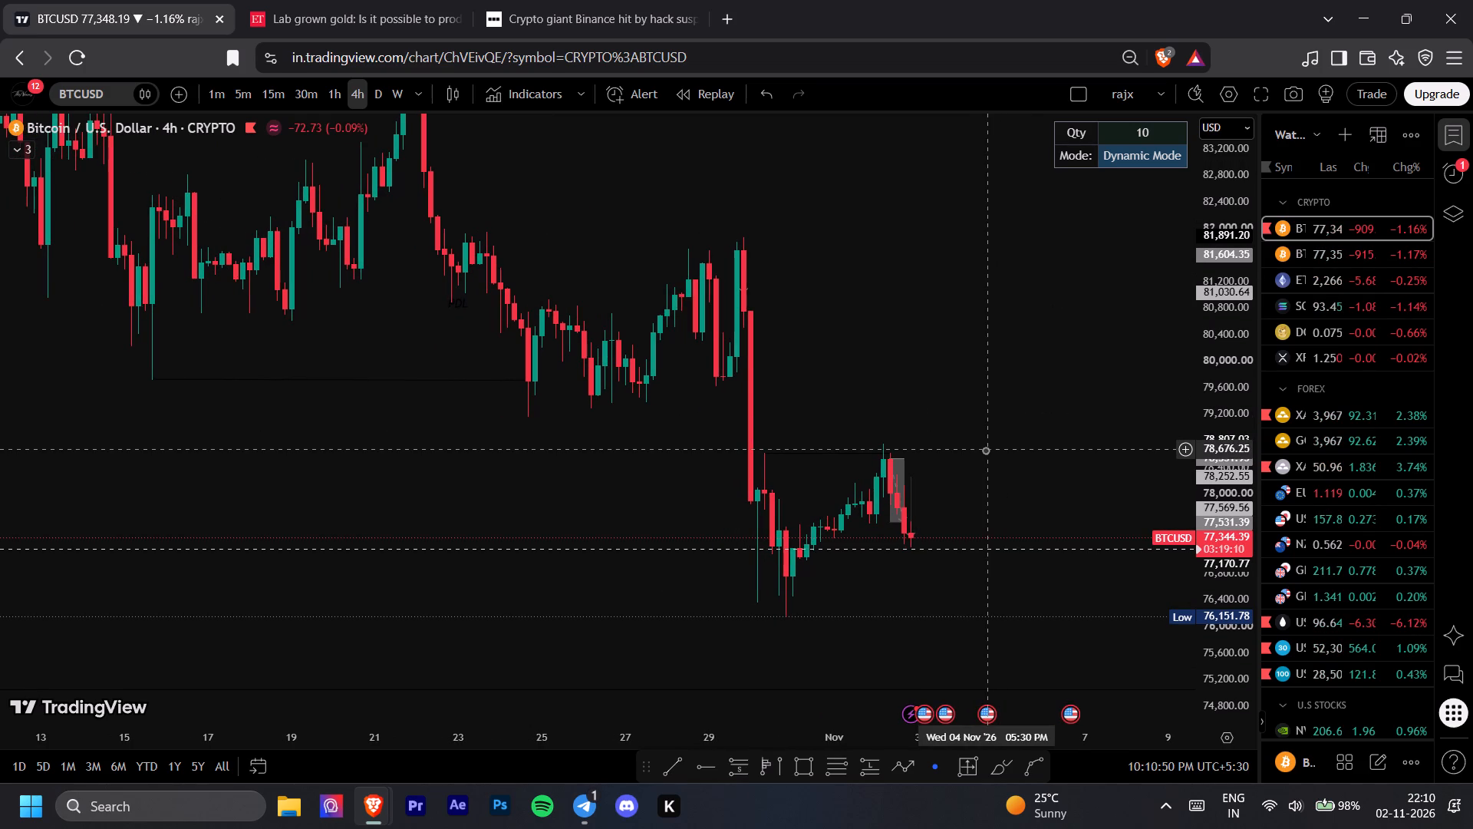
left_click(977, 454)
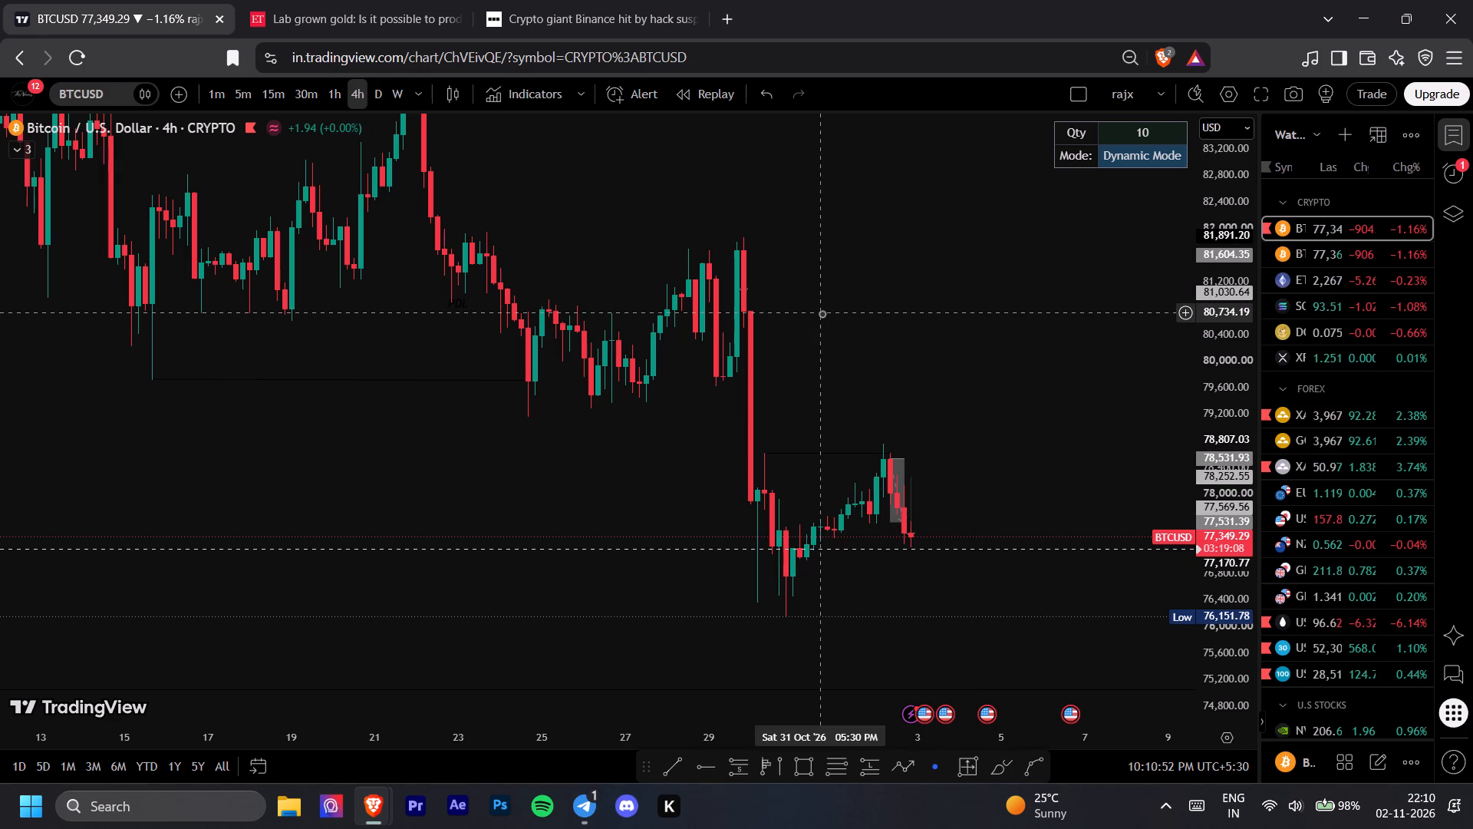
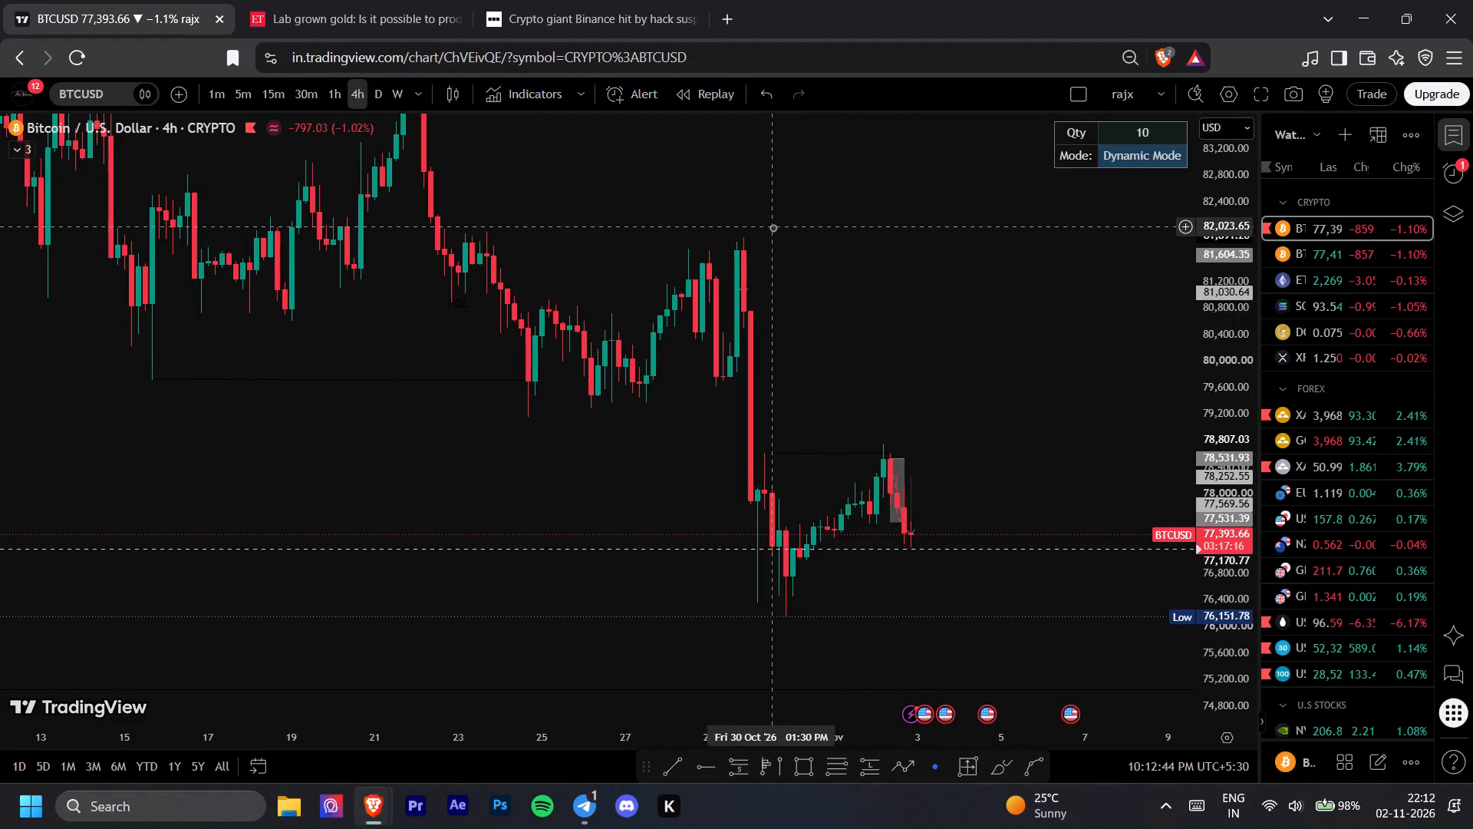
Reopen the BBC article on the Binance hack and read its headline, highlighting the $6.3bn figure and the end of the title.
left_click(590, 0)
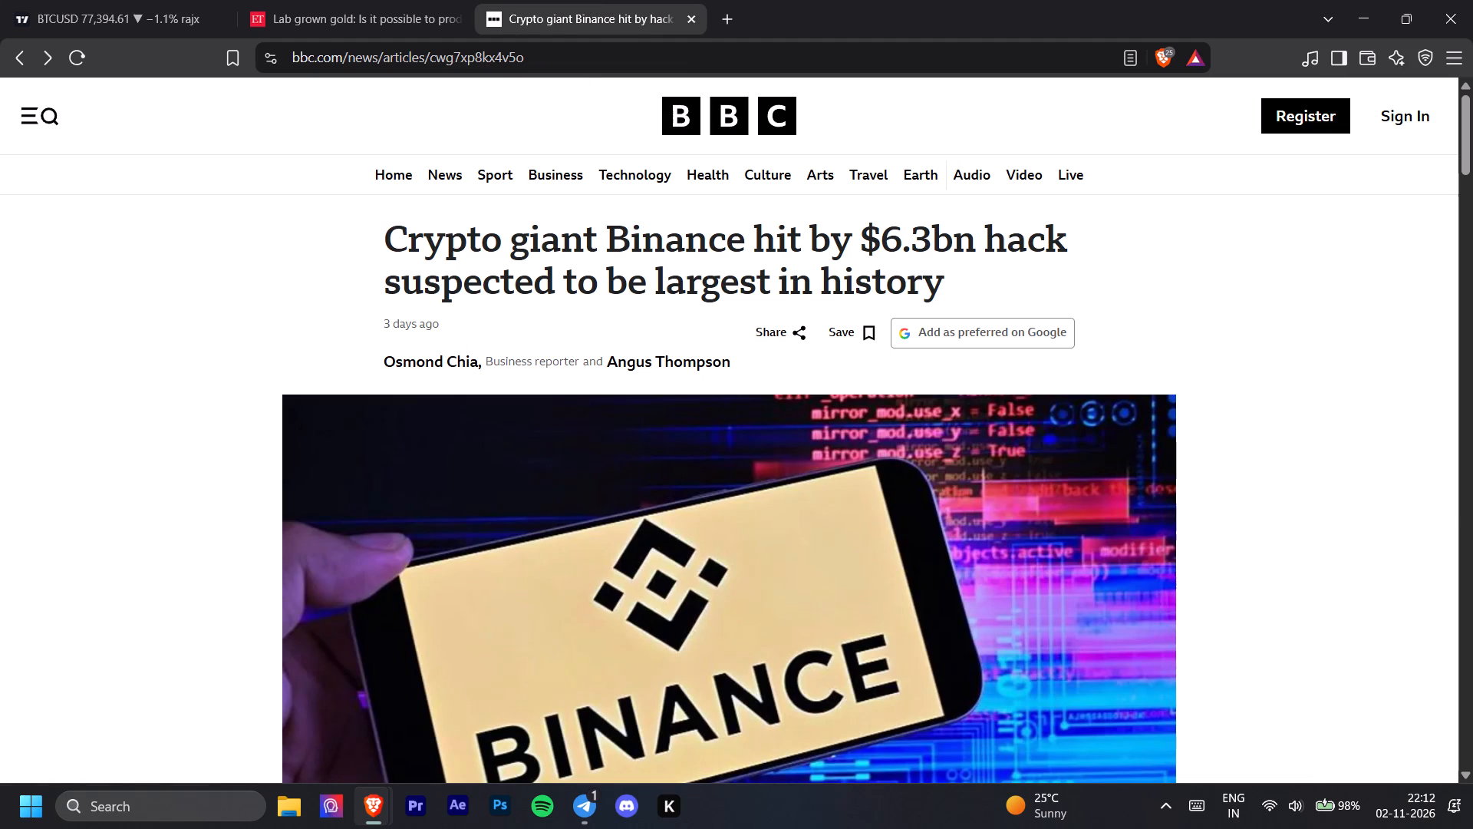
left_click_drag(615, 234, 829, 239)
left_click_drag(869, 243, 980, 256)
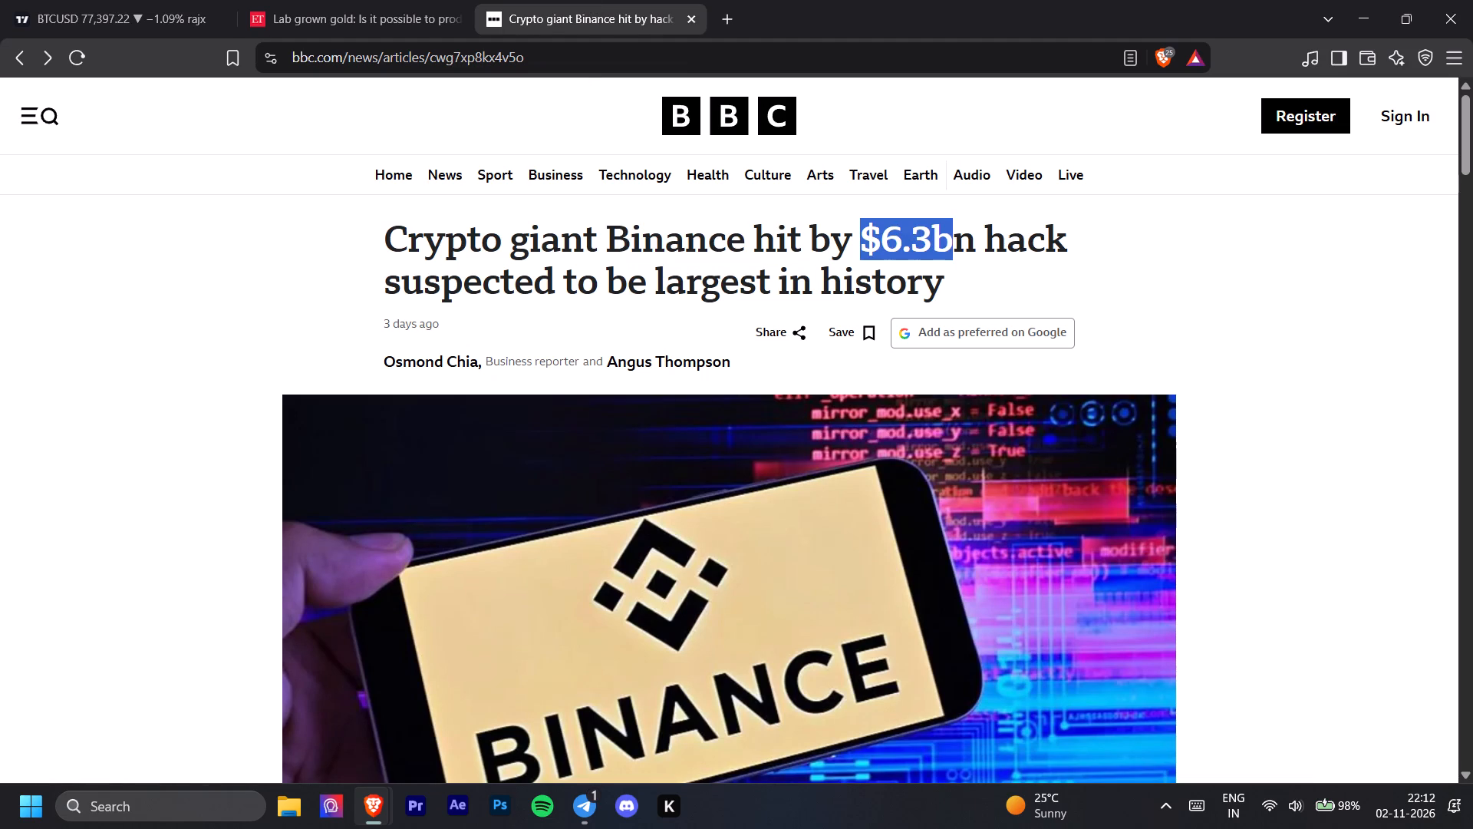
left_click_drag(950, 276, 918, 276)
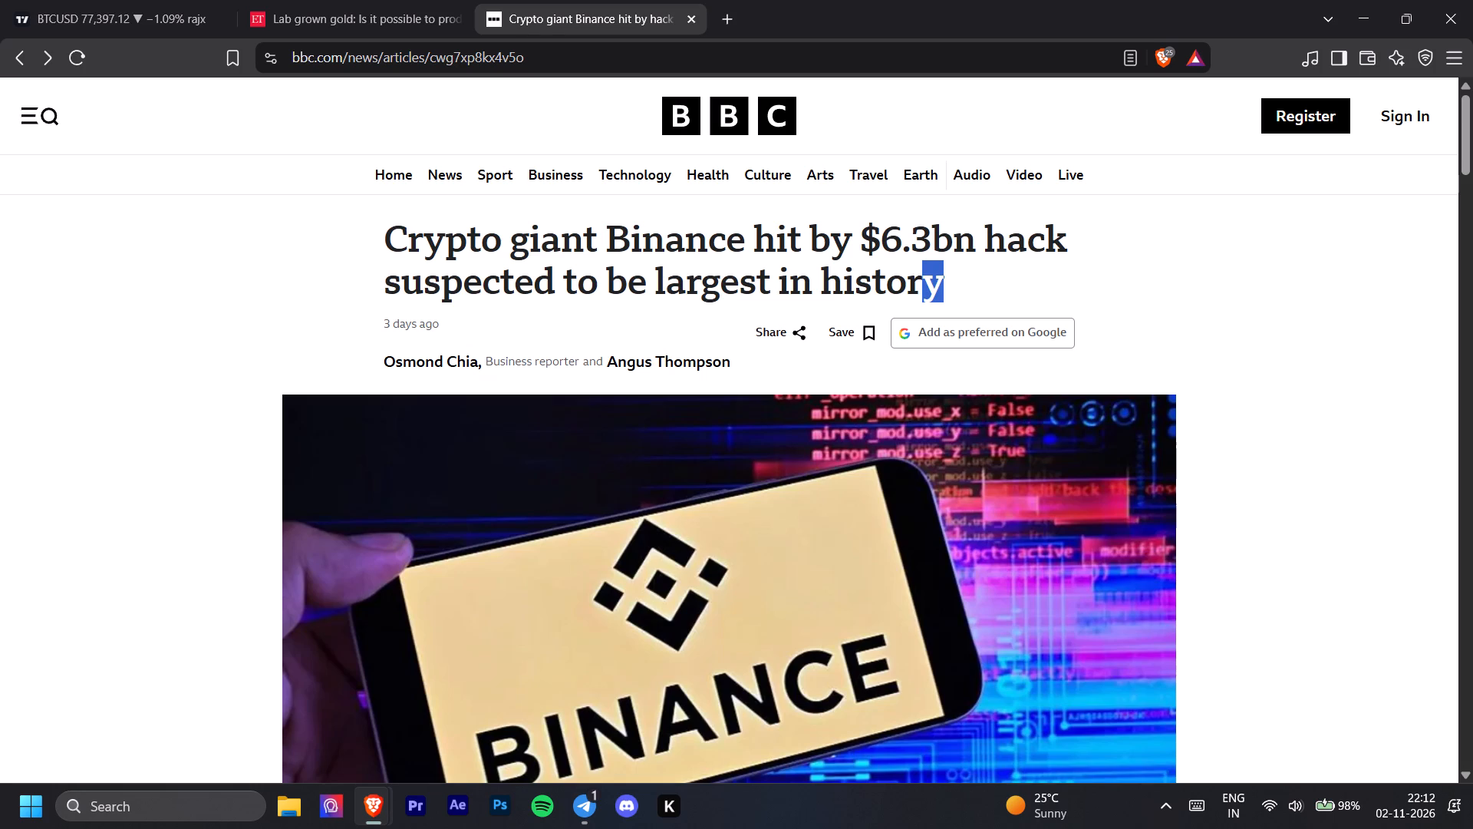
Switch to the Economic Times lab-grown gold article and read its headline, highlighting the first line of the title.
left_click(392, 0)
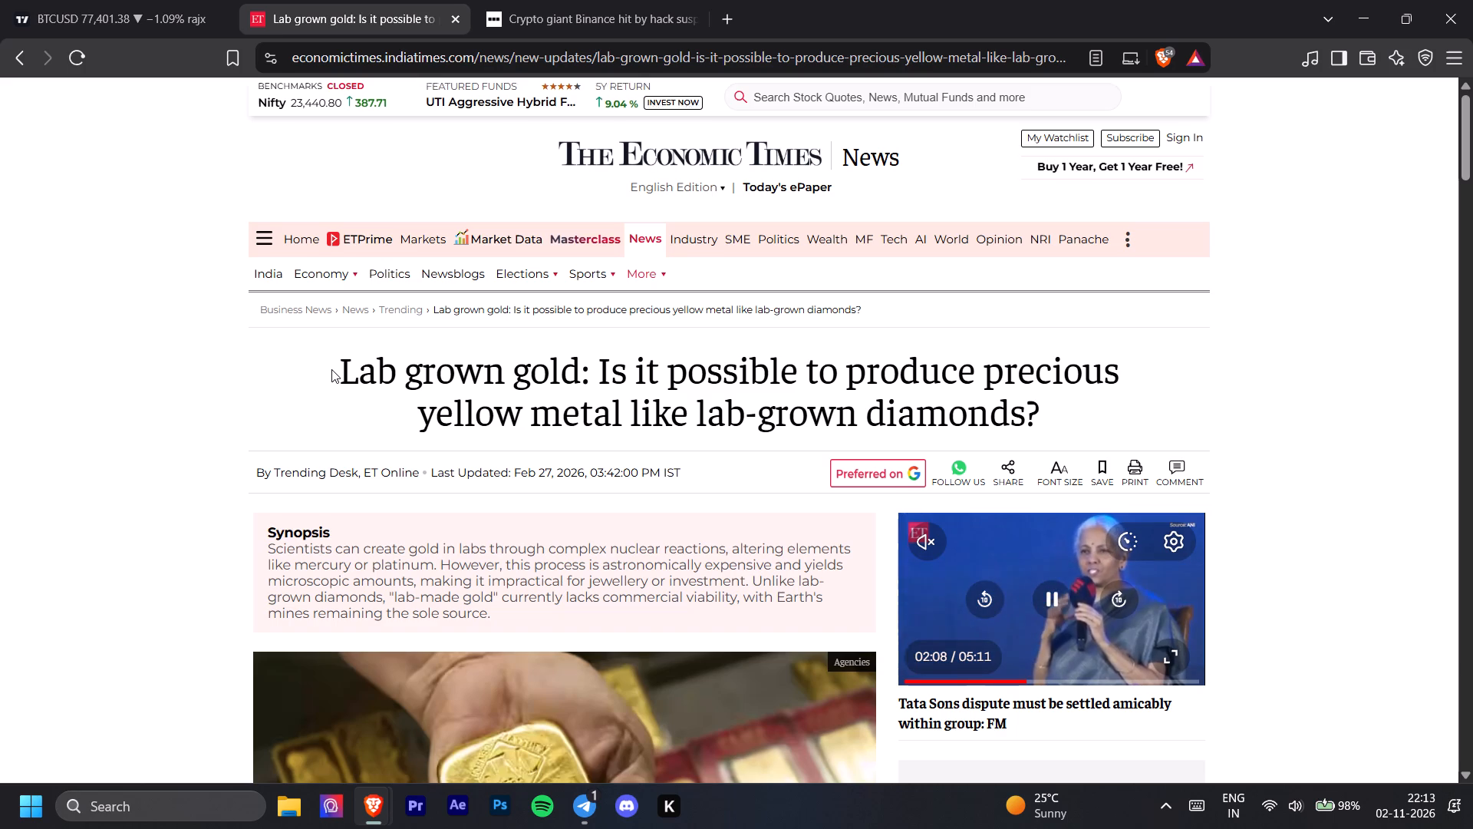
left_click_drag(331, 369, 419, 395)
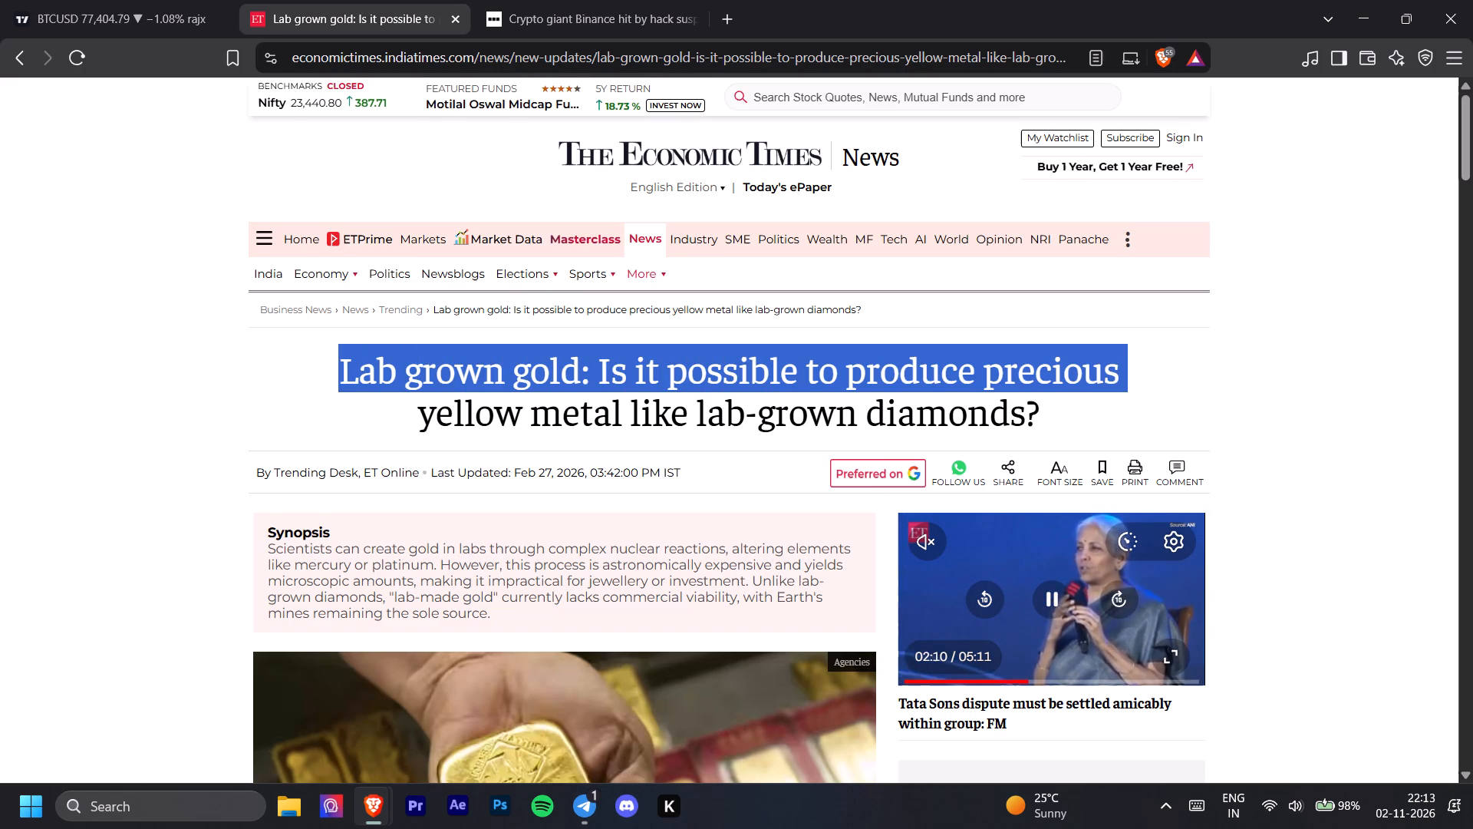
left_click(379, 404)
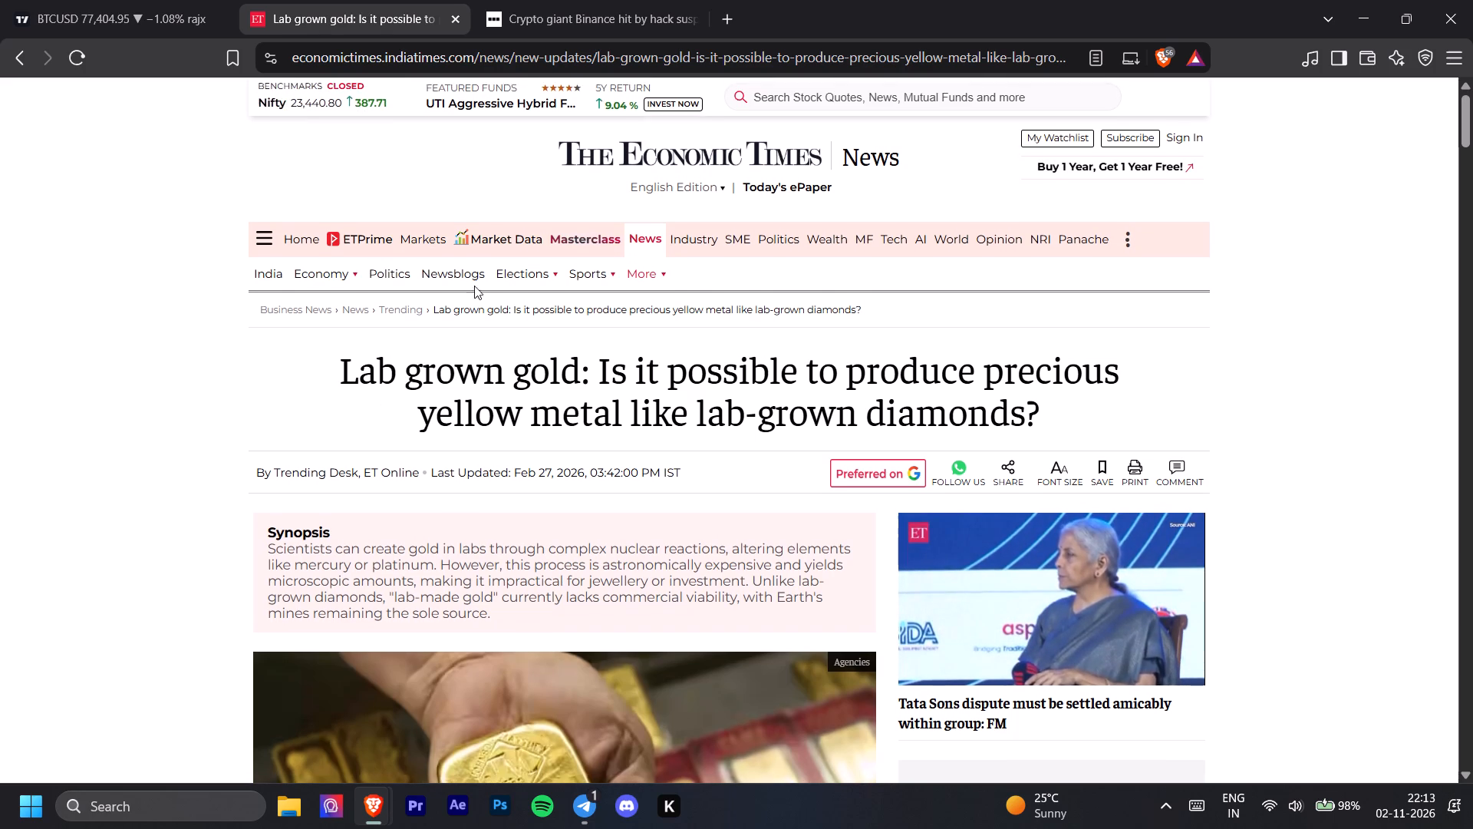
Return to the CRYPTO BTCUSD 4-hour chart and examine the late-October sell-off and early-November rebound.
left_click(641, 0)
left_click(215, 0)
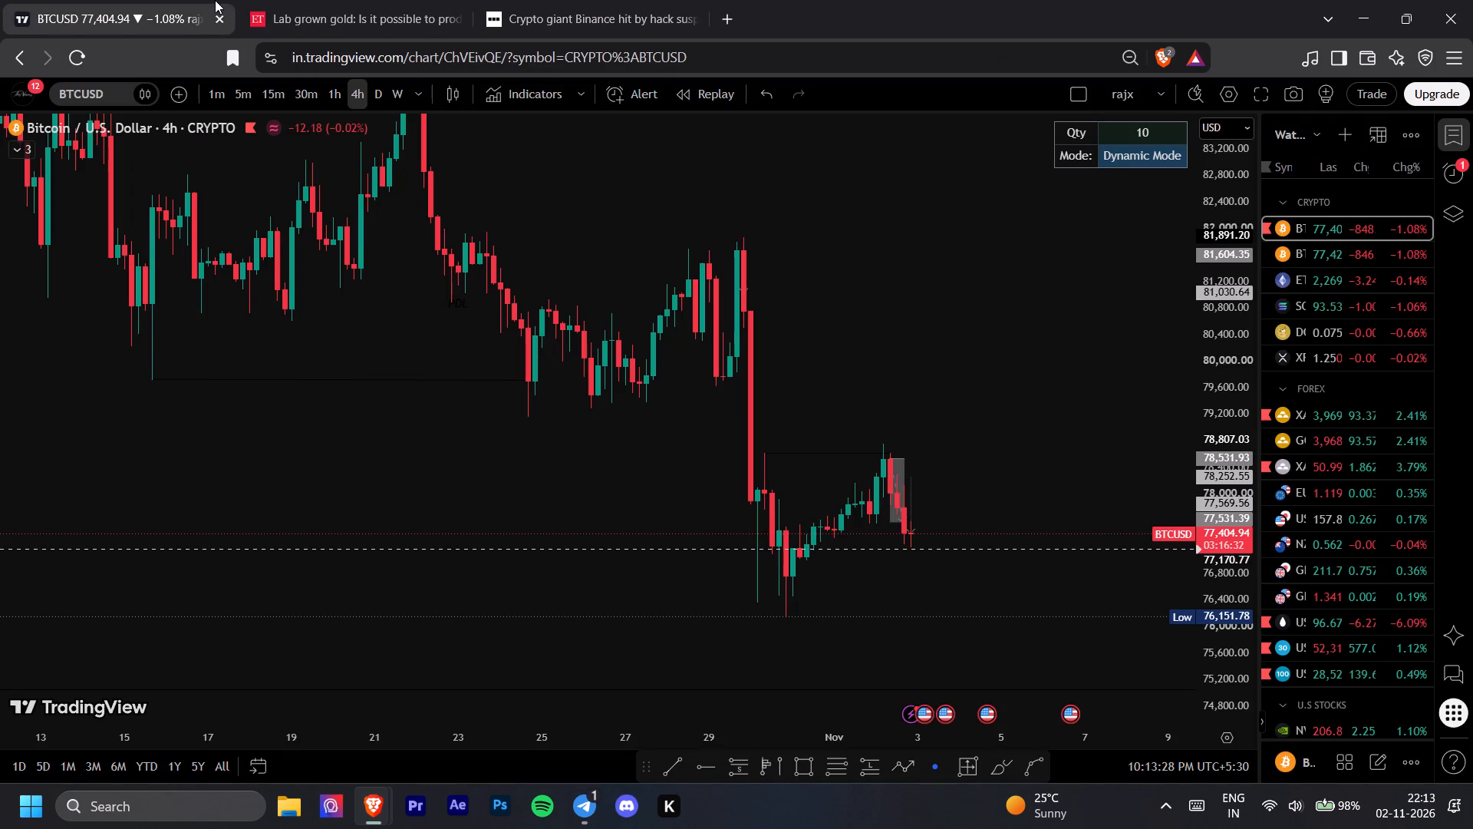
left_click_drag(520, 358, 460, 367)
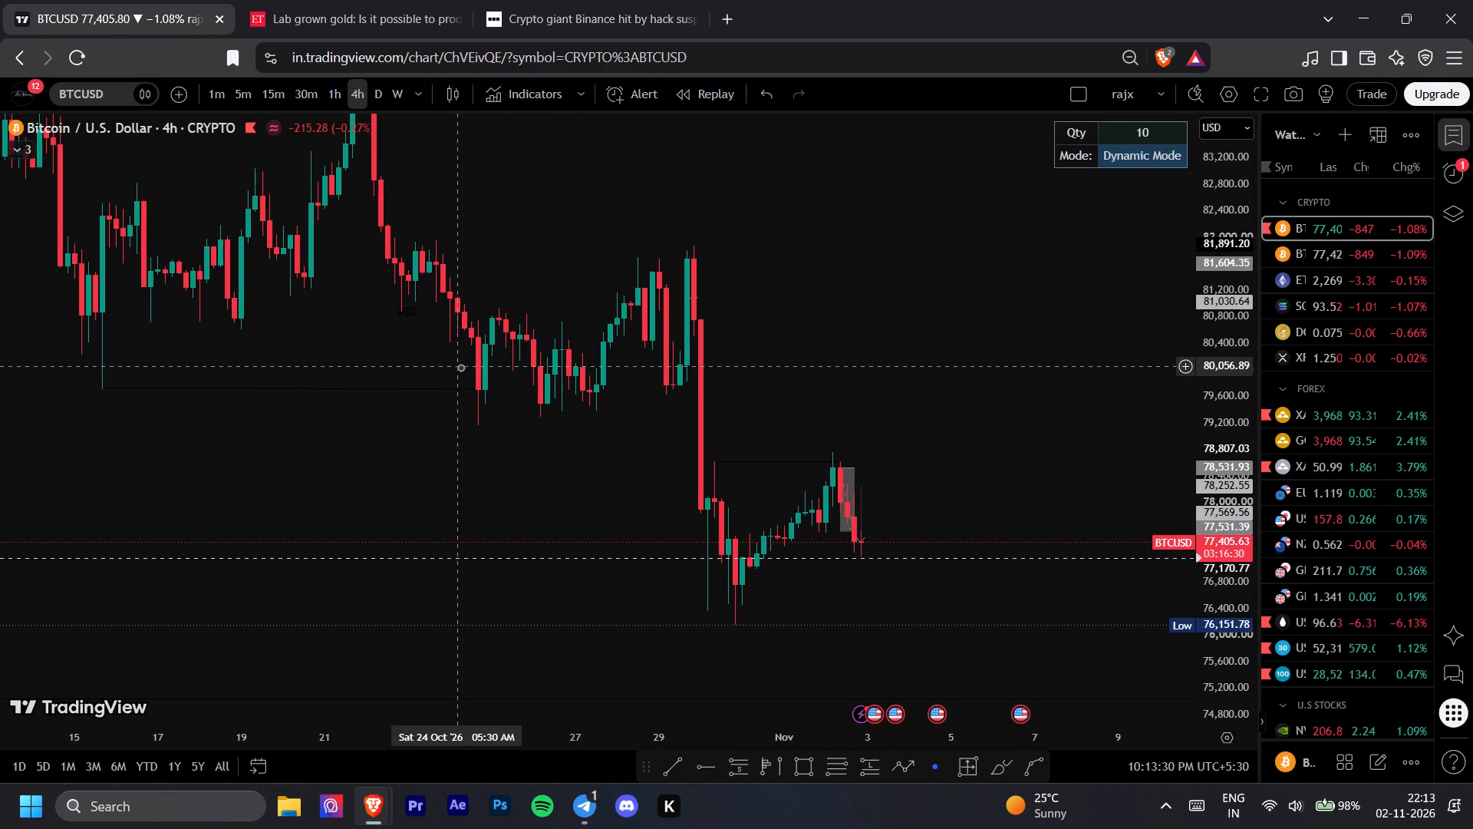
left_click_drag(575, 469, 575, 447)
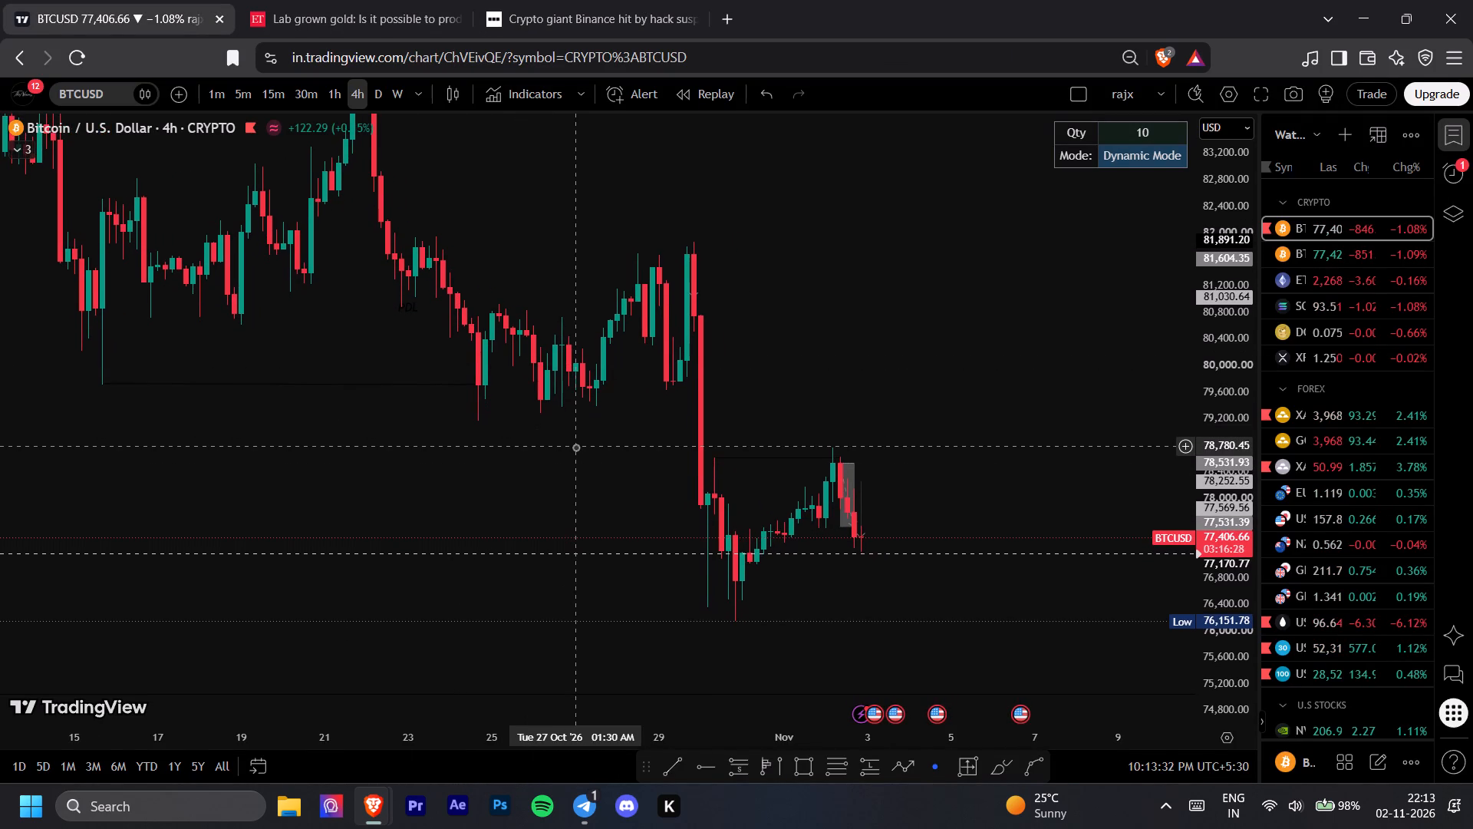
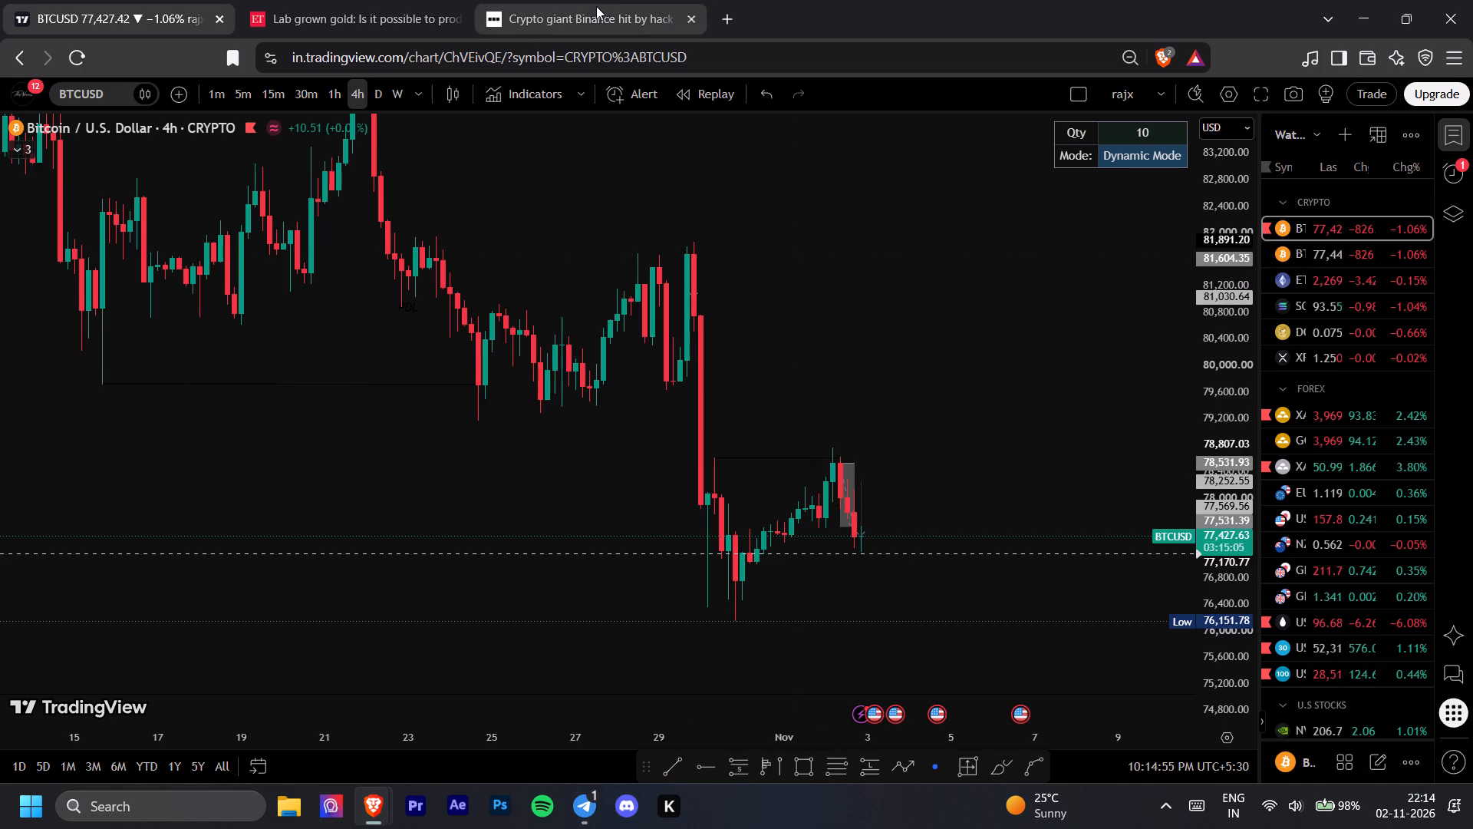
Switch the BTCUSD chart to the 15-minute timeframe, reset its view and bring up the 2 November price action.
left_click(264, 107)
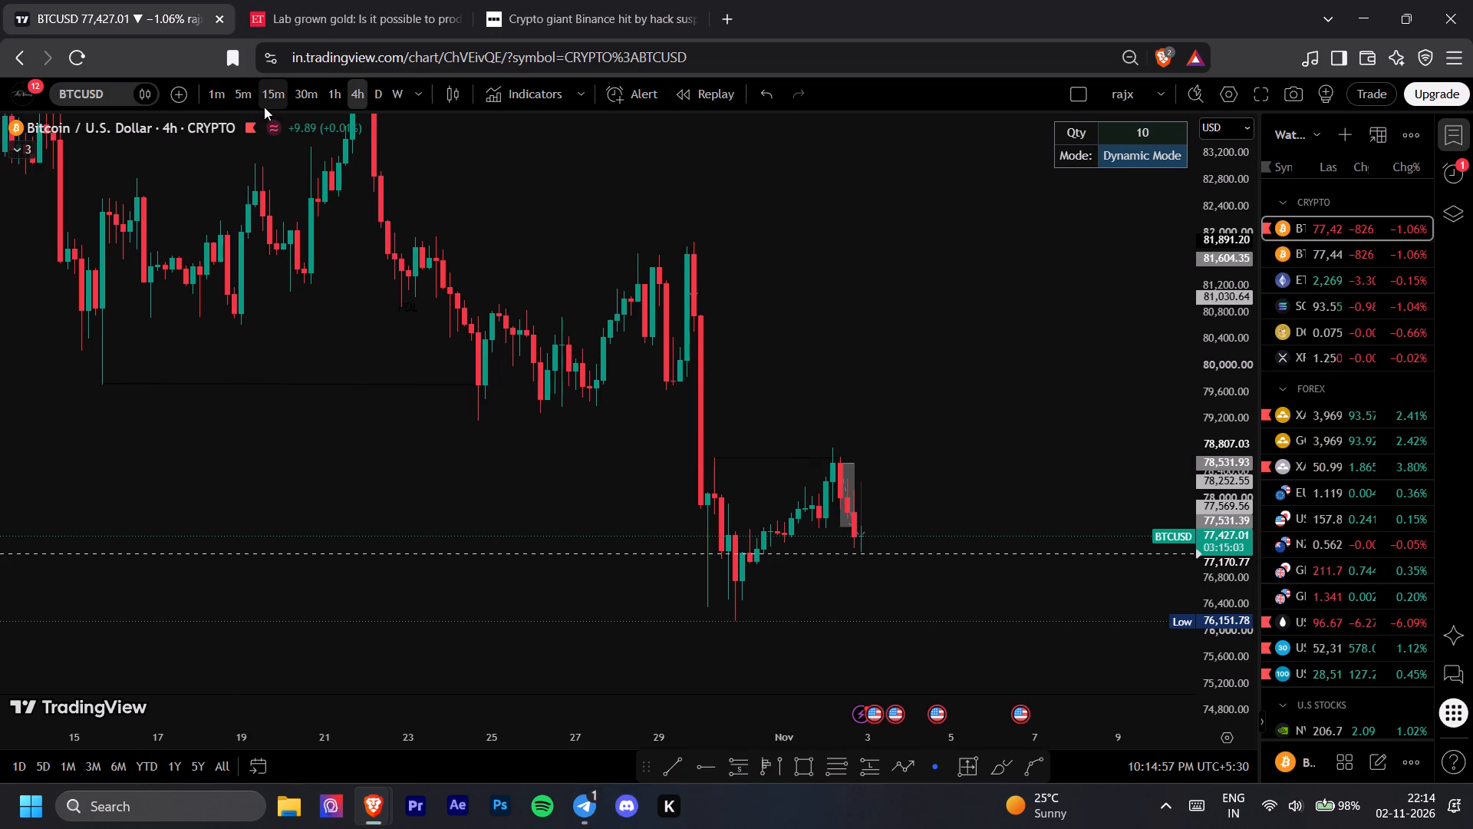
right_click(697, 345)
left_click(734, 335)
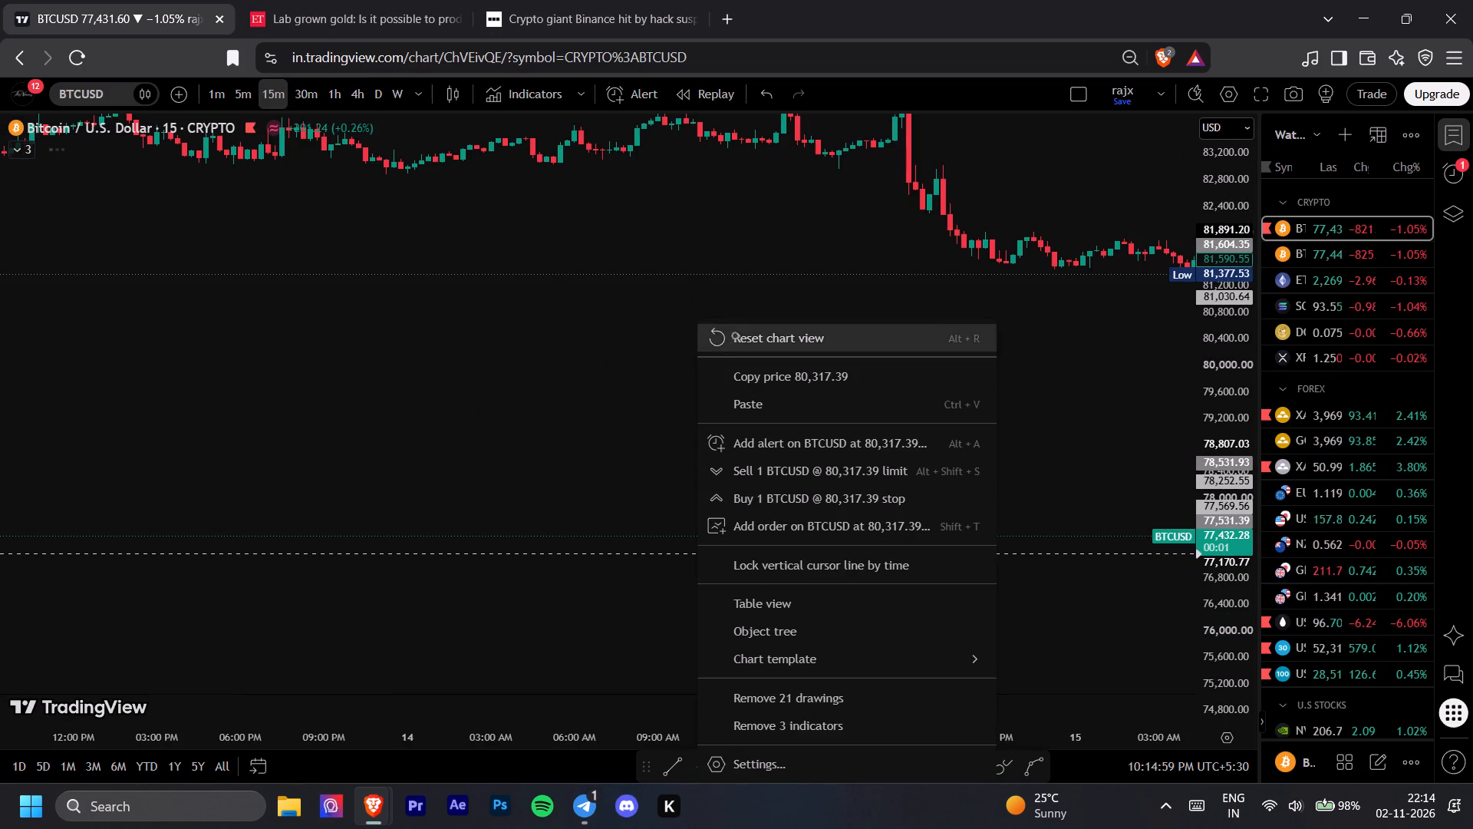
left_click_drag(811, 527, 515, 501)
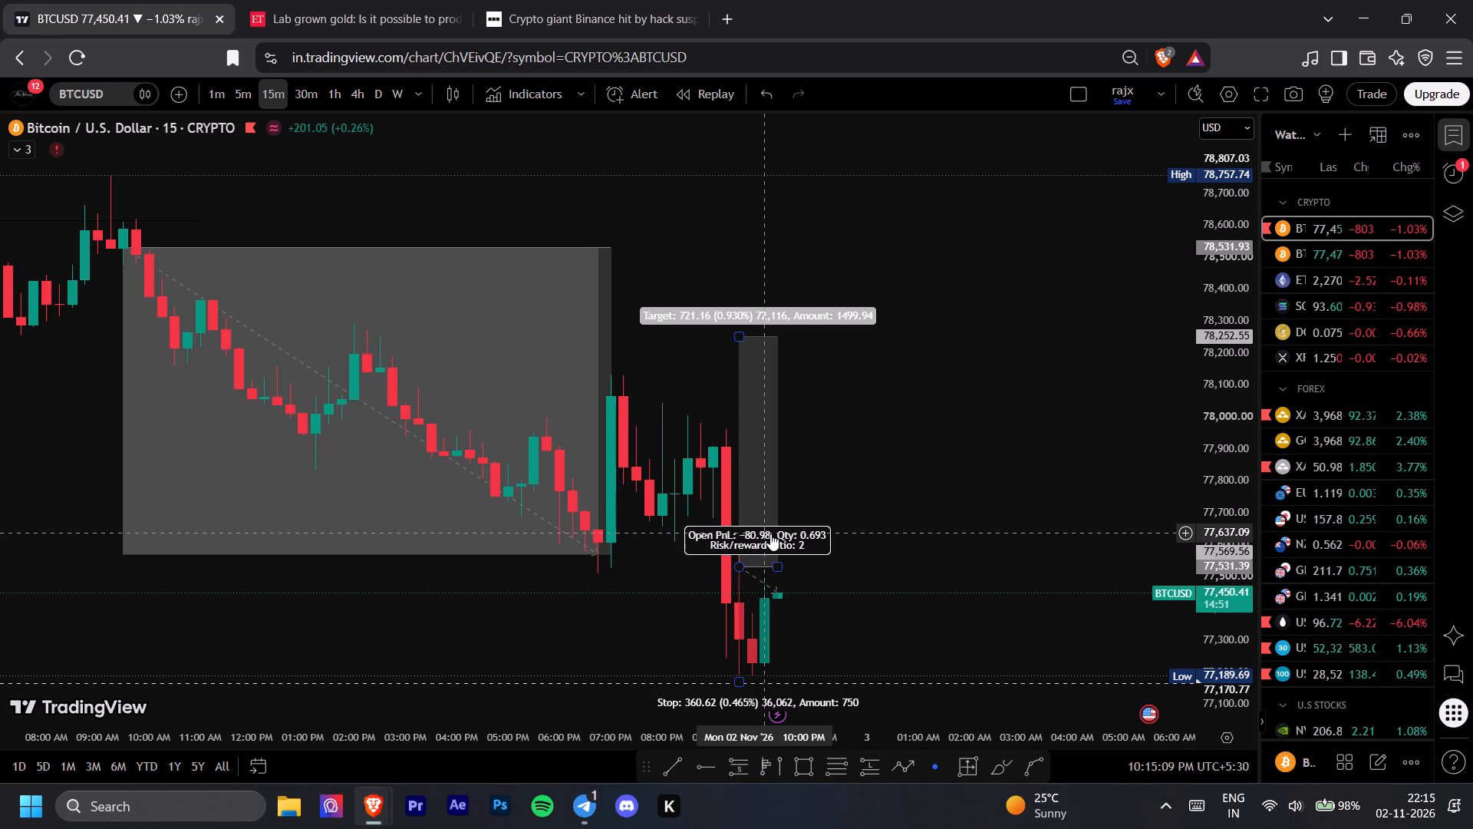
left_click(624, 587)
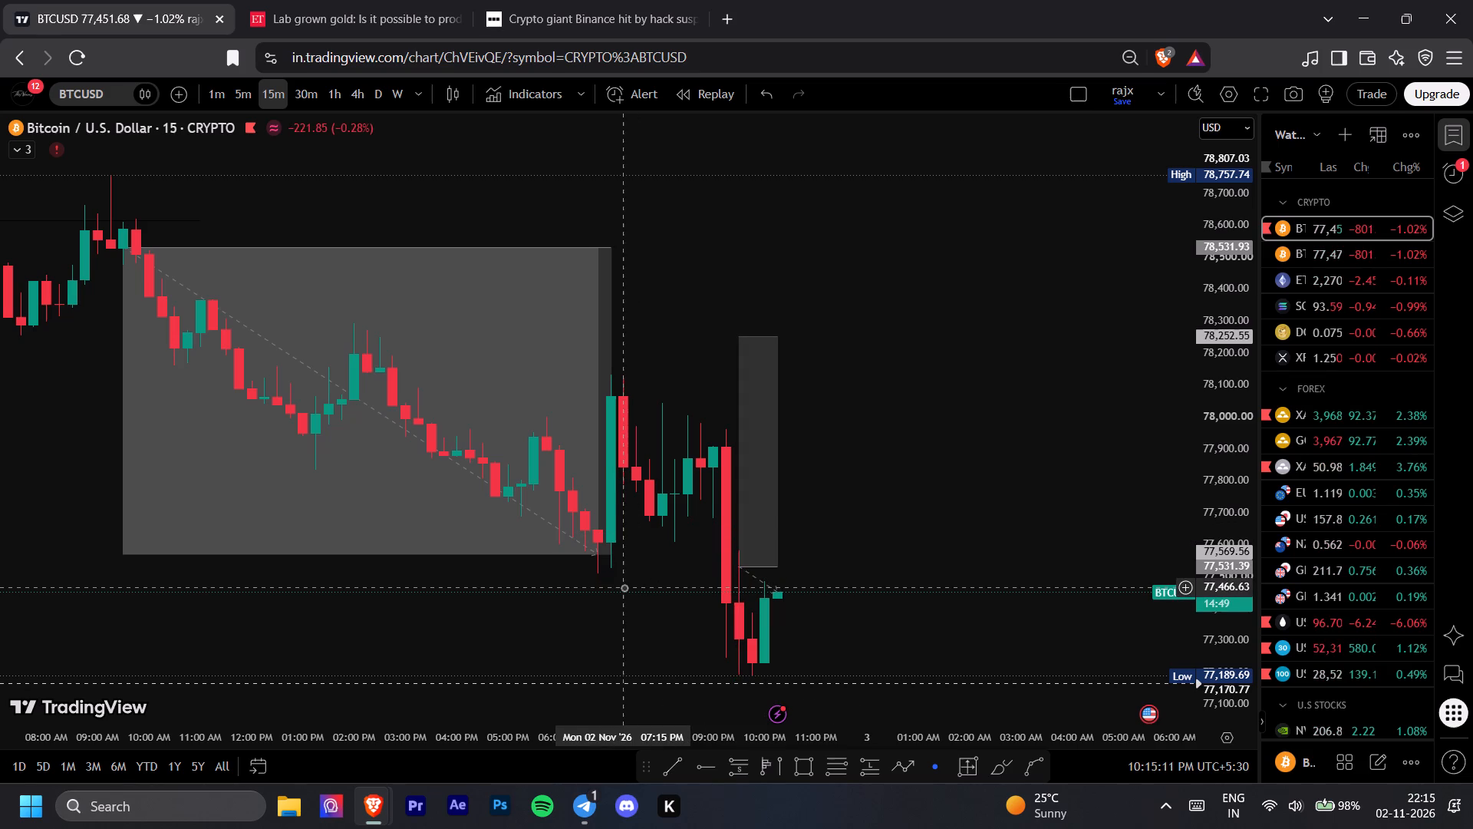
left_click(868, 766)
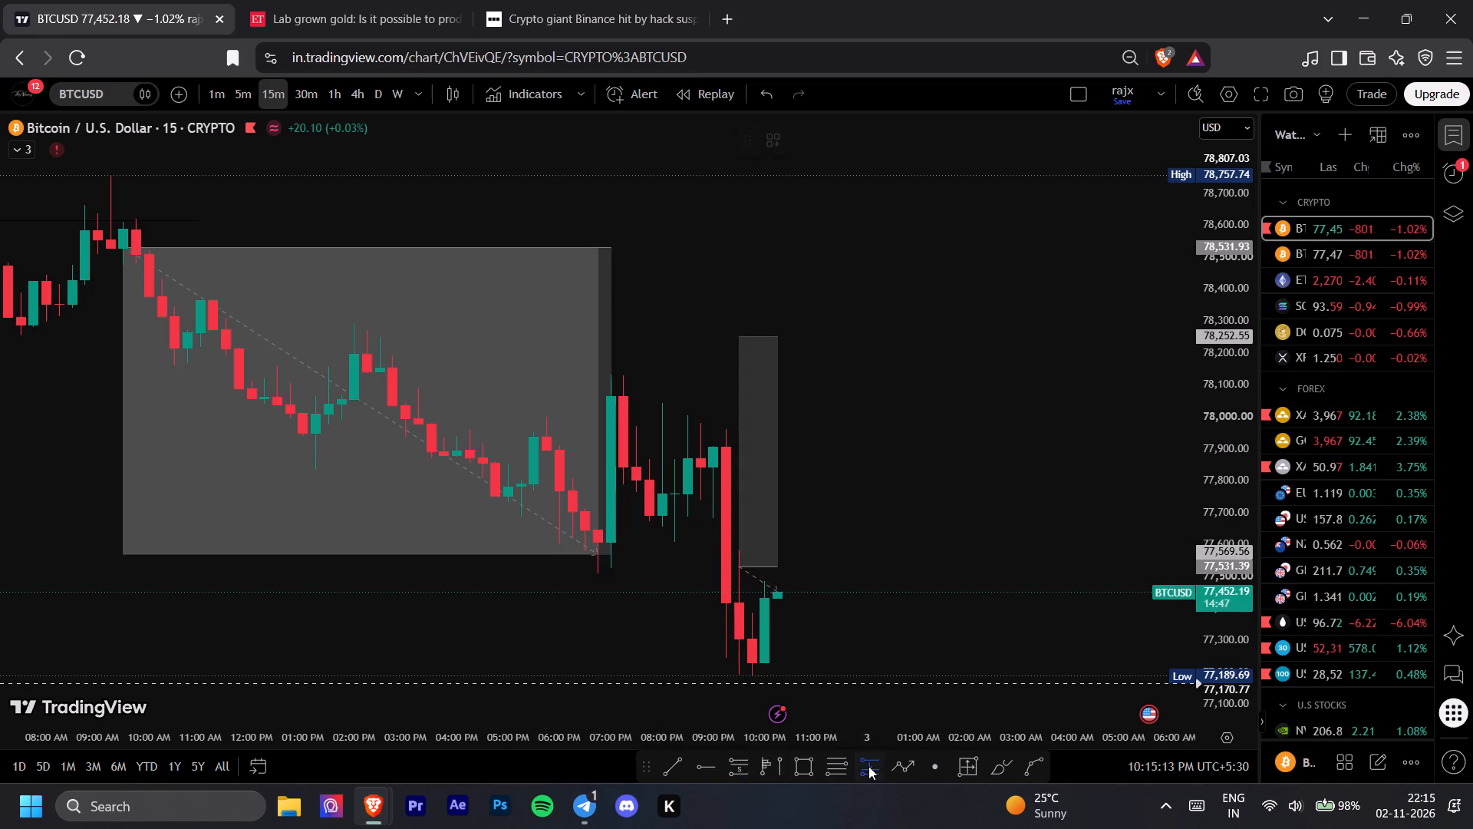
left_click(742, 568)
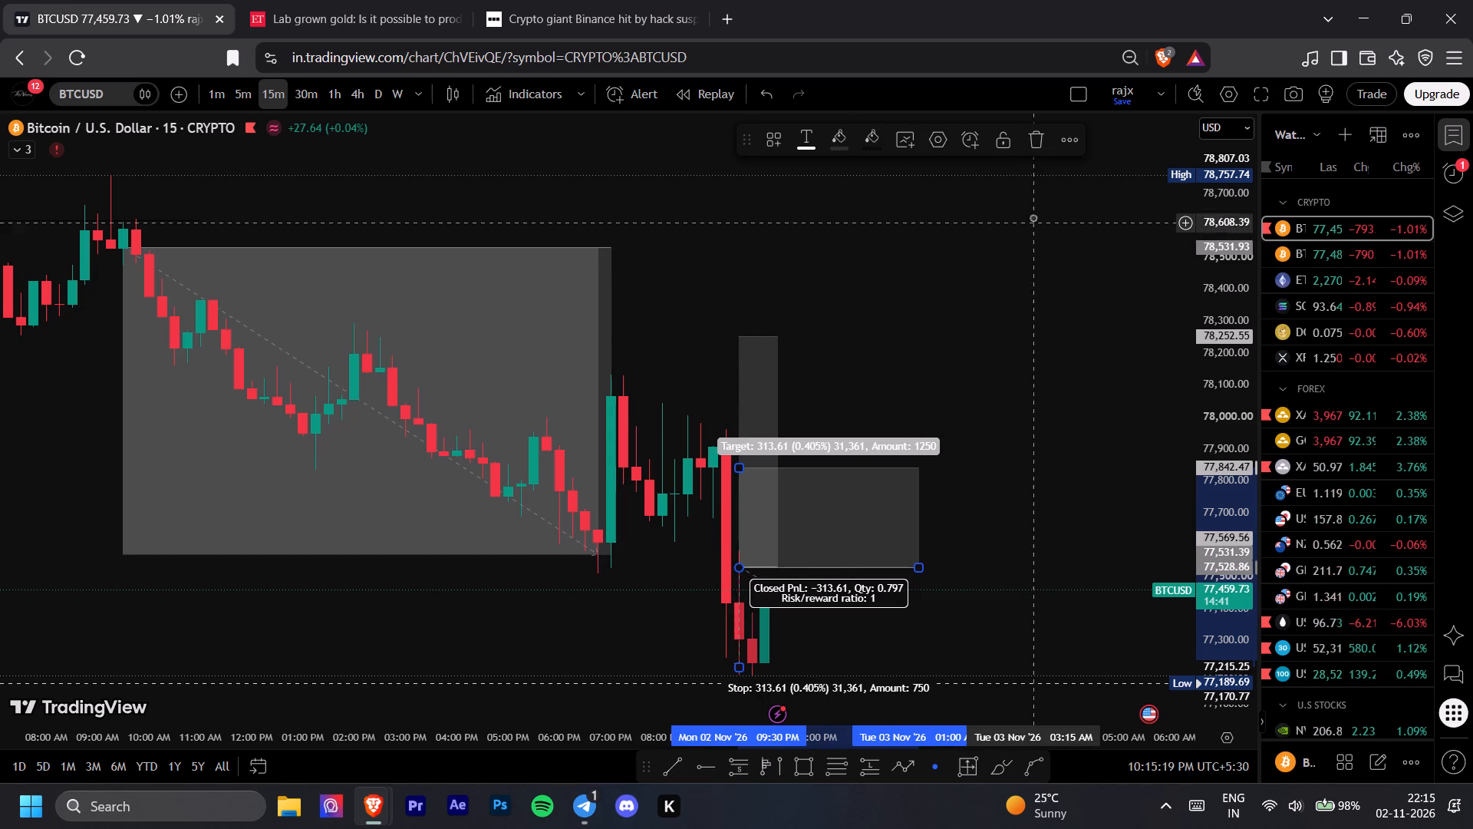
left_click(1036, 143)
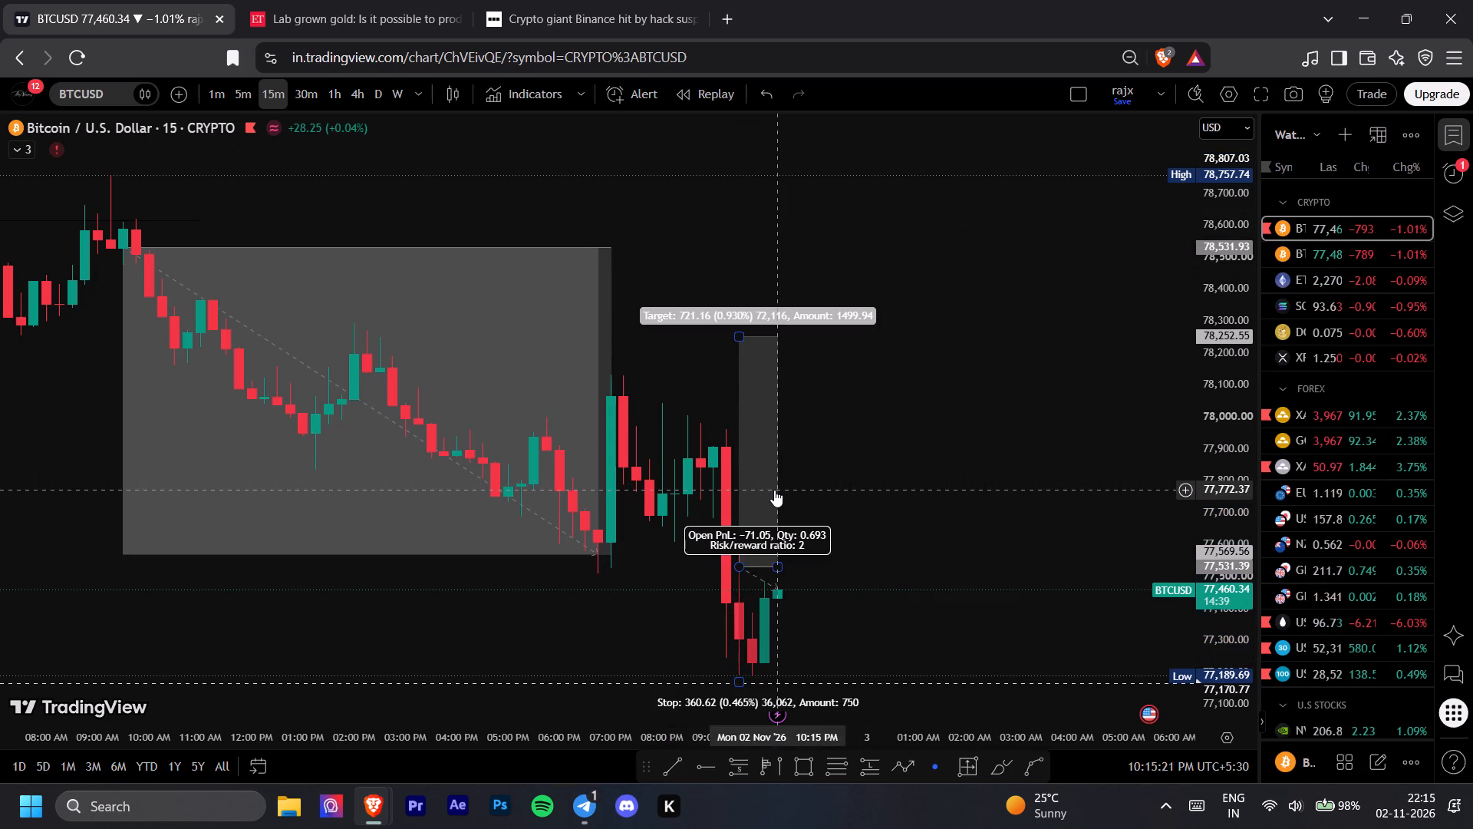
Colour the latest BTCUSD long position with a teal-green profit zone and a red stop zone.
left_click(774, 490)
left_click(837, 142)
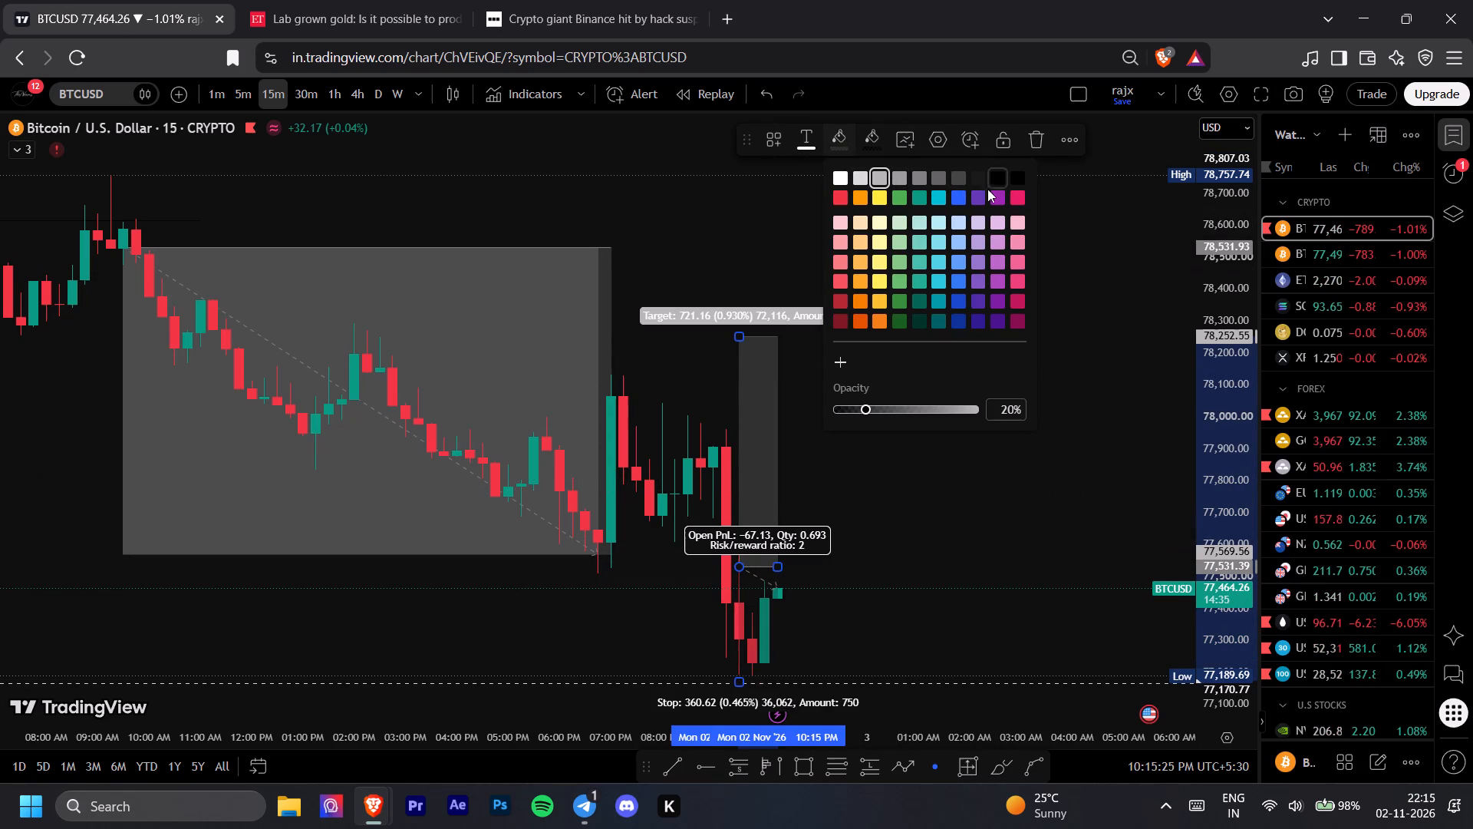
left_click(842, 199)
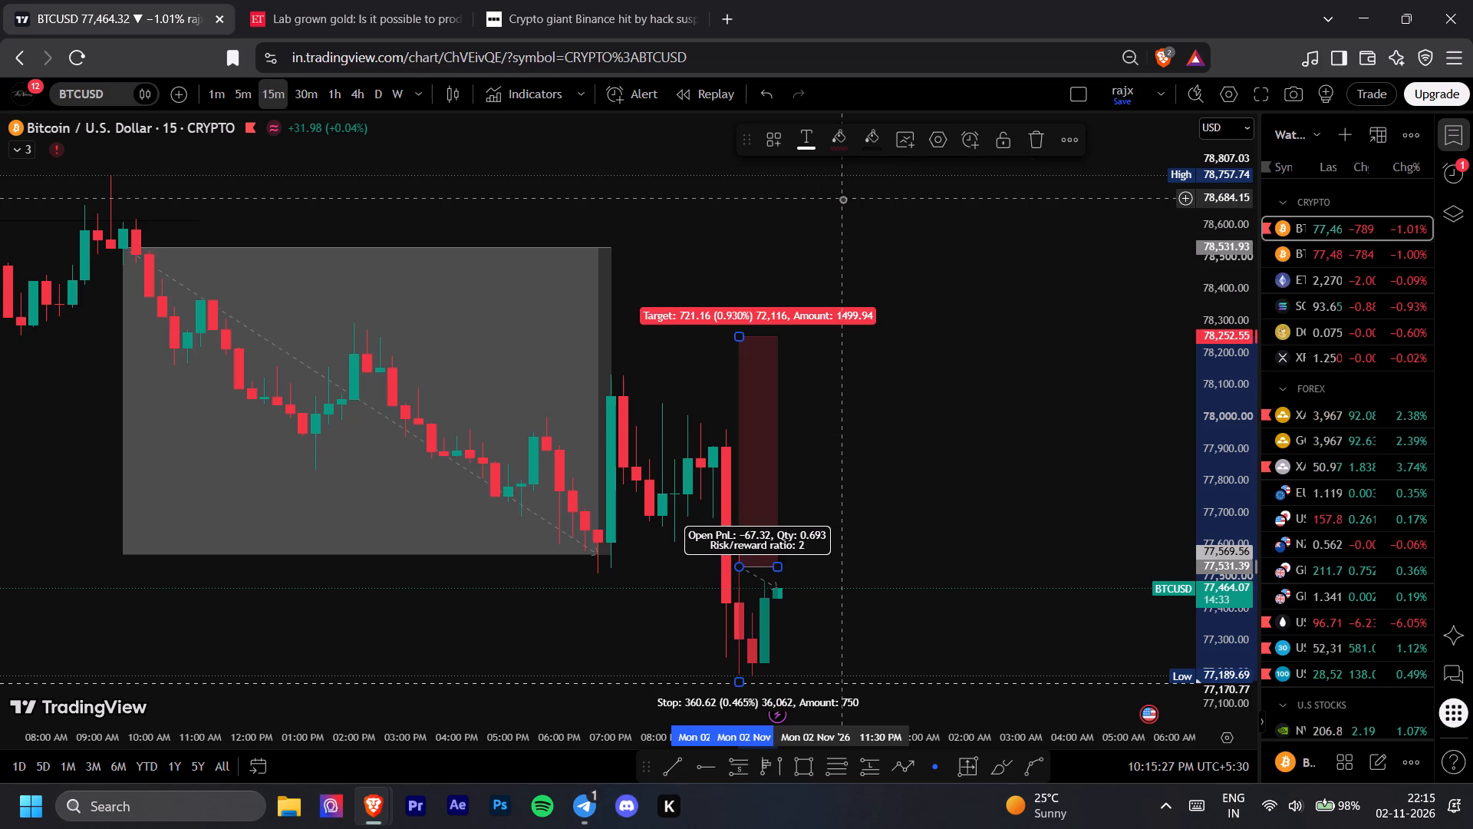
left_click(835, 136)
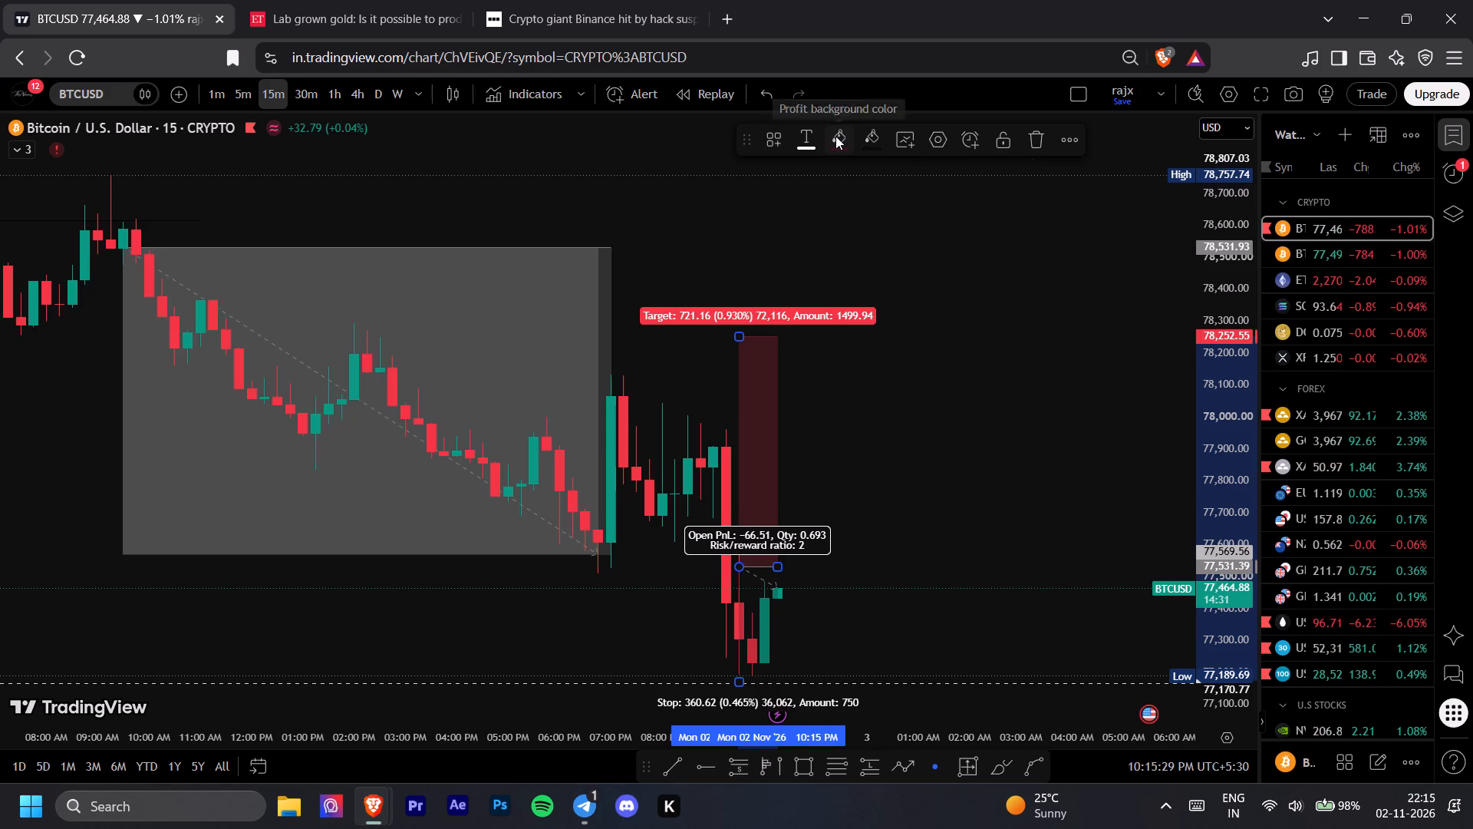
left_click(924, 203)
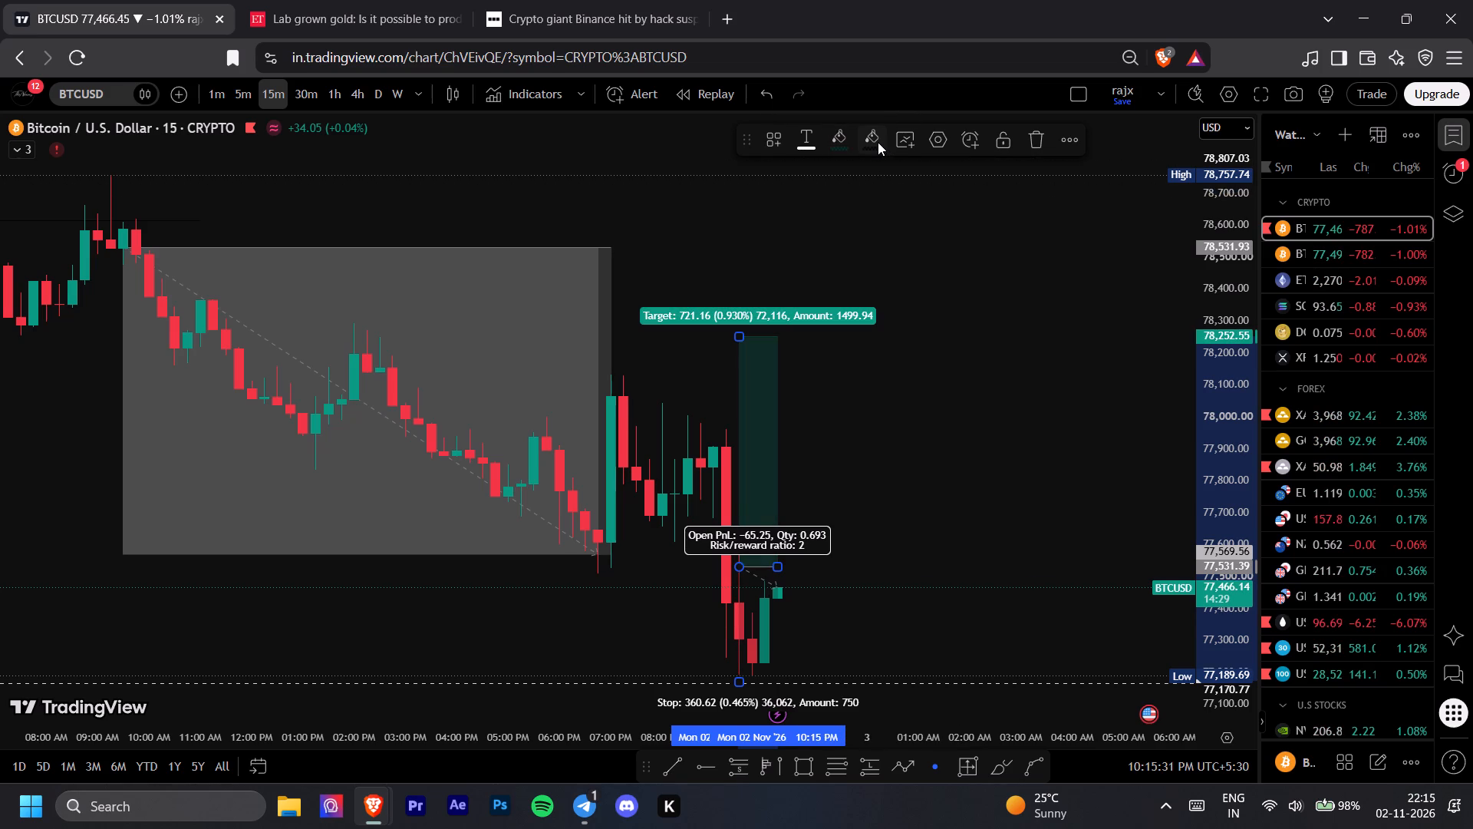
left_click(871, 147)
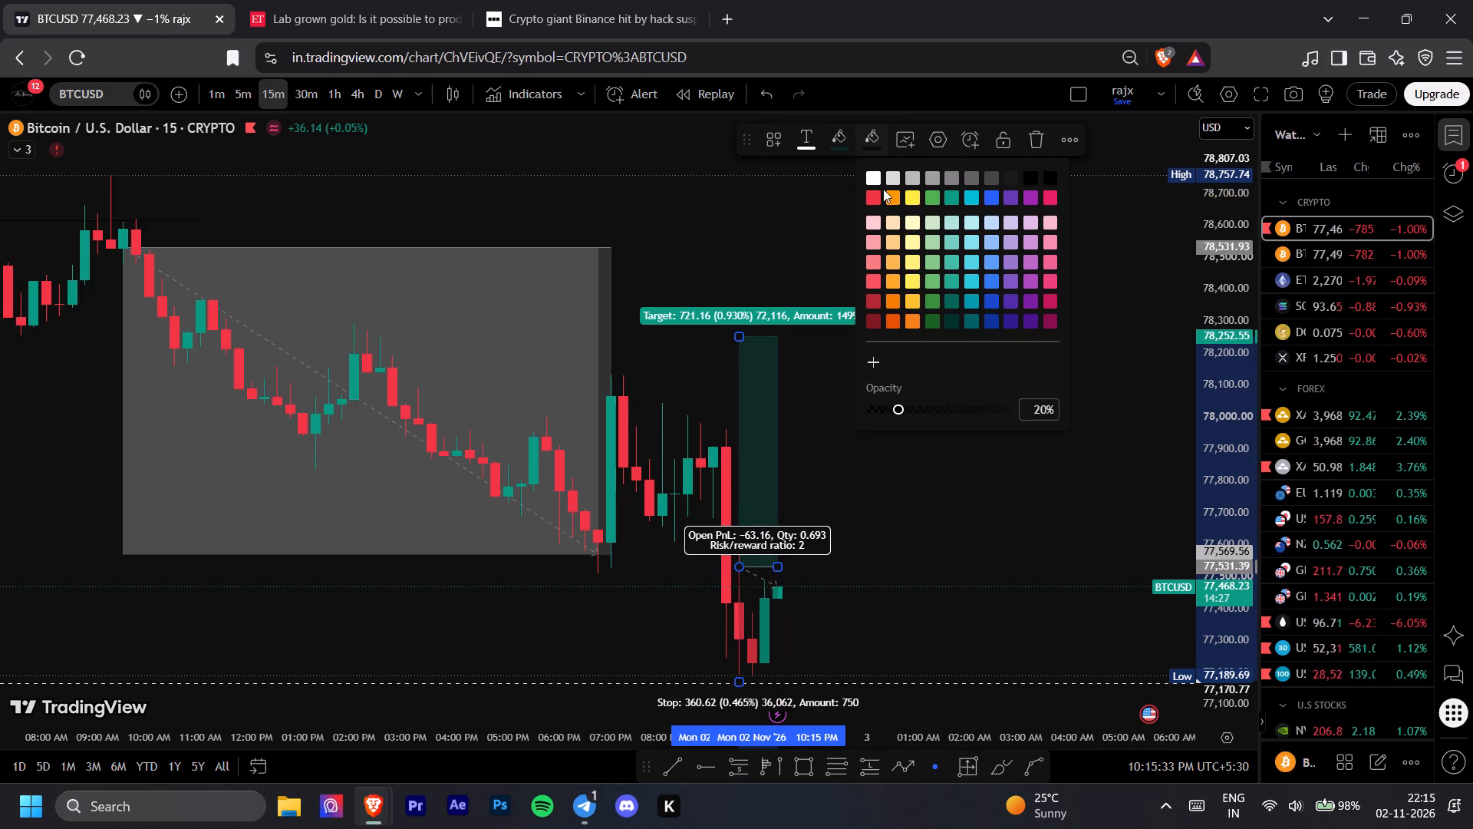
left_click(876, 197)
left_click(913, 398)
Colour the larger BTCUSD short position from 2 November with a teal-green profit zone and a red stop zone.
left_click_drag(913, 398, 928, 391)
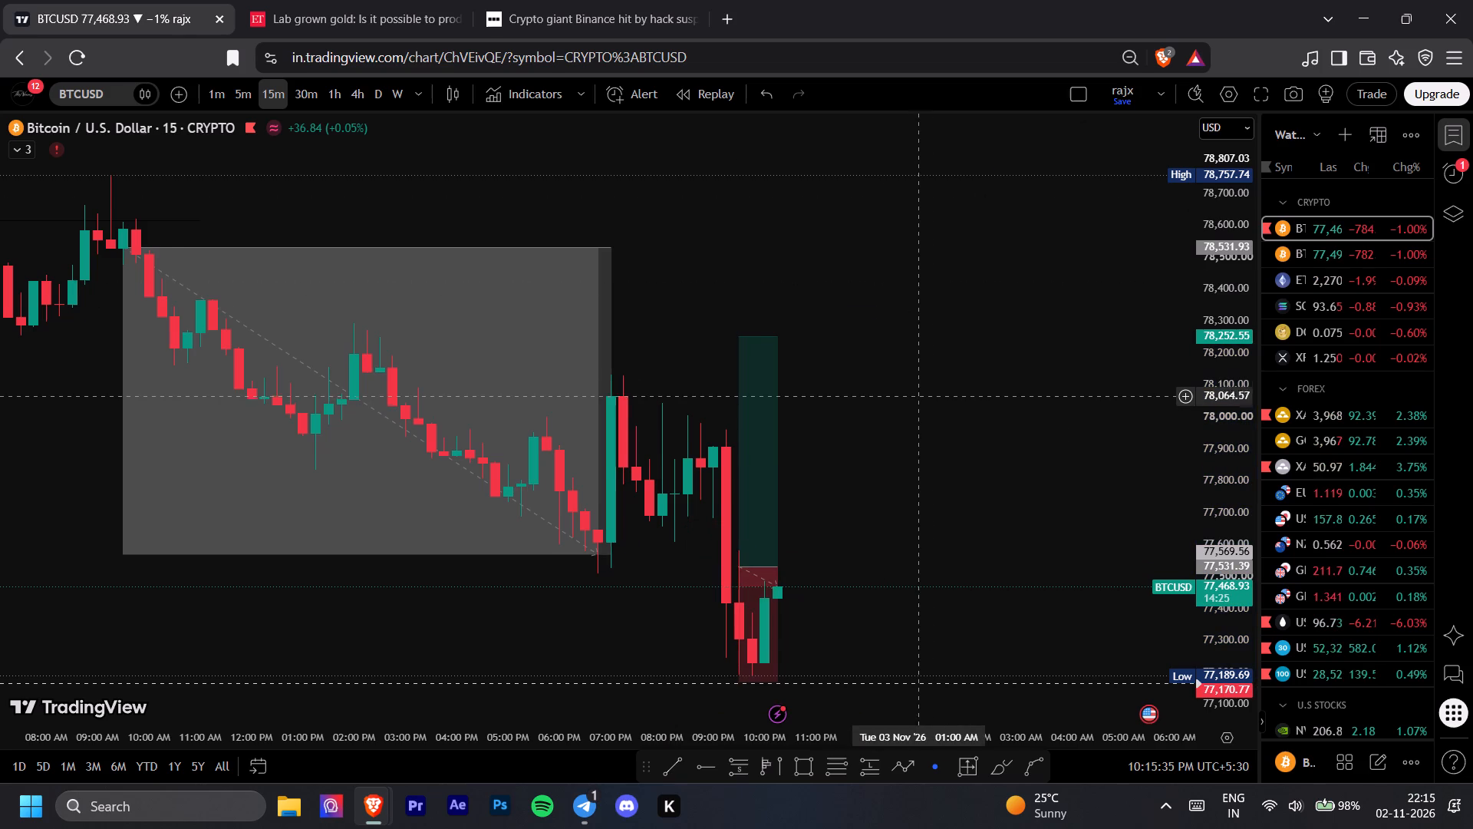
left_click_drag(928, 391, 980, 342)
left_click_drag(980, 342, 1023, 347)
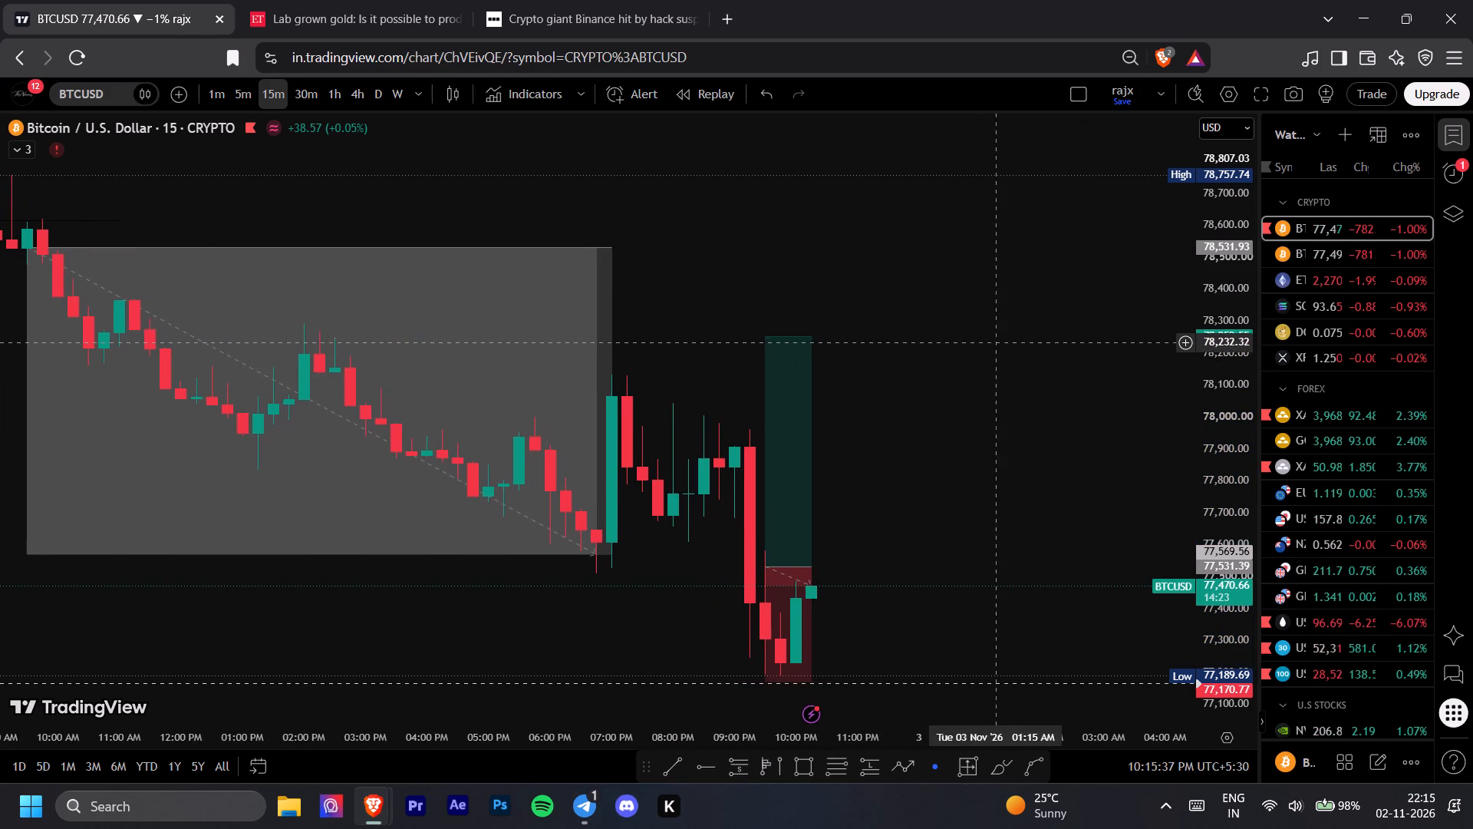
left_click_drag(1023, 347, 1066, 353)
left_click(549, 436)
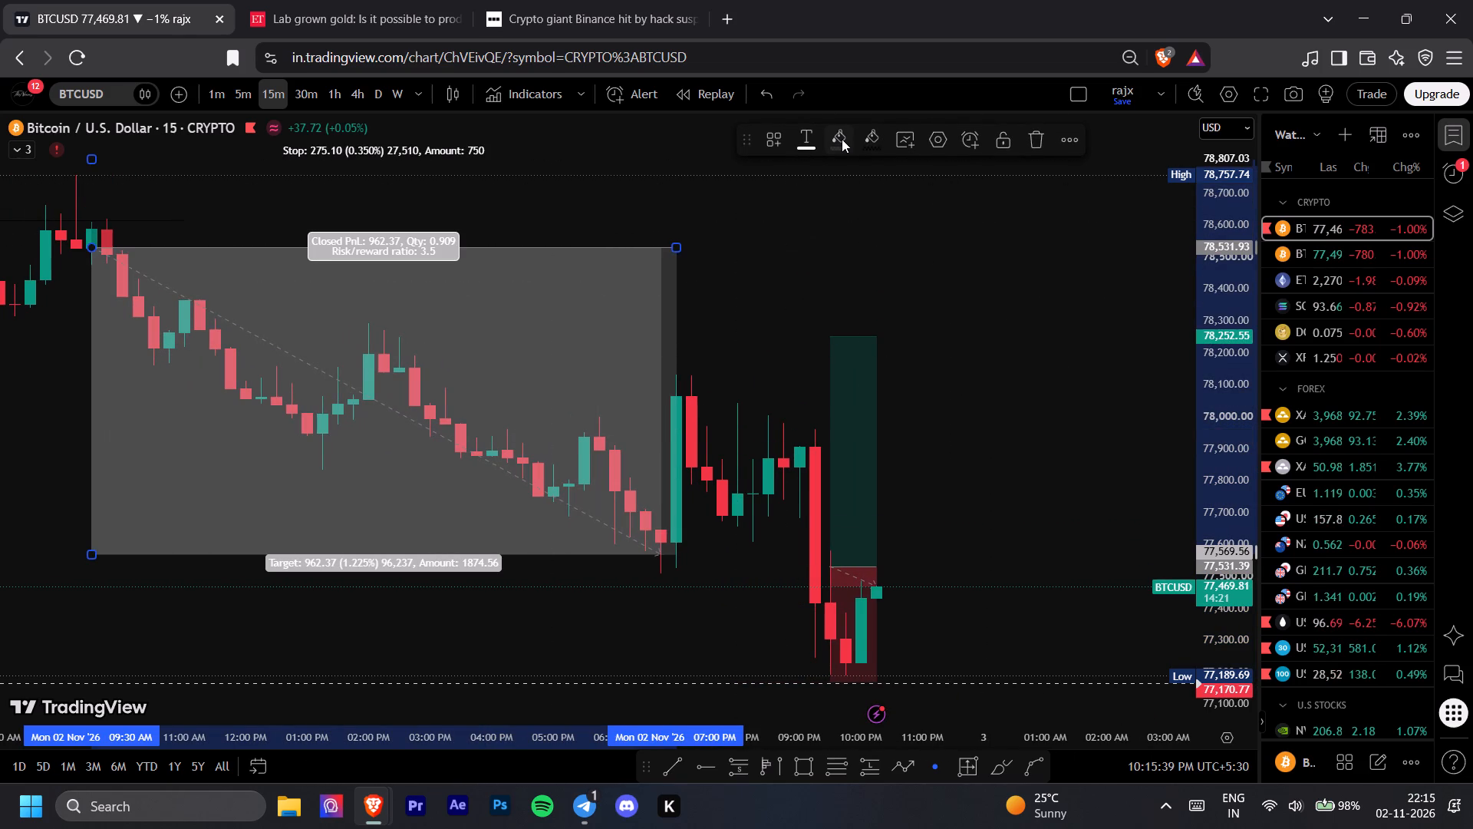
left_click(842, 139)
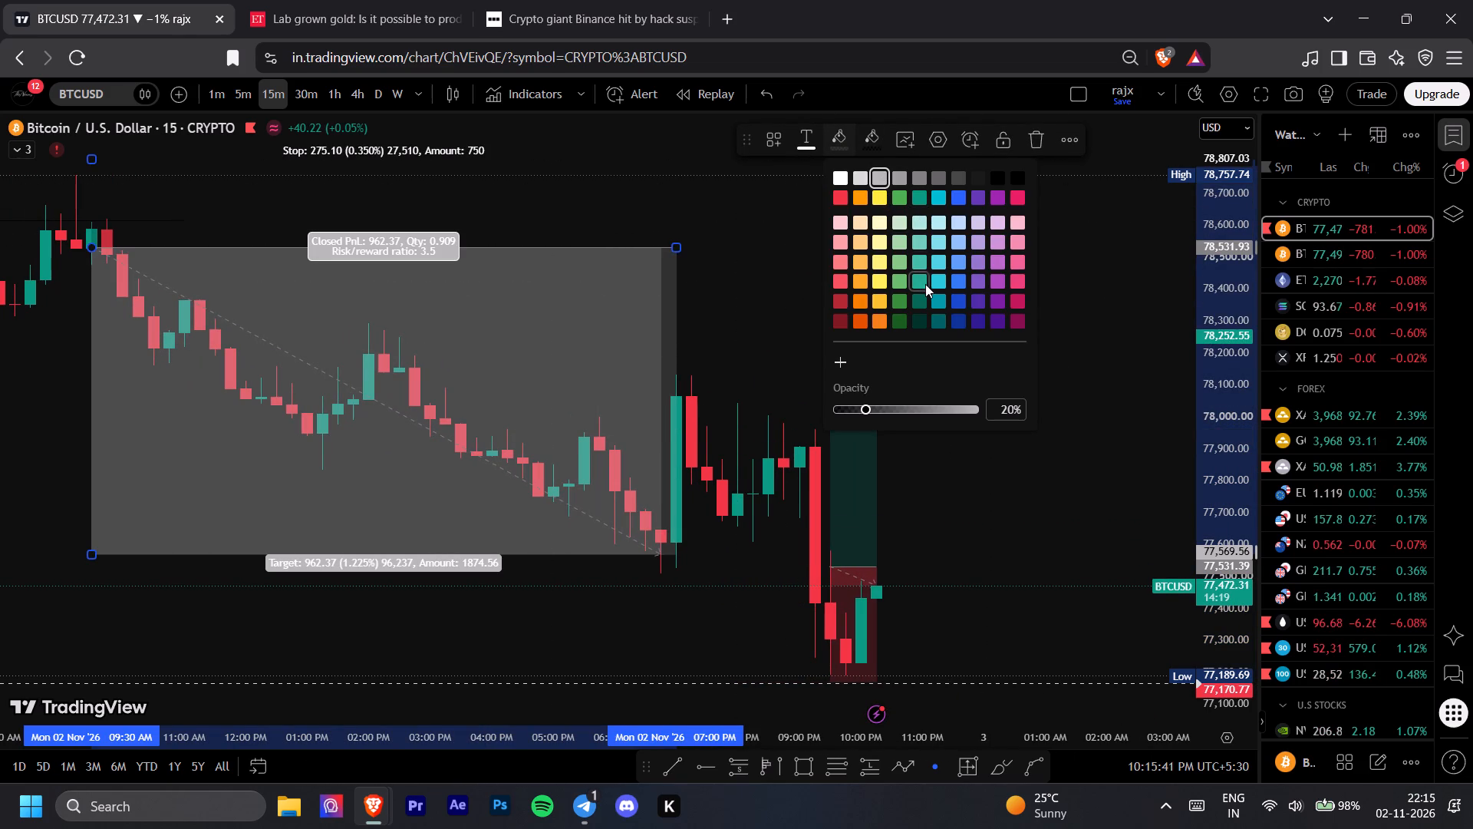
left_click(919, 194)
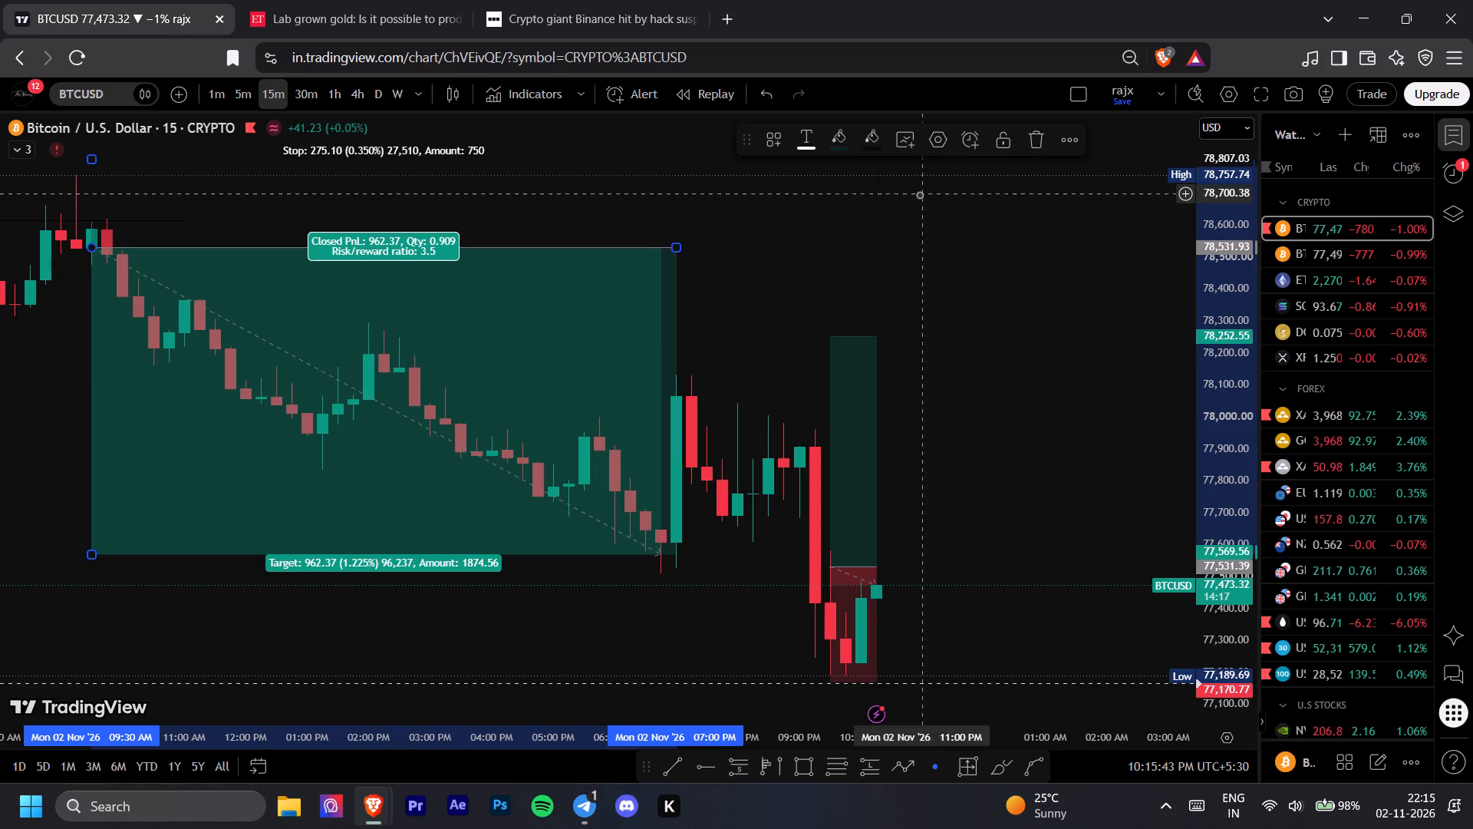
left_click(469, 196)
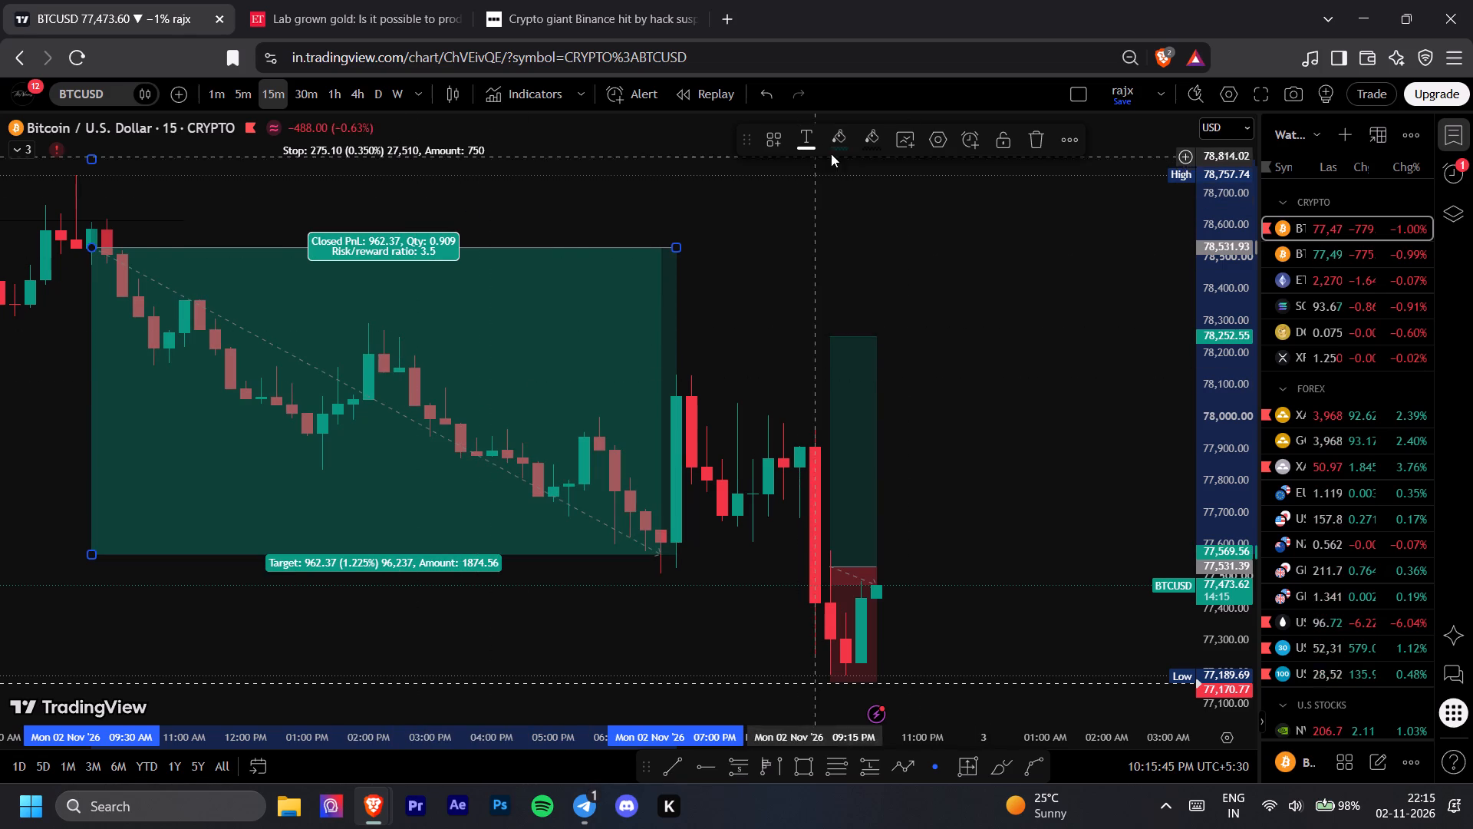
left_click(872, 139)
left_click(874, 197)
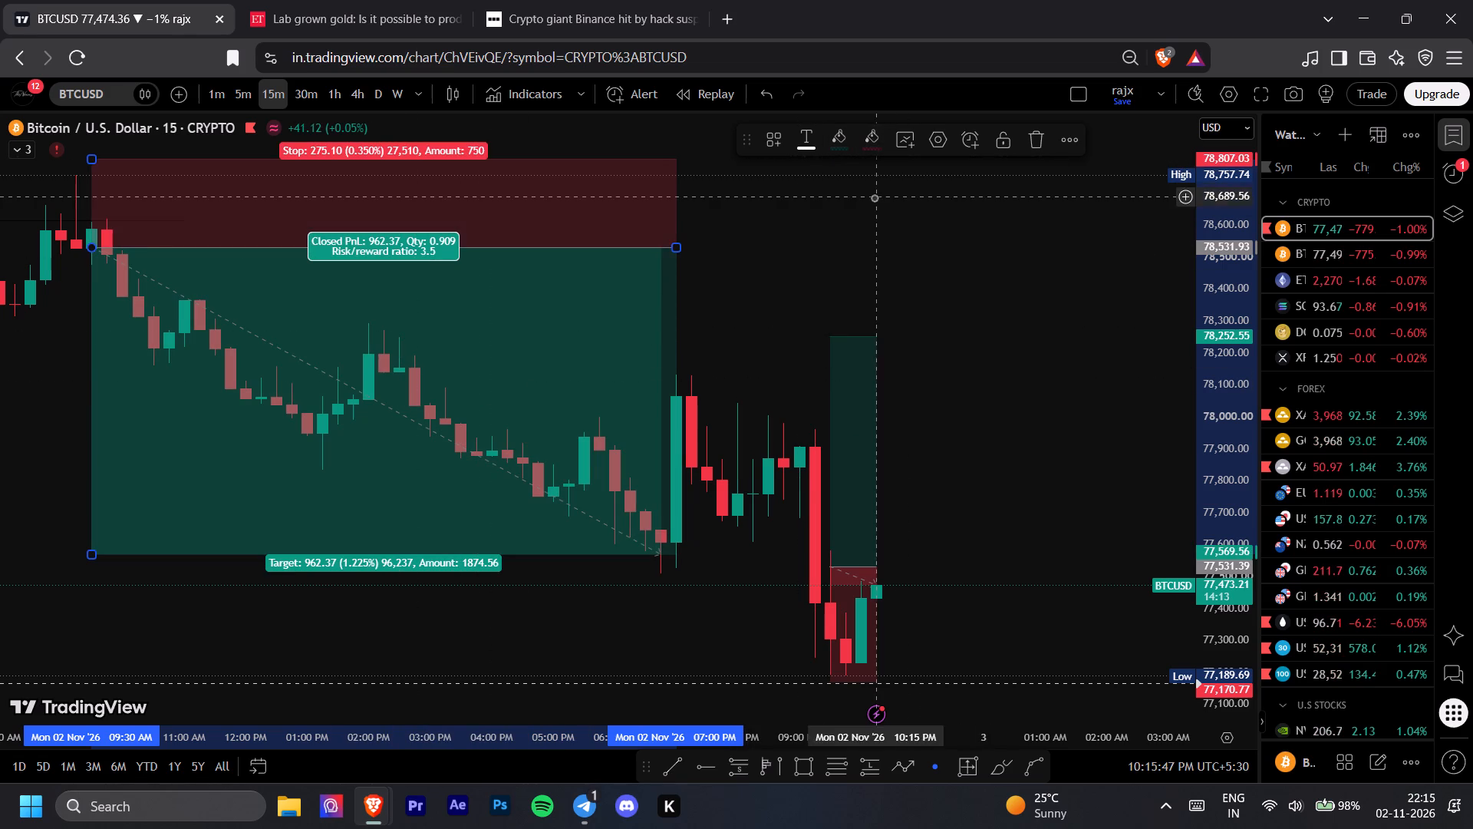
Change the black level line near 78,615, ending inside the short position's stop zone, to white.
left_click_drag(848, 249, 945, 300)
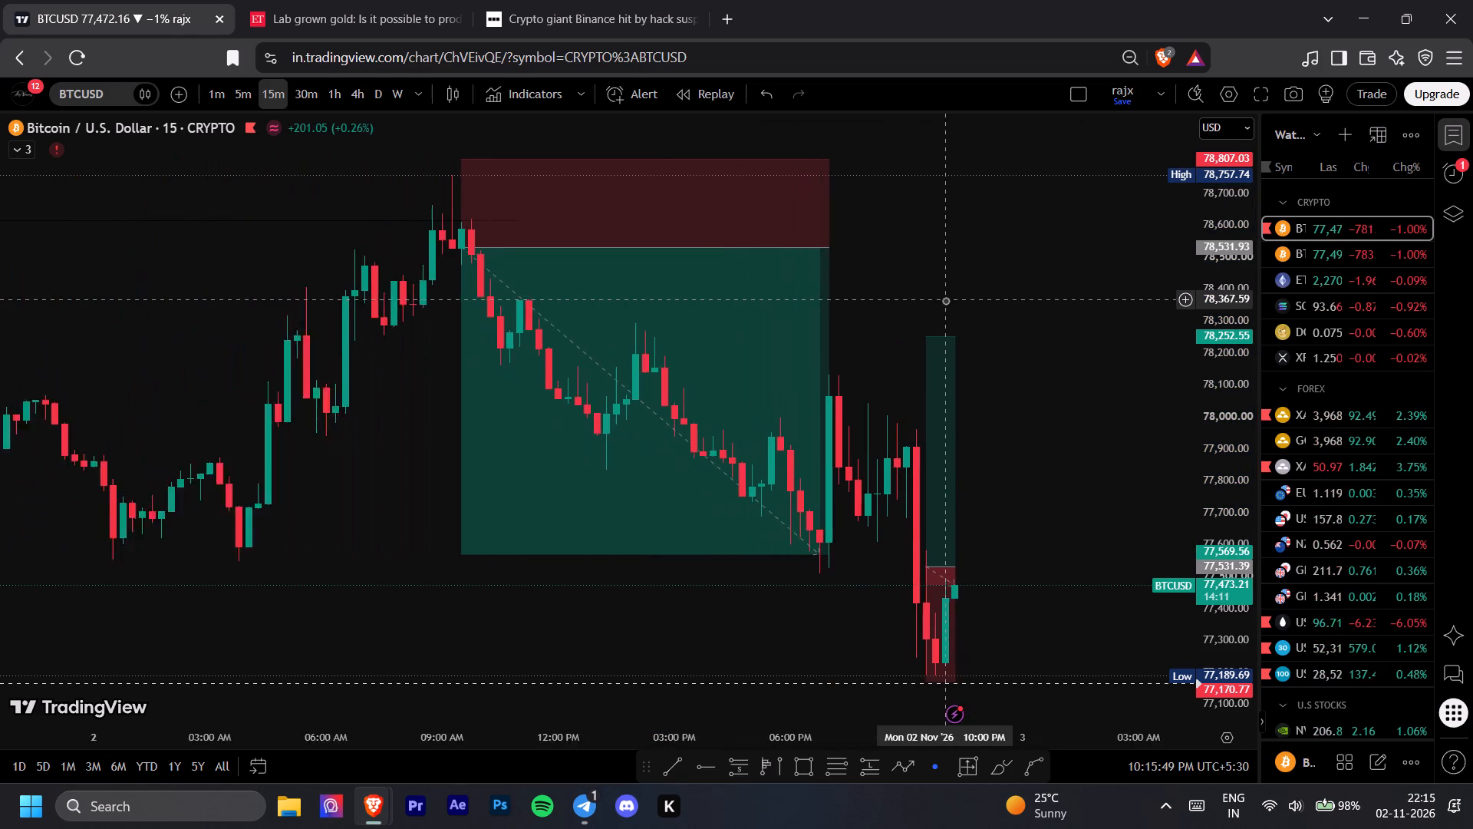
left_click(344, 221)
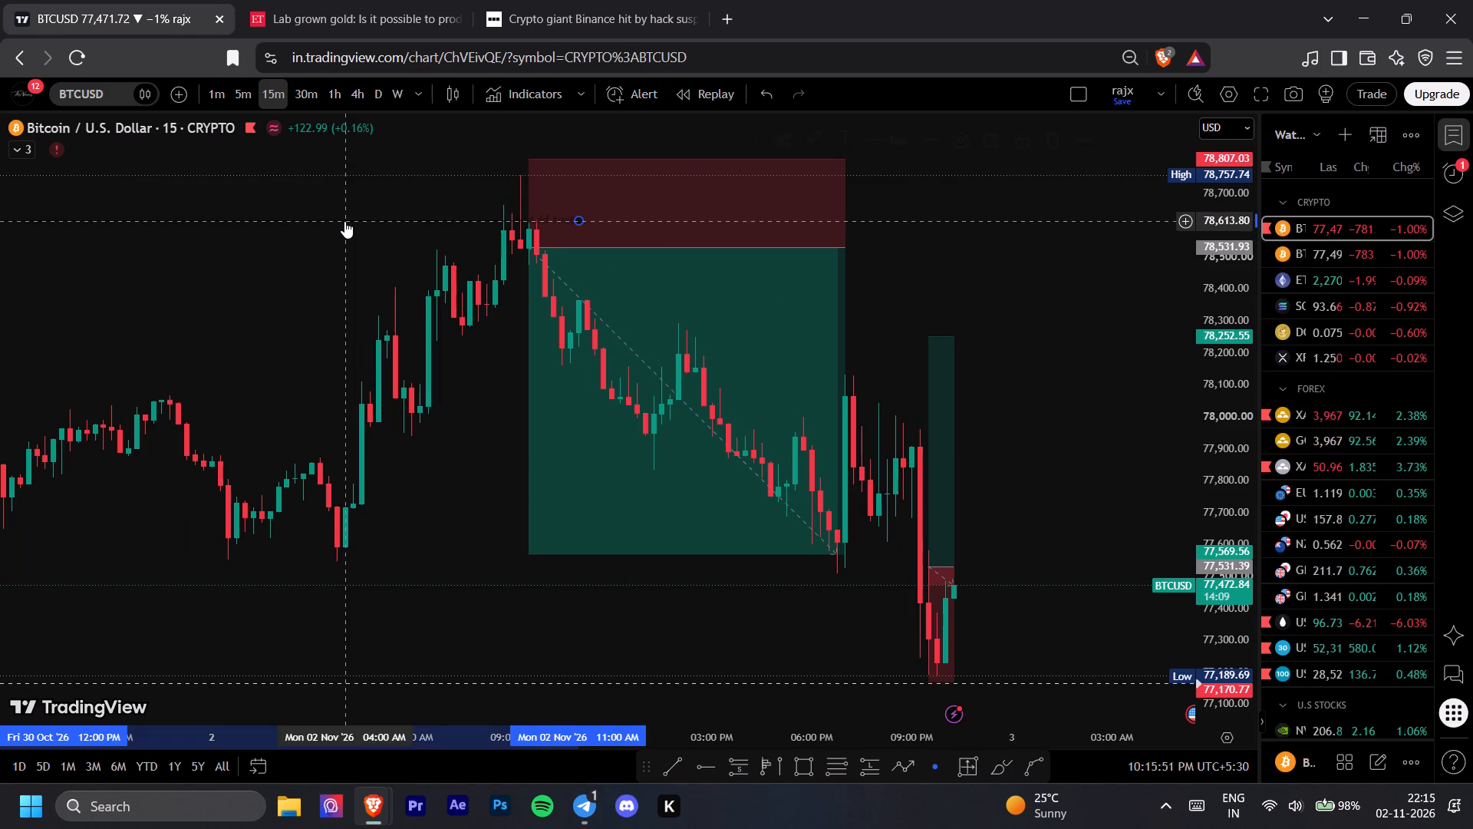
left_click(796, 140)
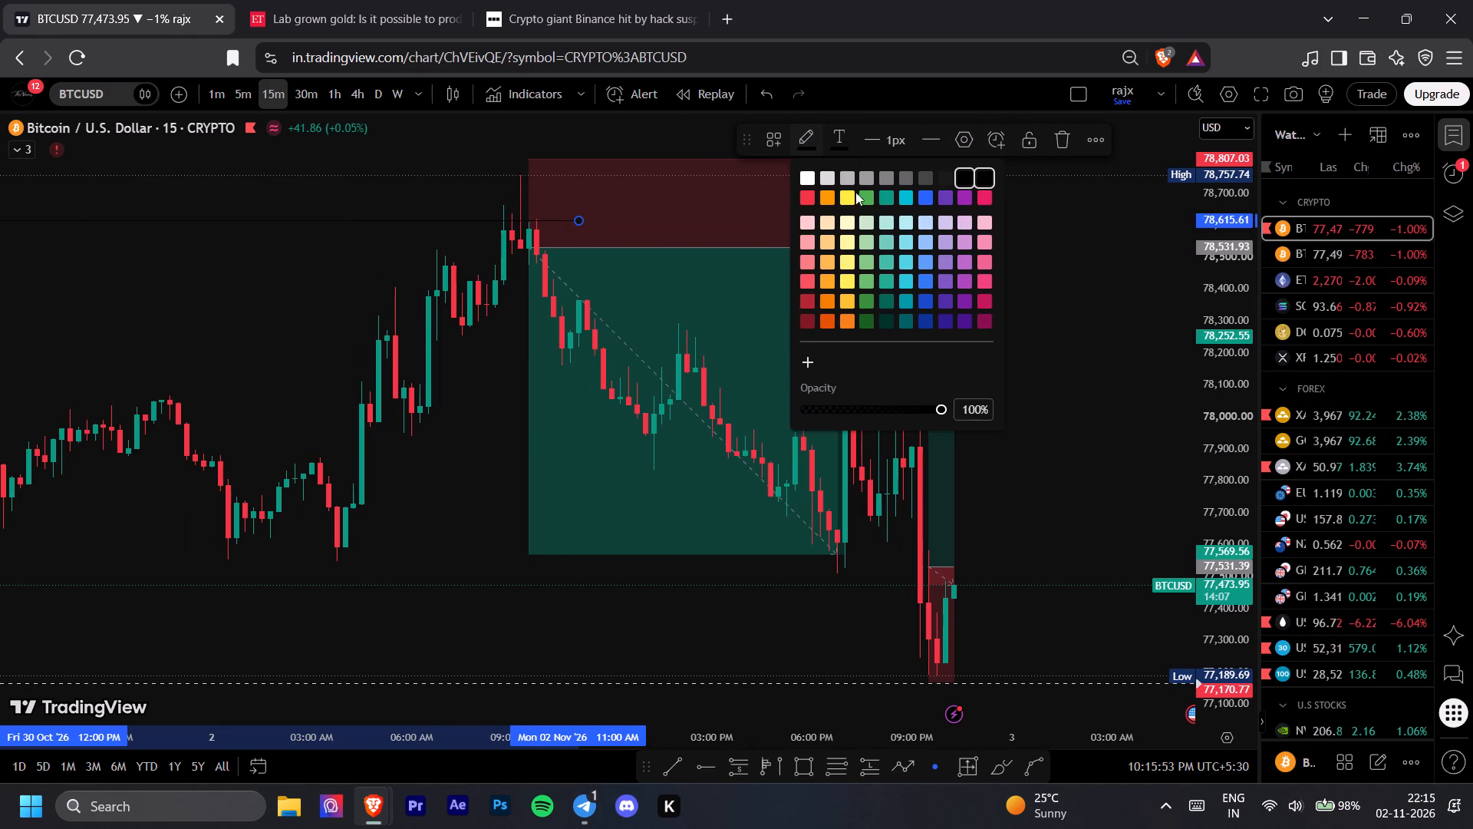
left_click(813, 178)
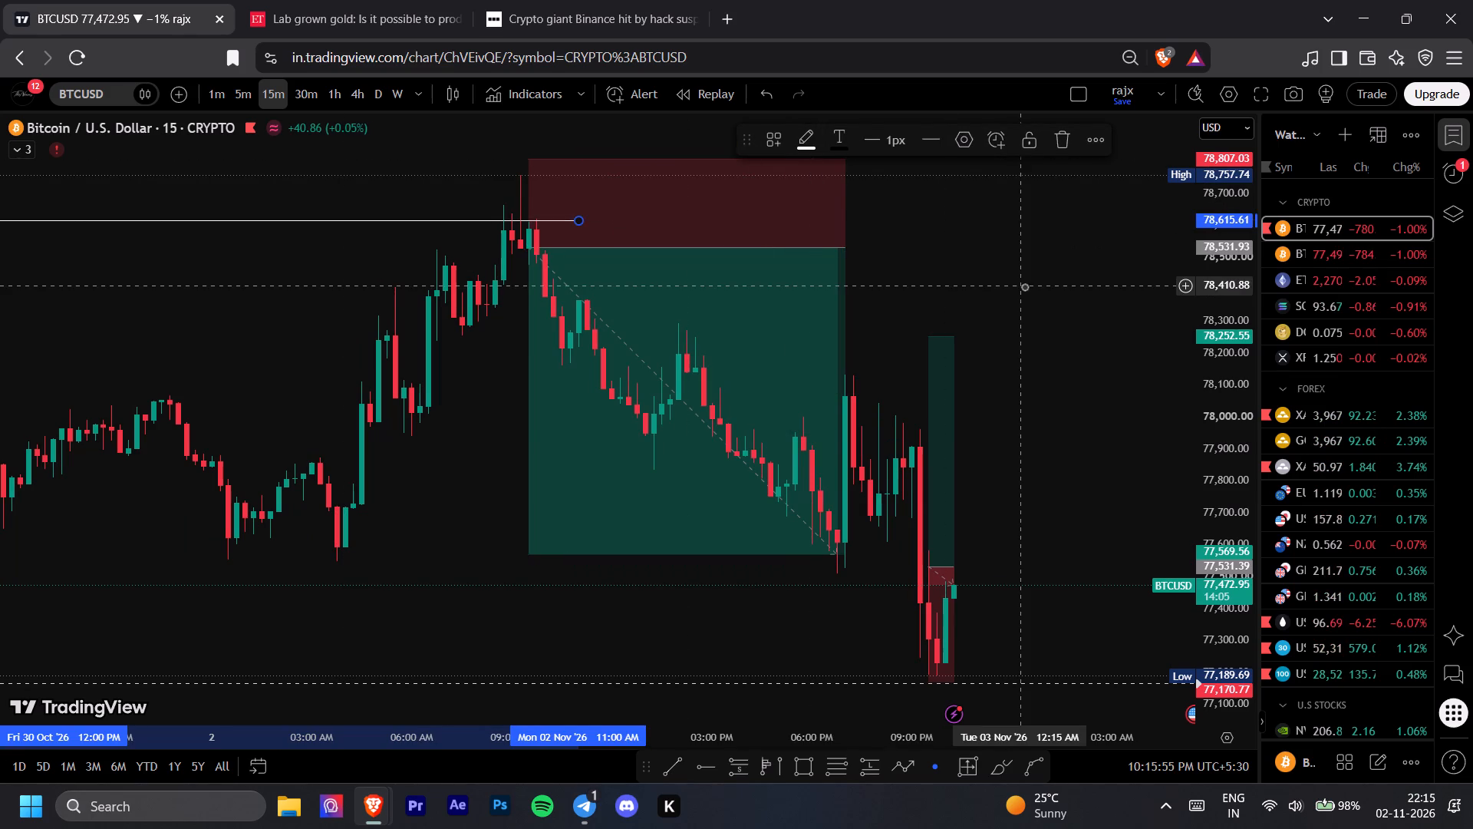
Extend the BTCUSD long position forward in time to about midnight on 3 November.
left_click_drag(1024, 286, 950, 279)
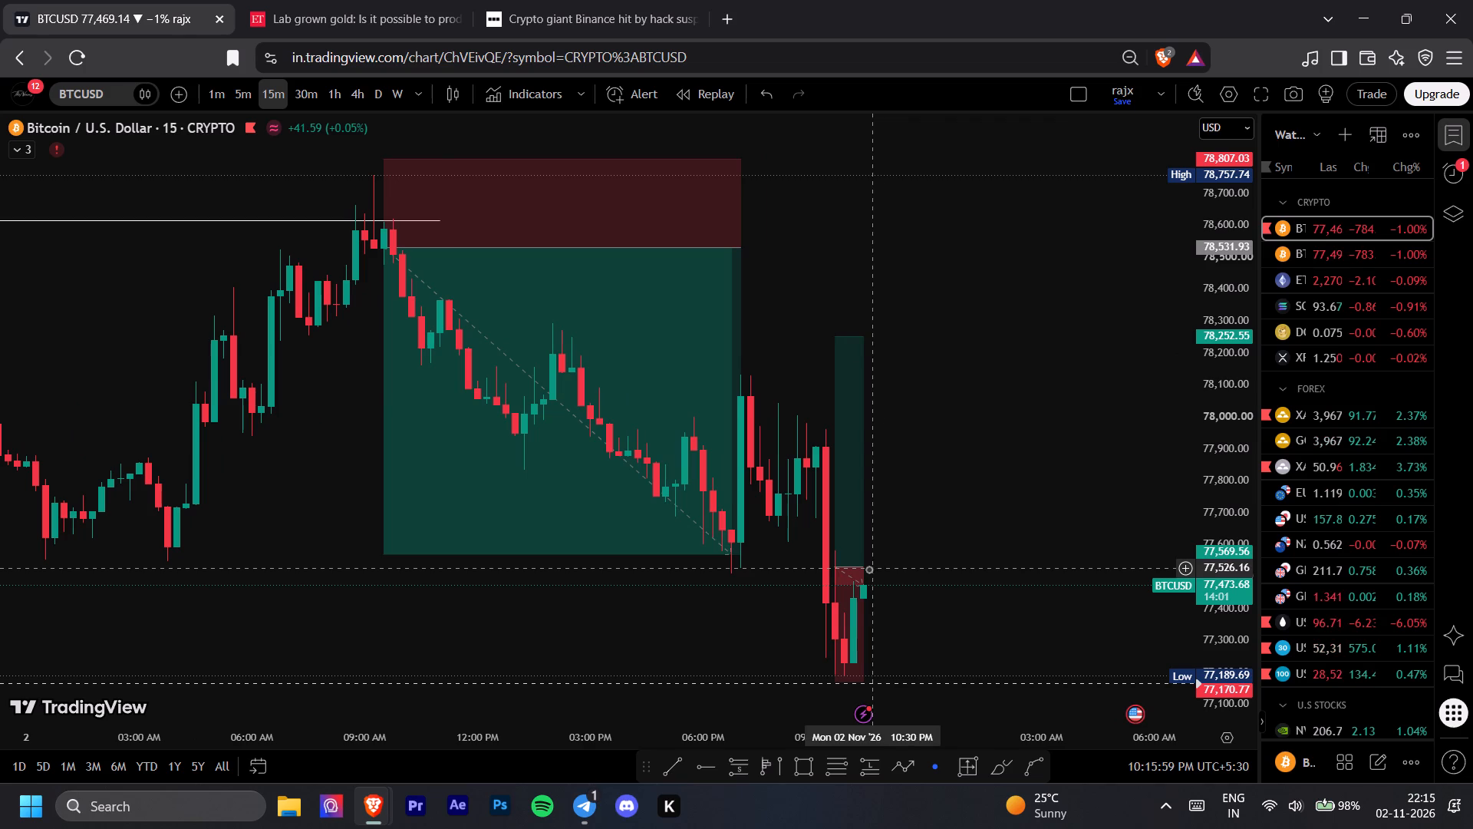
left_click_drag(866, 567, 932, 571)
left_click(1016, 554)
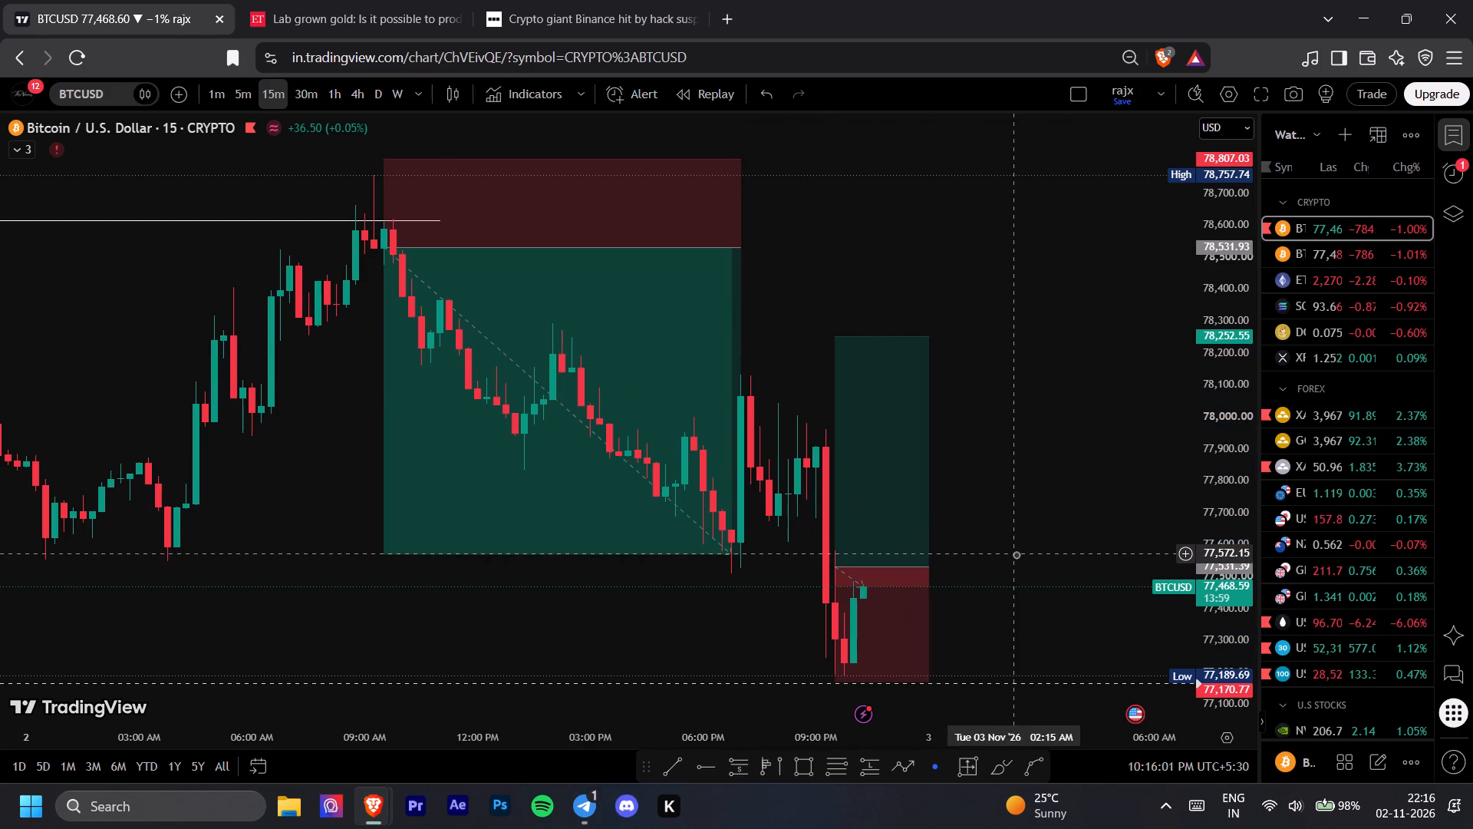
left_click_drag(1016, 554, 1012, 547)
Open the XAUUSD chart and colour its long position with a teal-green profit zone and a red stop zone.
left_click(1327, 416)
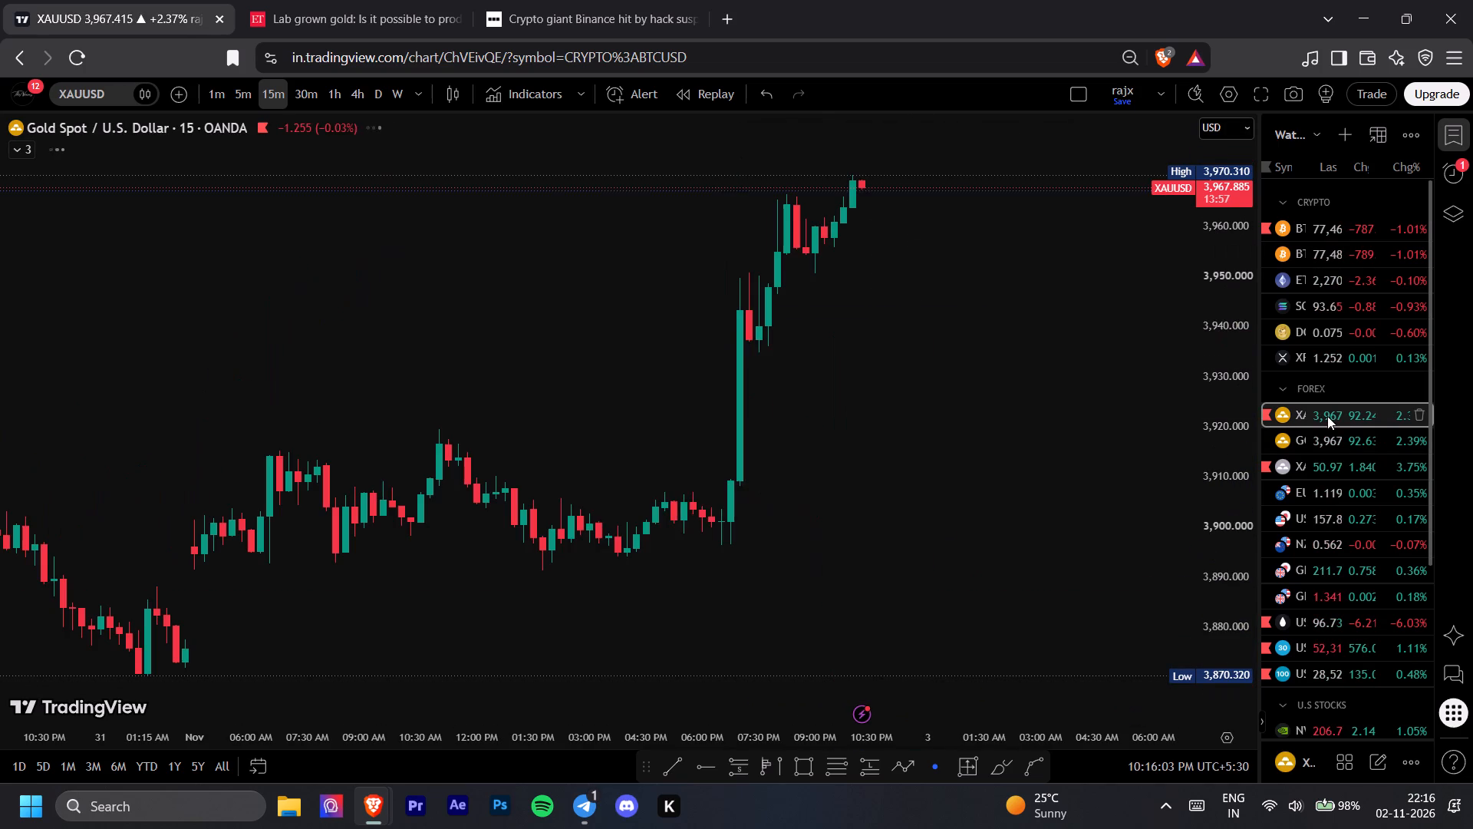
left_click(717, 424)
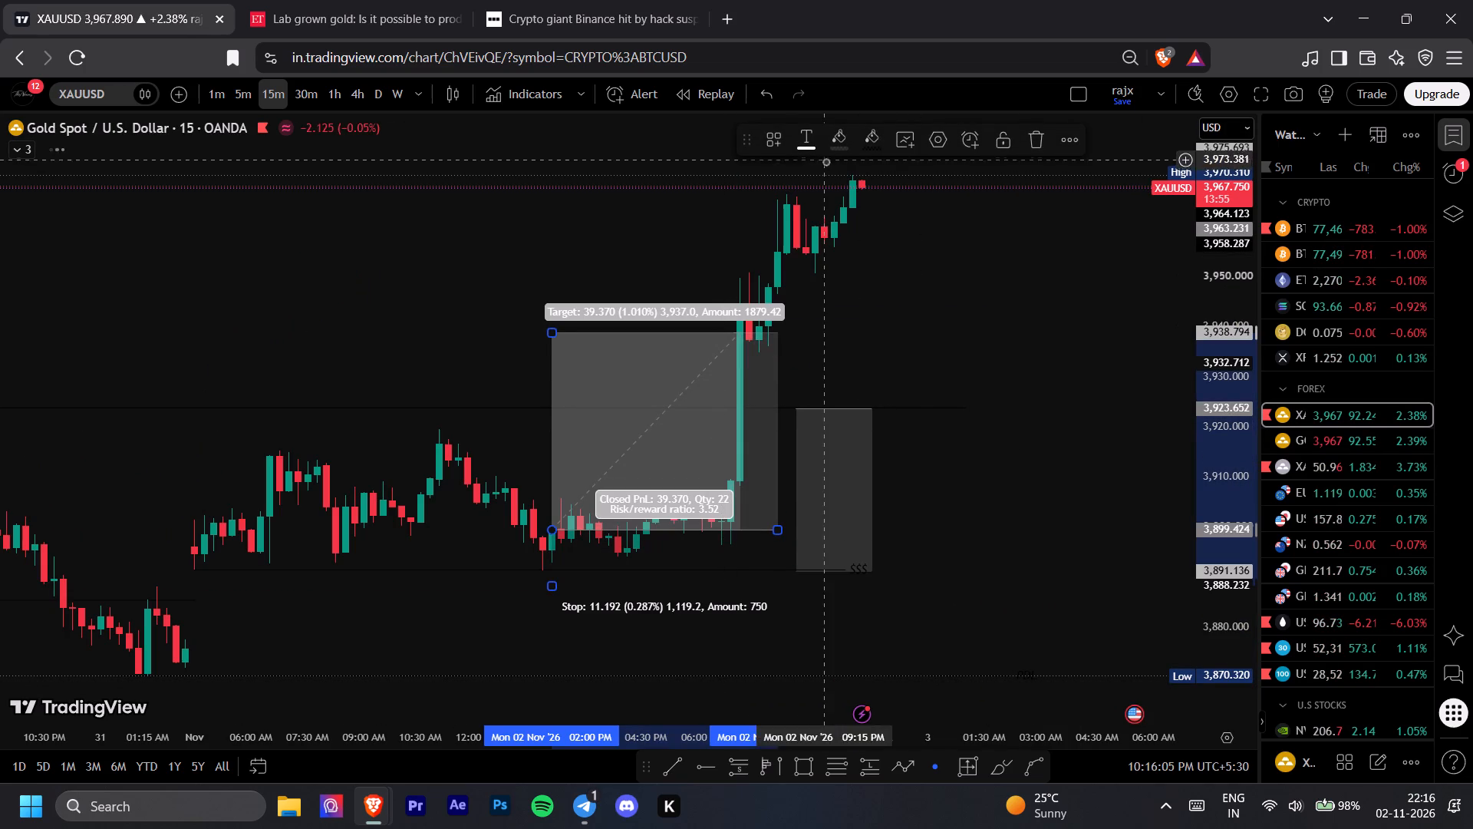
left_click(838, 144)
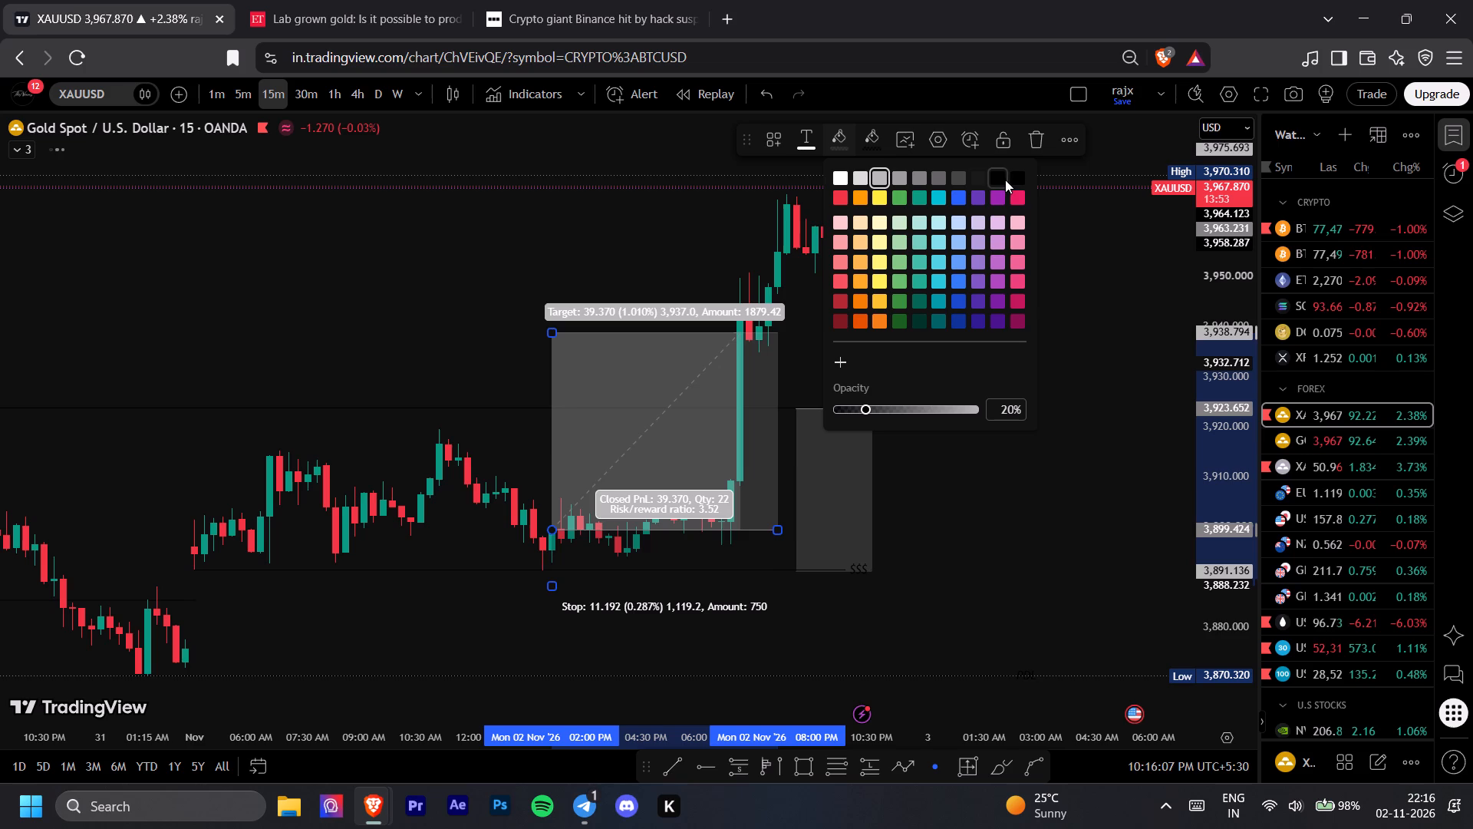
left_click(922, 199)
left_click(864, 143)
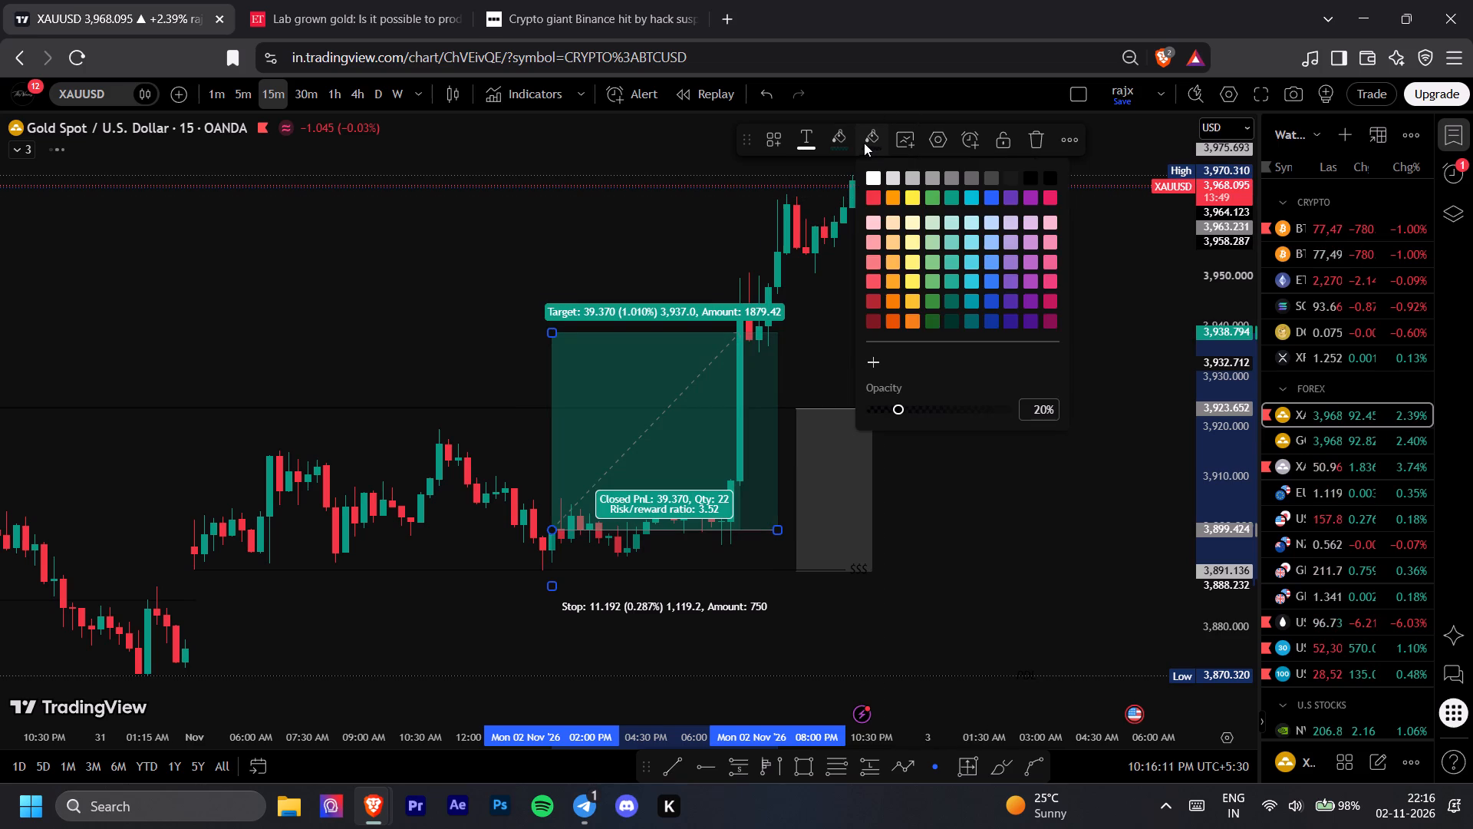
left_click(867, 205)
Colour the XAUUSD short position beside the long position with a teal-green profit zone and a red stop zone.
left_click_drag(970, 385, 994, 395)
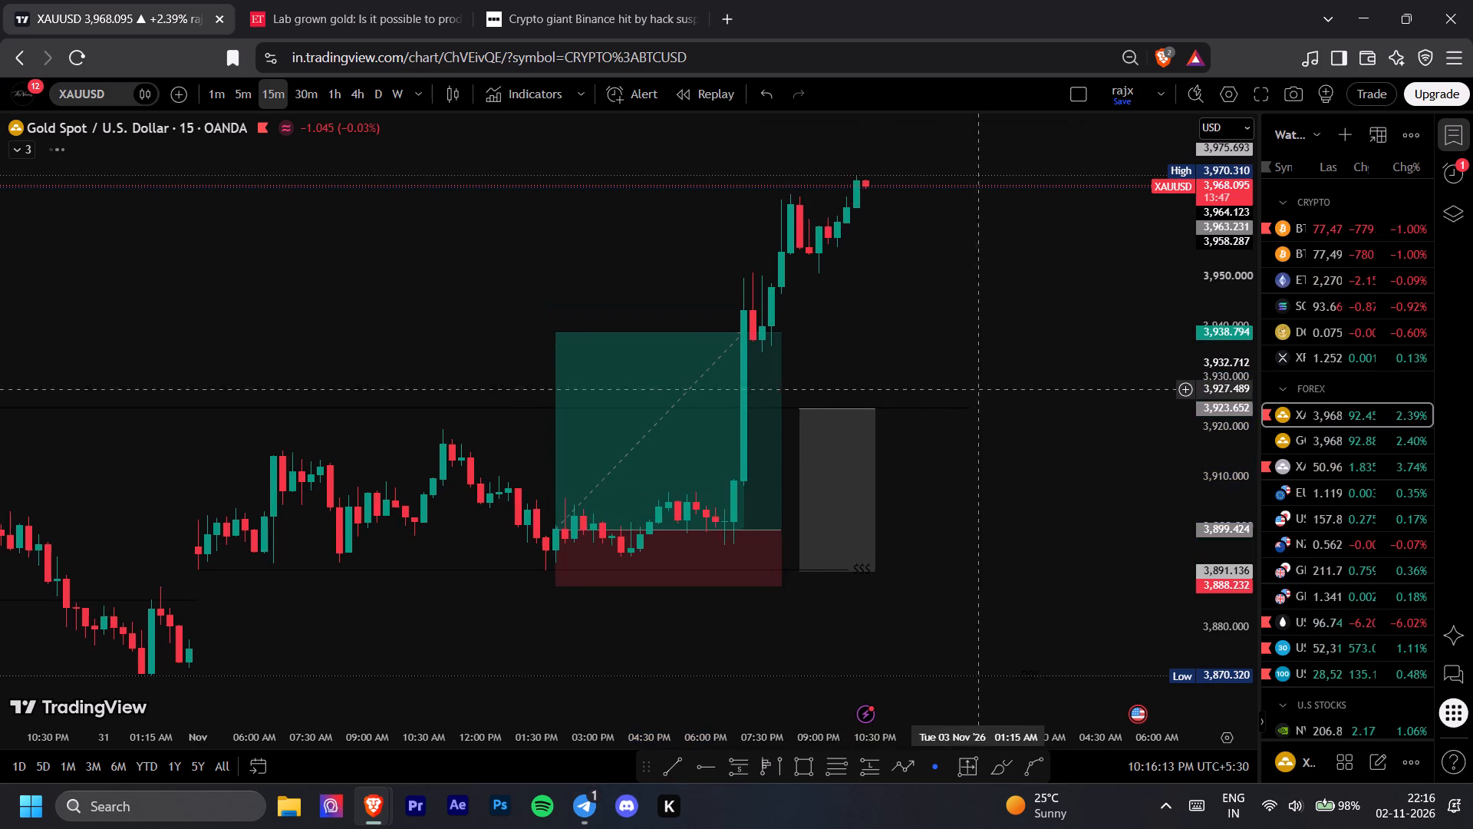
left_click_drag(994, 395, 994, 395)
left_click(847, 481)
left_click(842, 137)
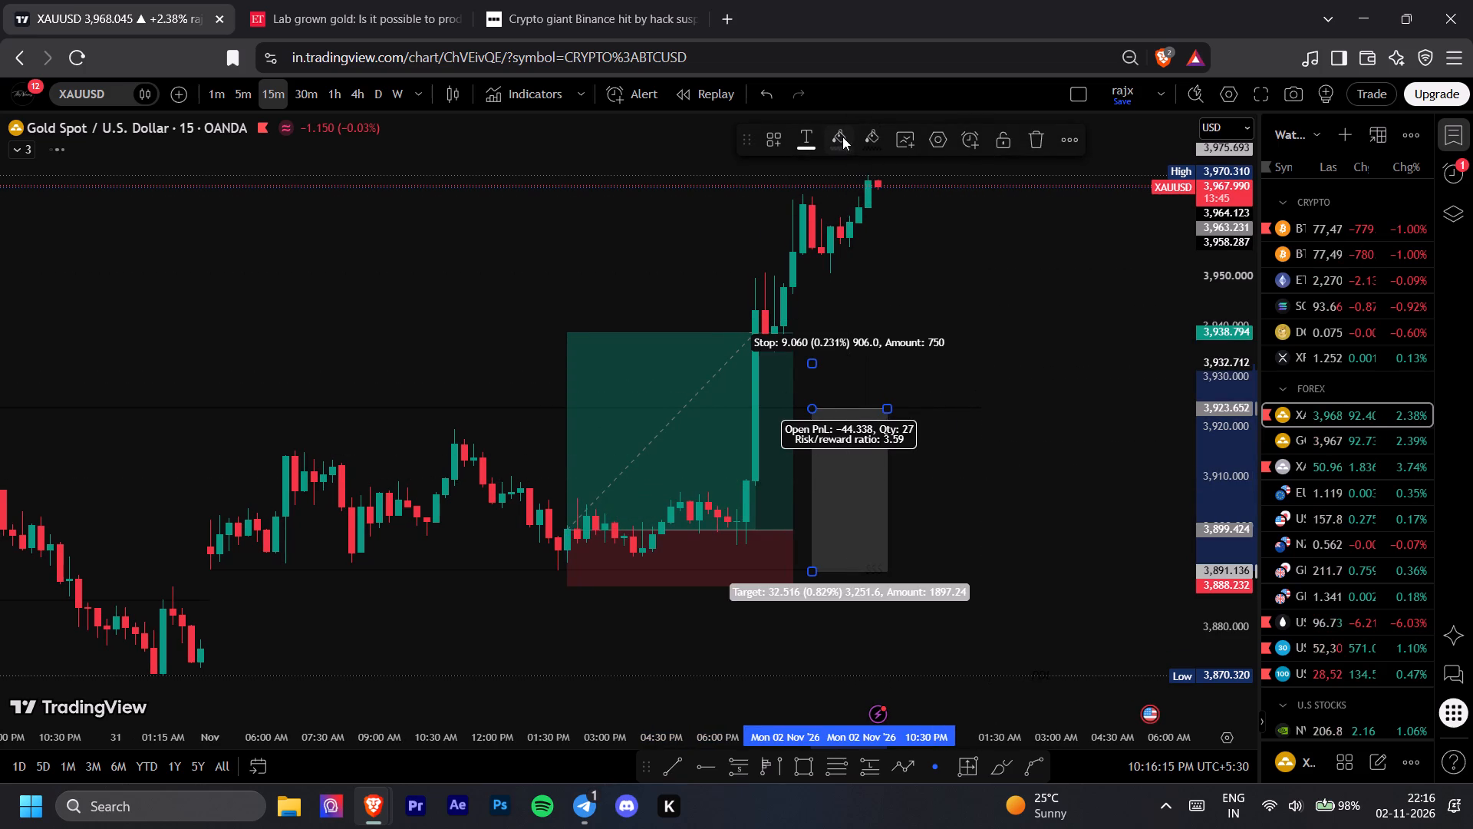
left_click(839, 196)
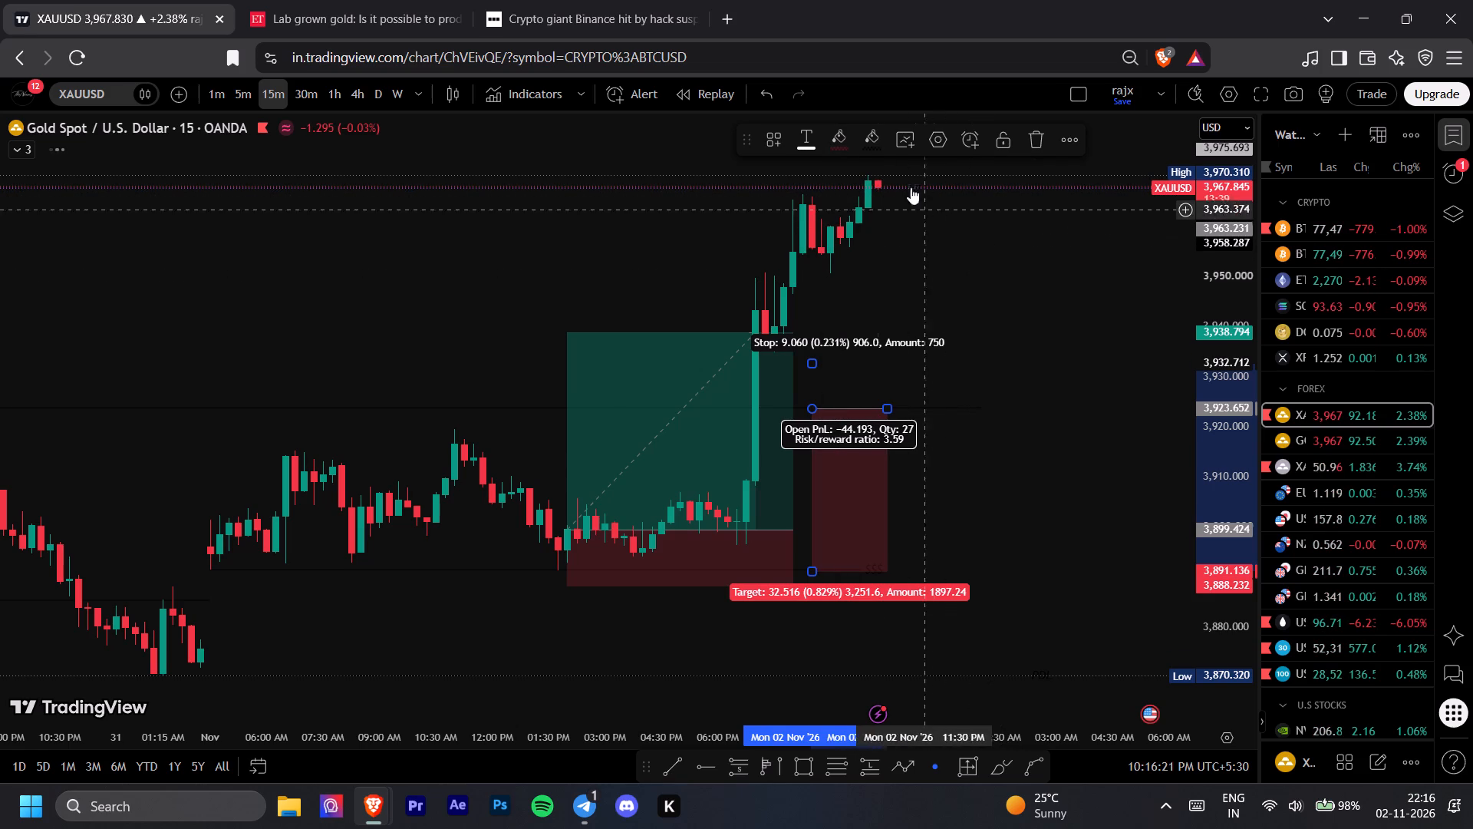
left_click(849, 143)
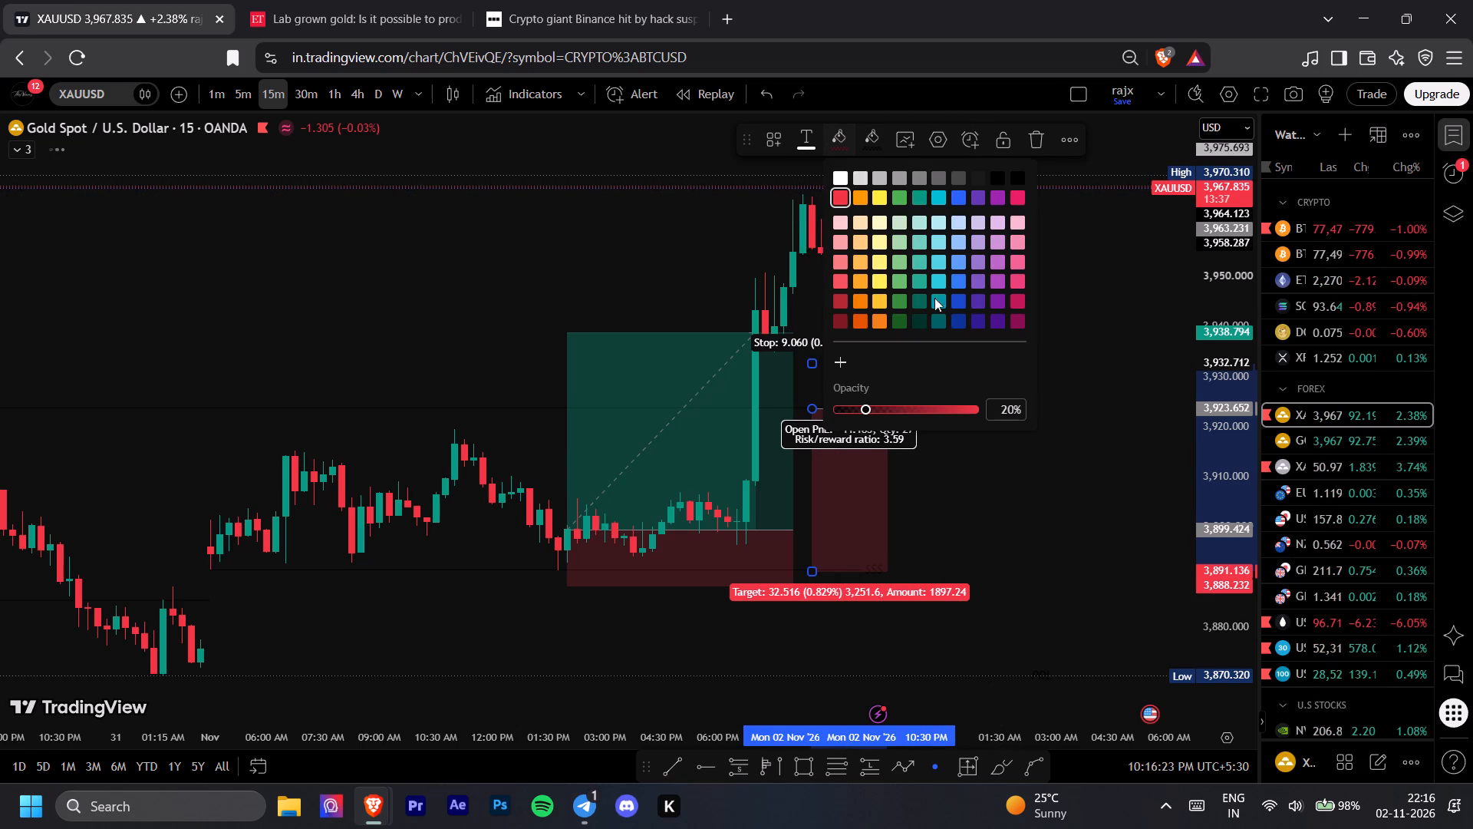
left_click(918, 200)
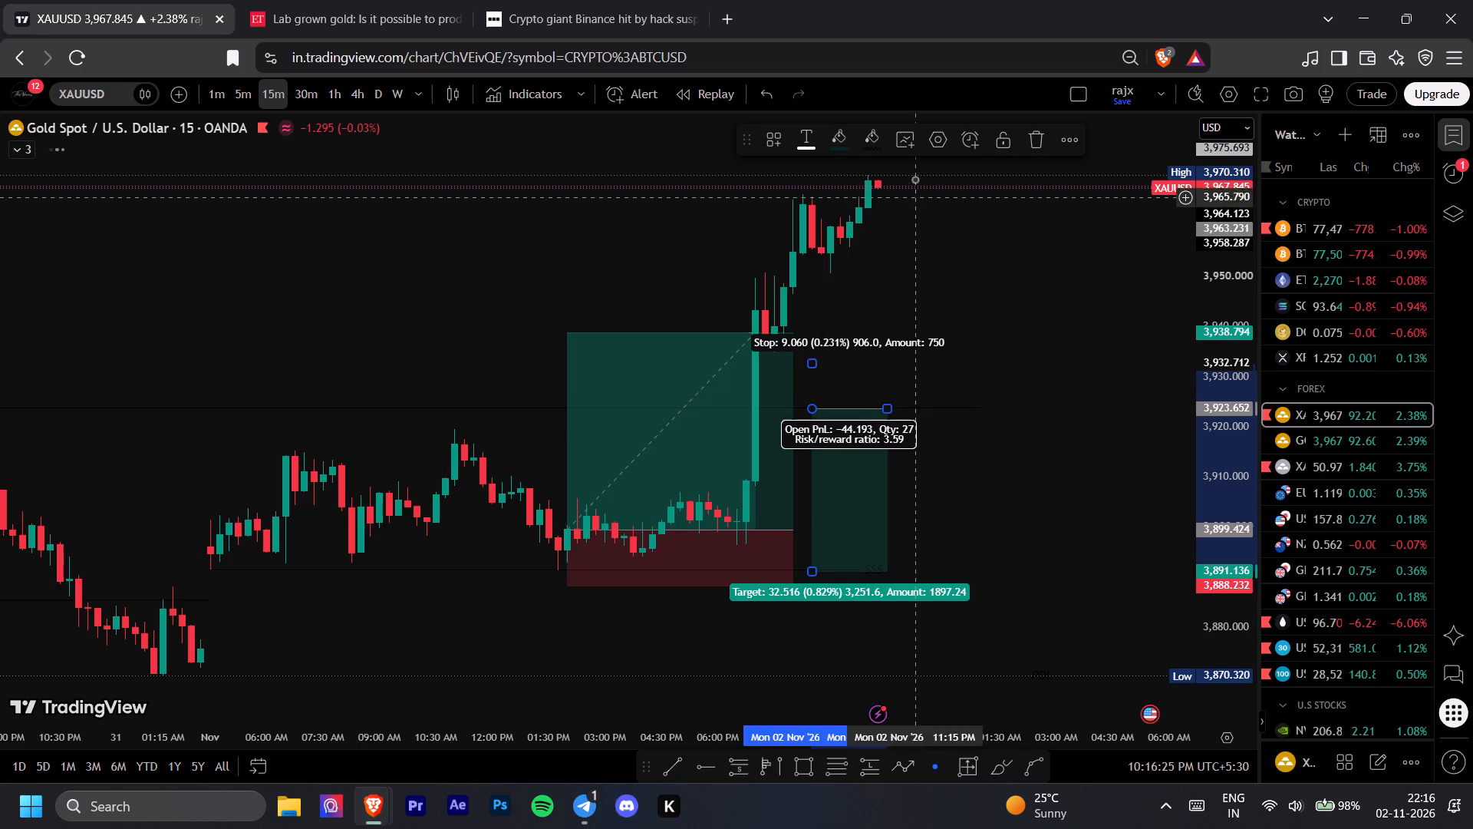
left_click(866, 138)
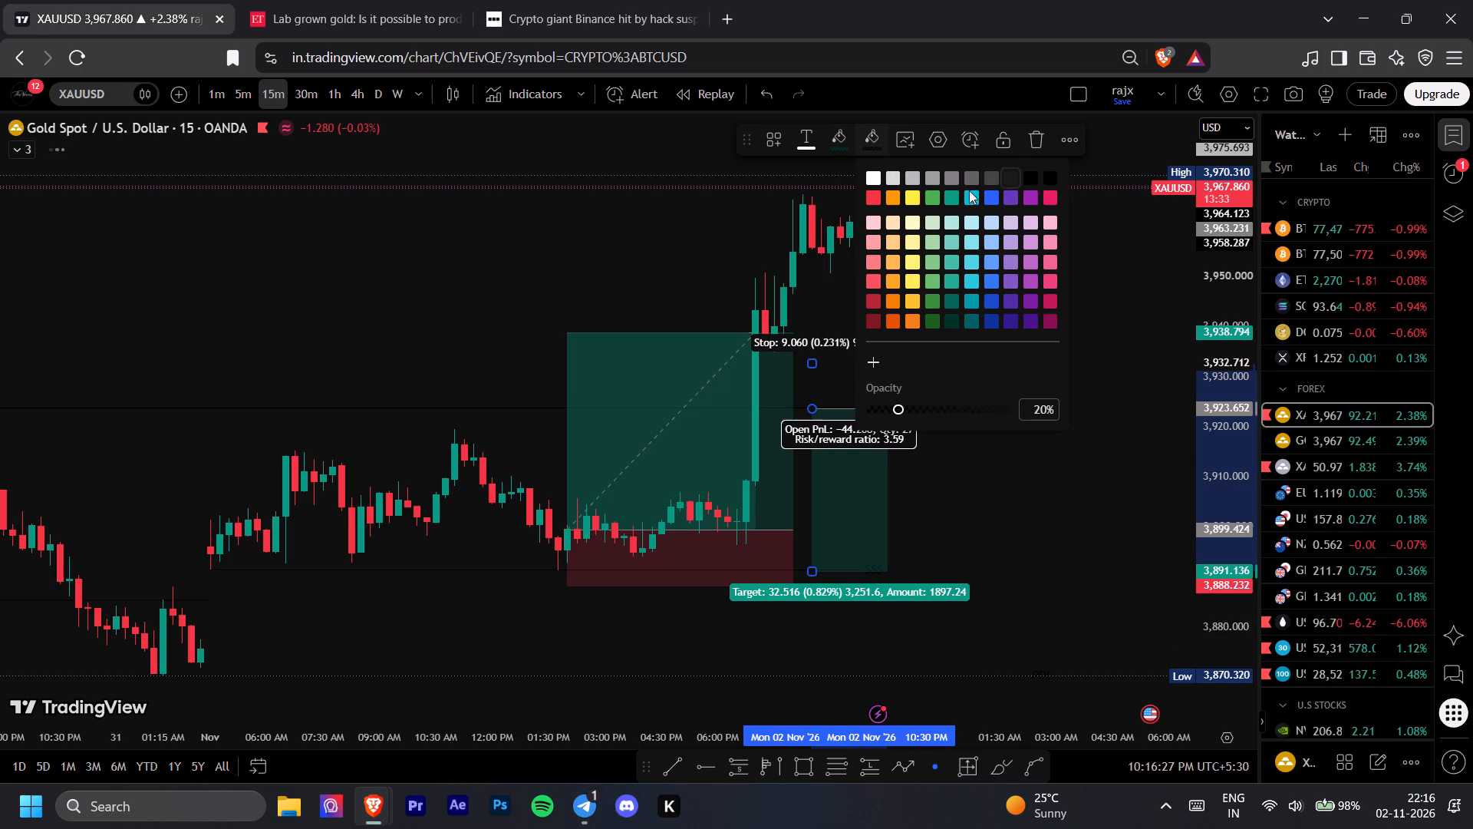
left_click(877, 199)
left_click_drag(1033, 454, 1038, 456)
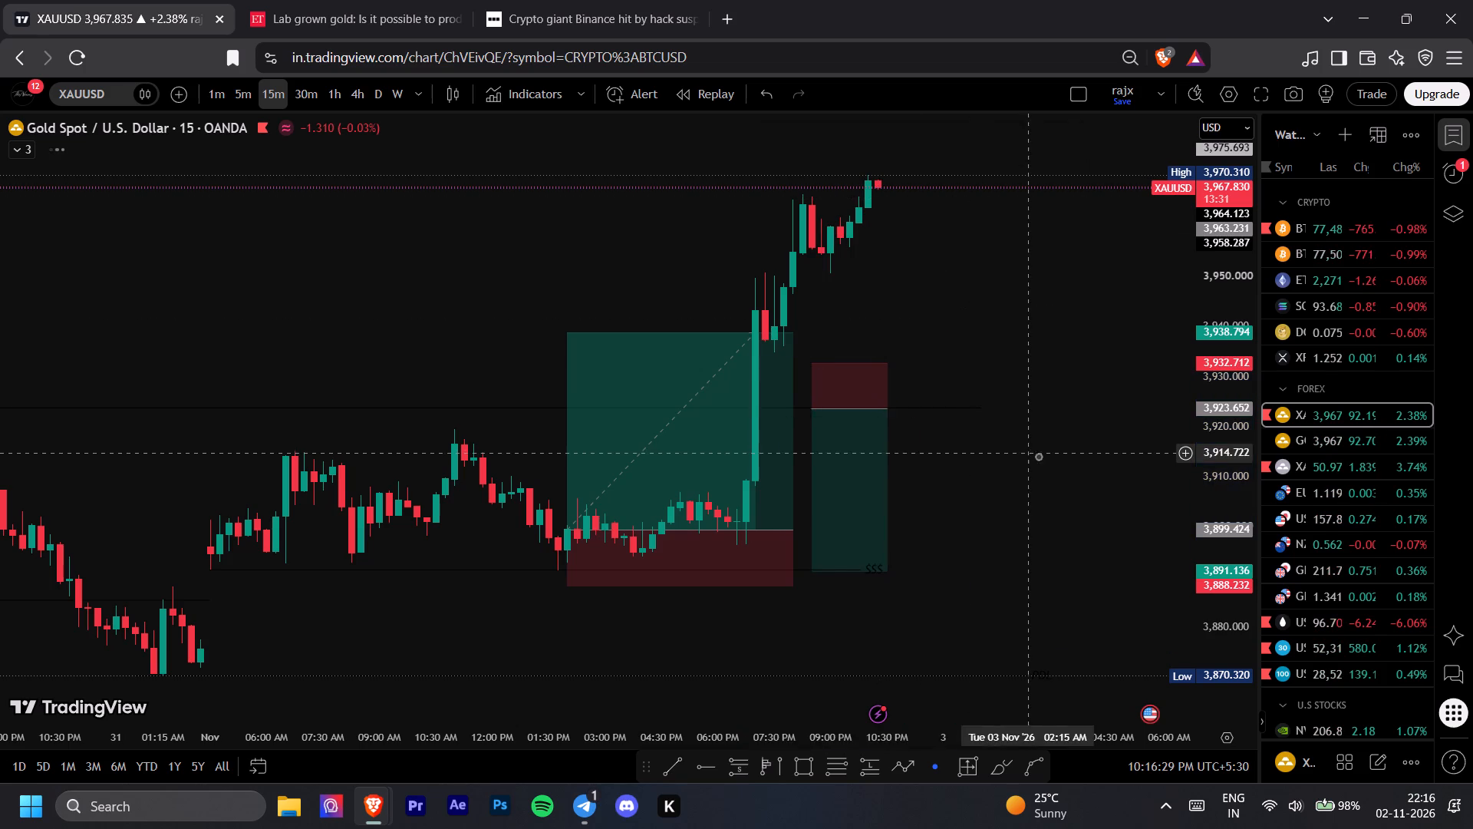
Change the black level line near 3,891.5, running beneath the long position's entry, to white.
left_click_drag(1038, 456, 1120, 471)
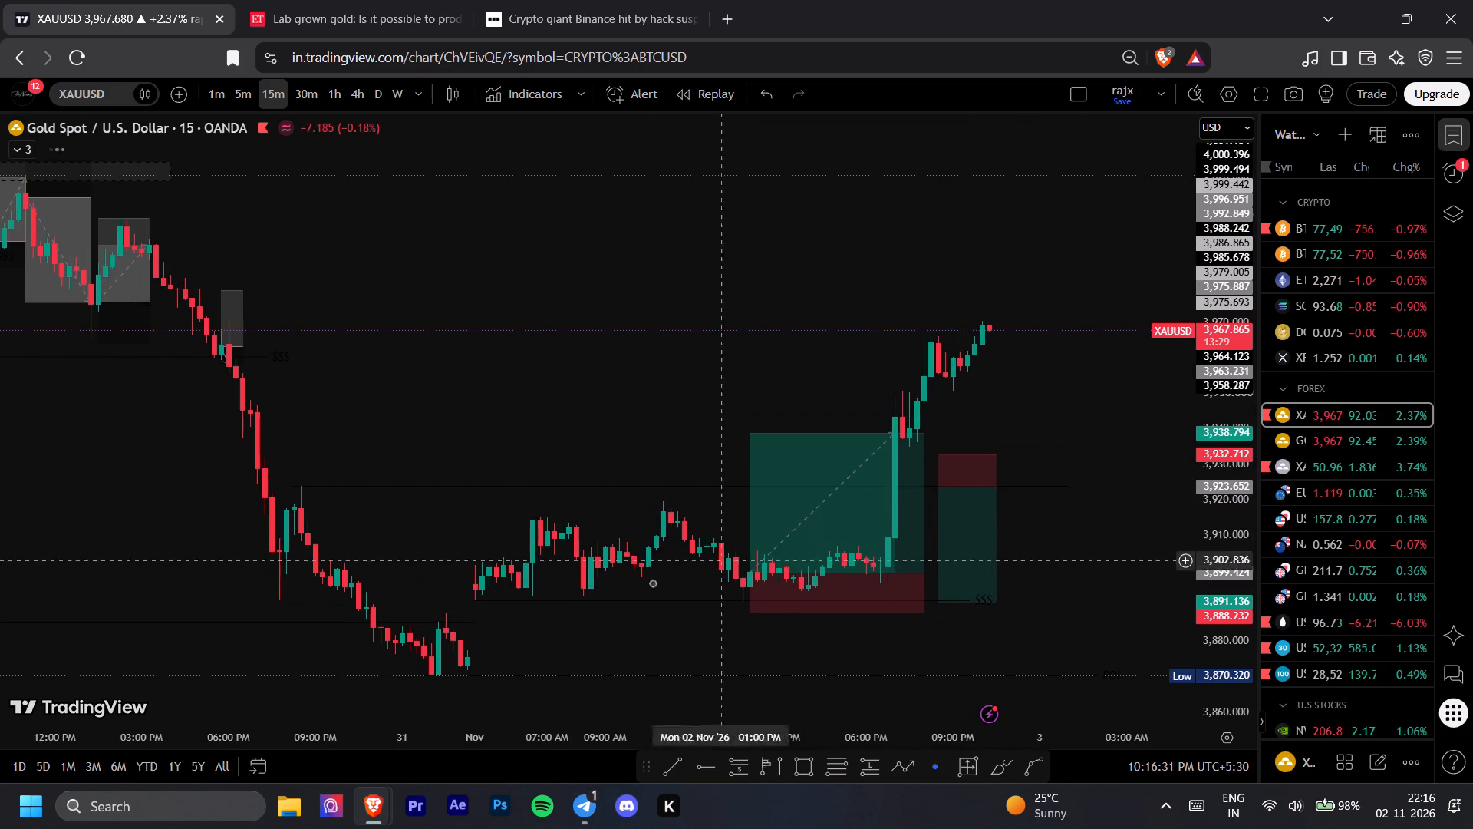
left_click(586, 602)
left_click(815, 135)
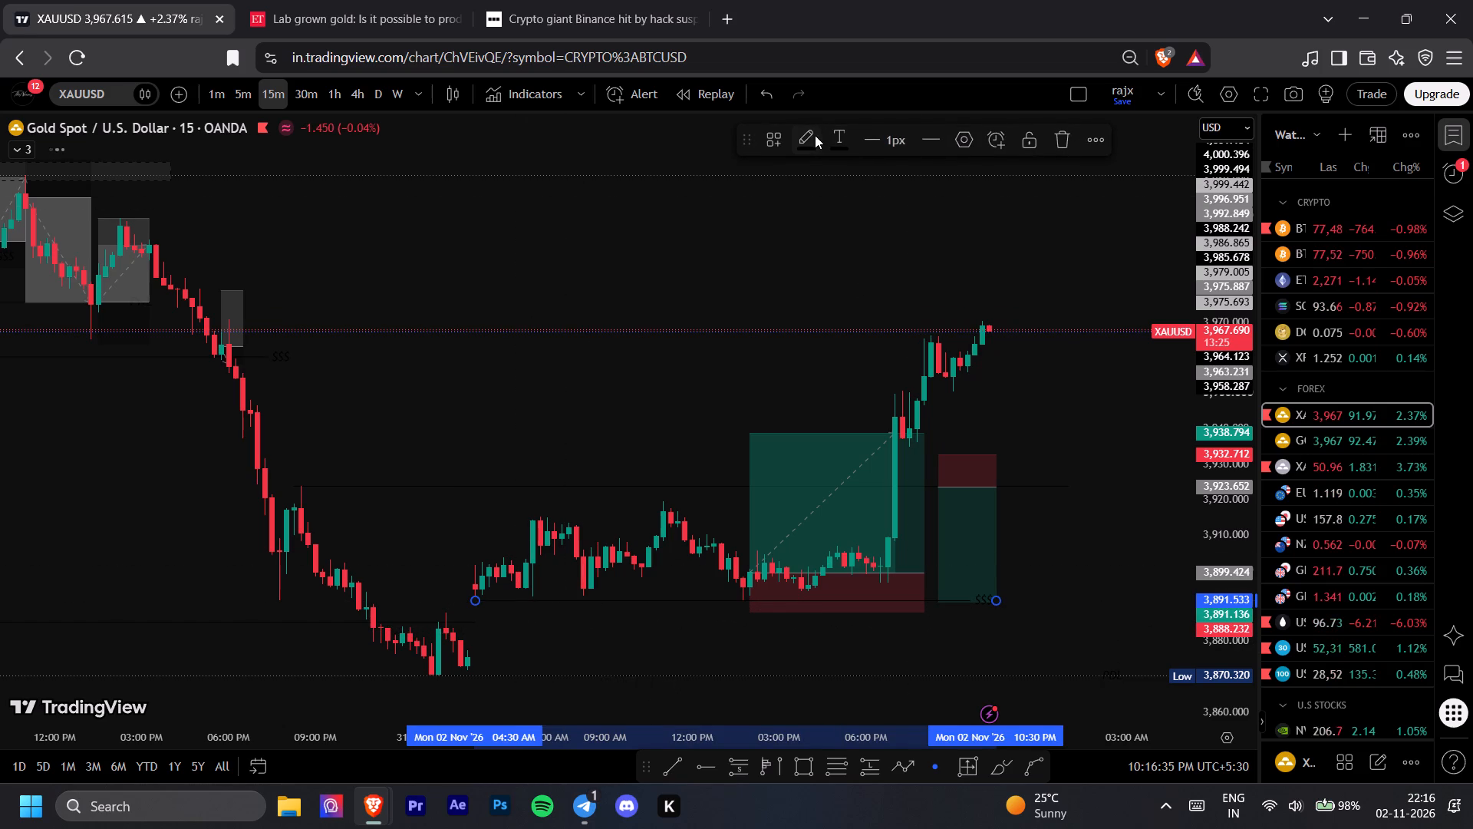
left_click(807, 176)
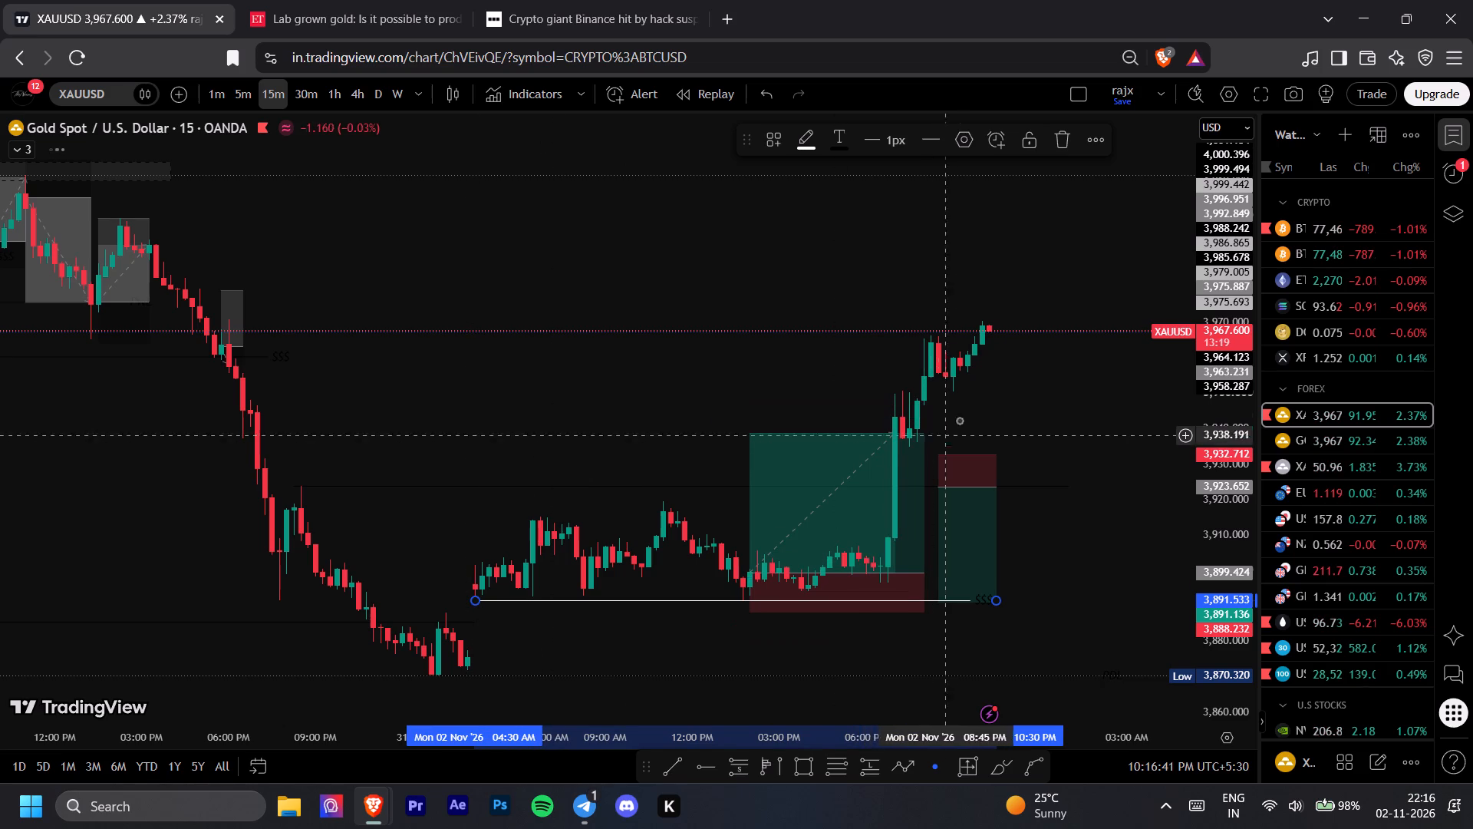
Change the black level line near 3,923.8, starting at the 30 October swing high, to white.
left_click(423, 488)
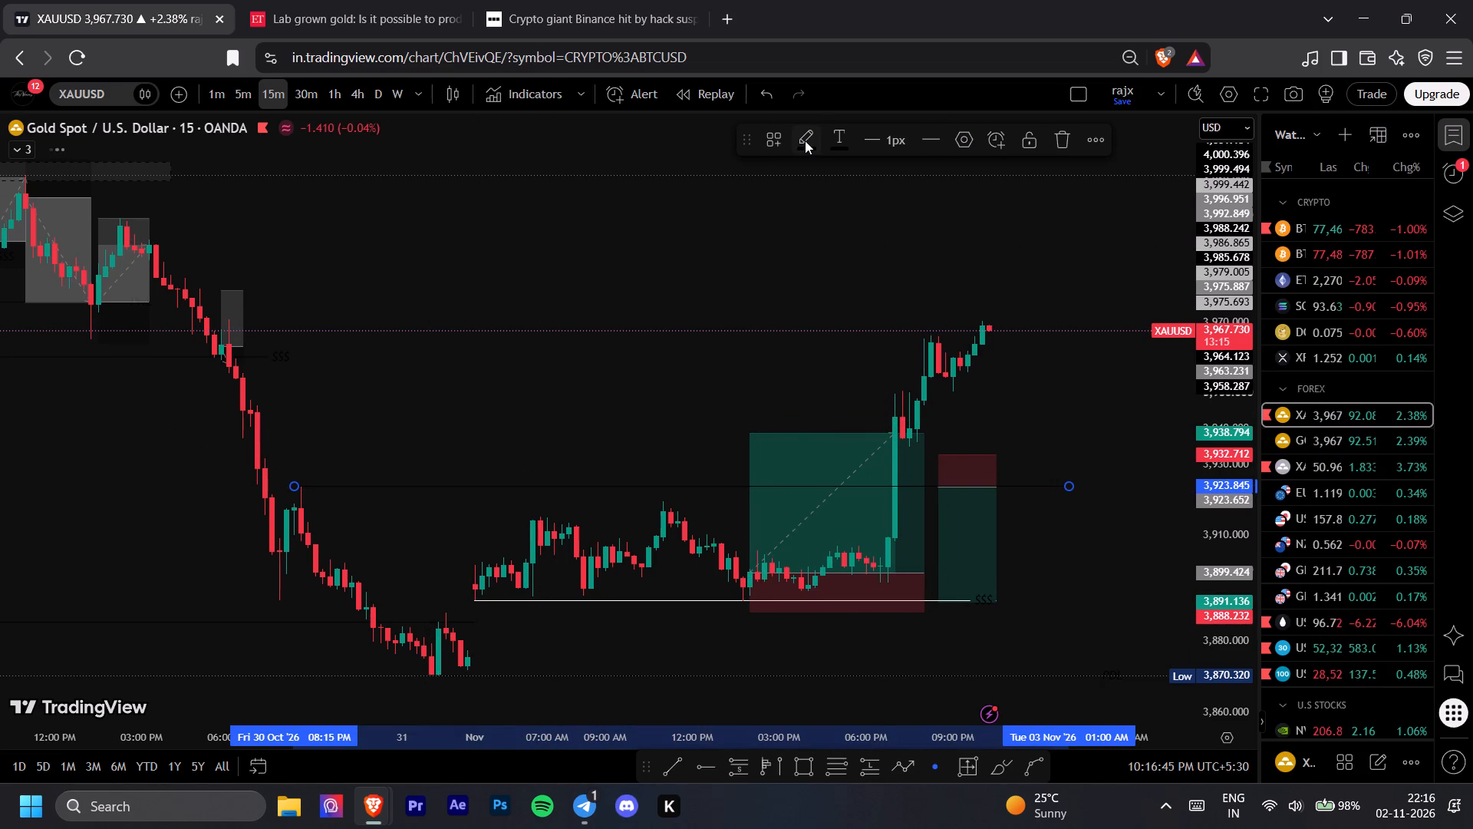
left_click(805, 140)
left_click(801, 177)
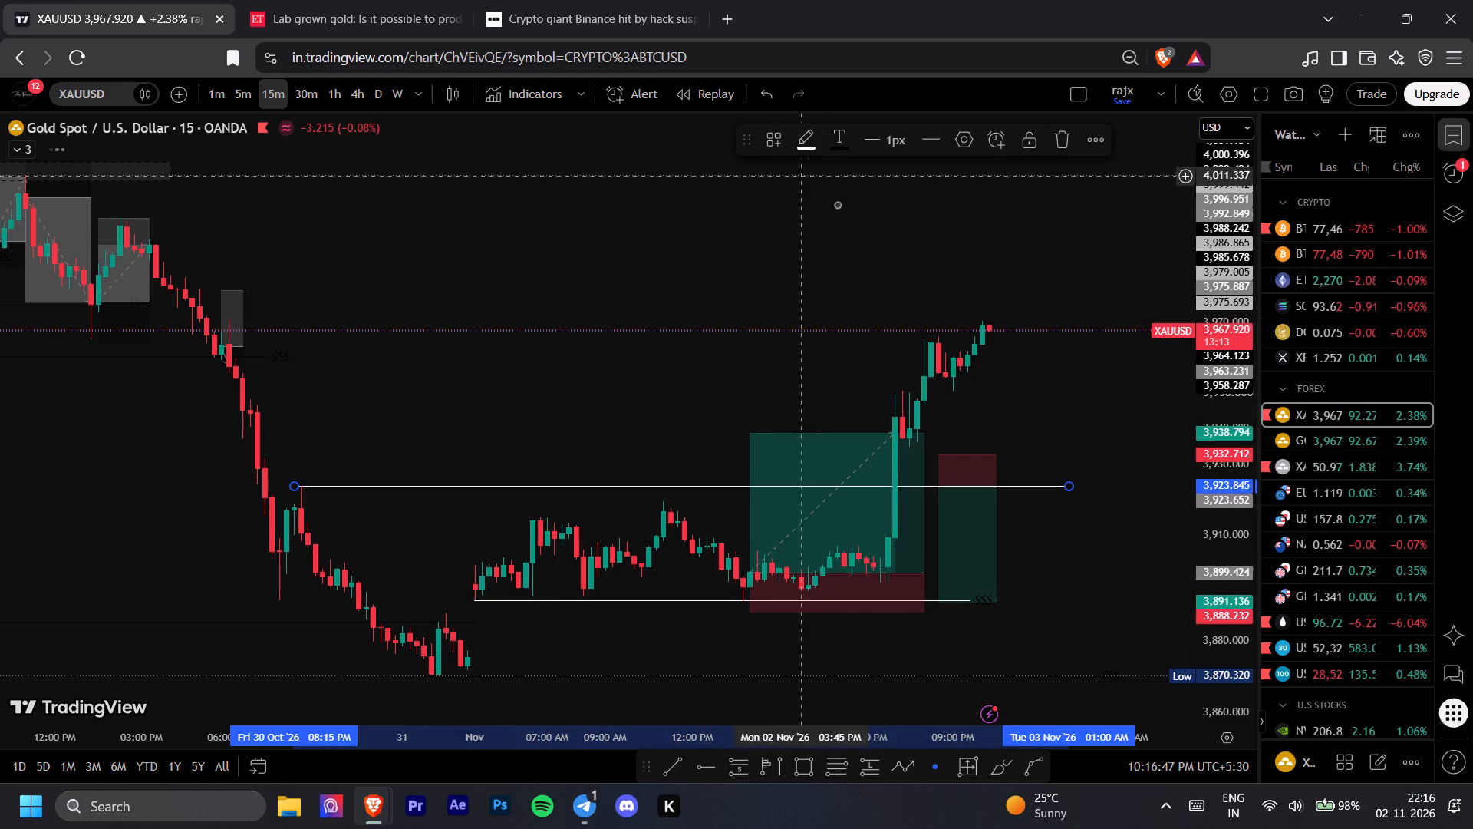
left_click(1090, 428)
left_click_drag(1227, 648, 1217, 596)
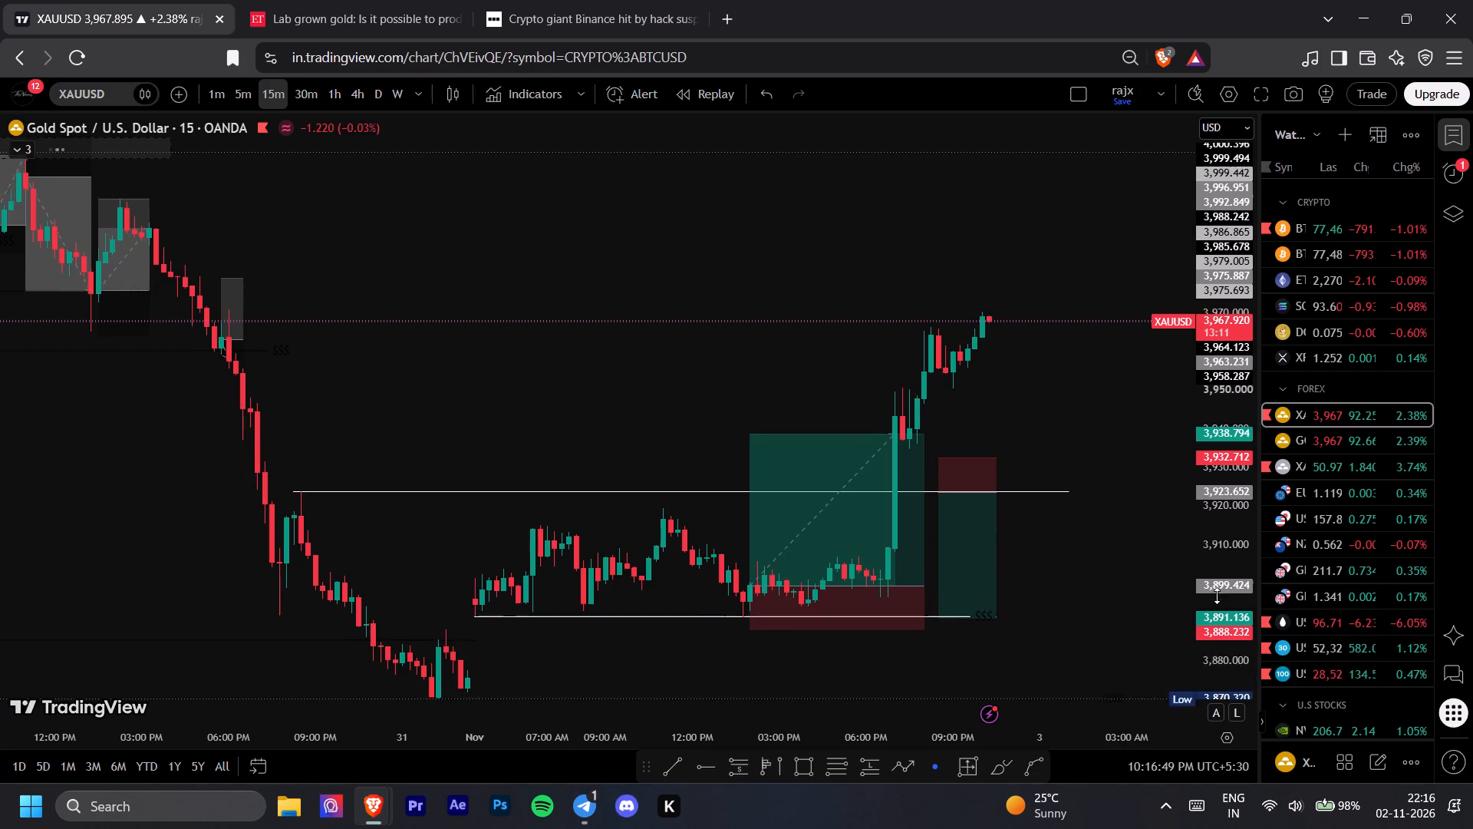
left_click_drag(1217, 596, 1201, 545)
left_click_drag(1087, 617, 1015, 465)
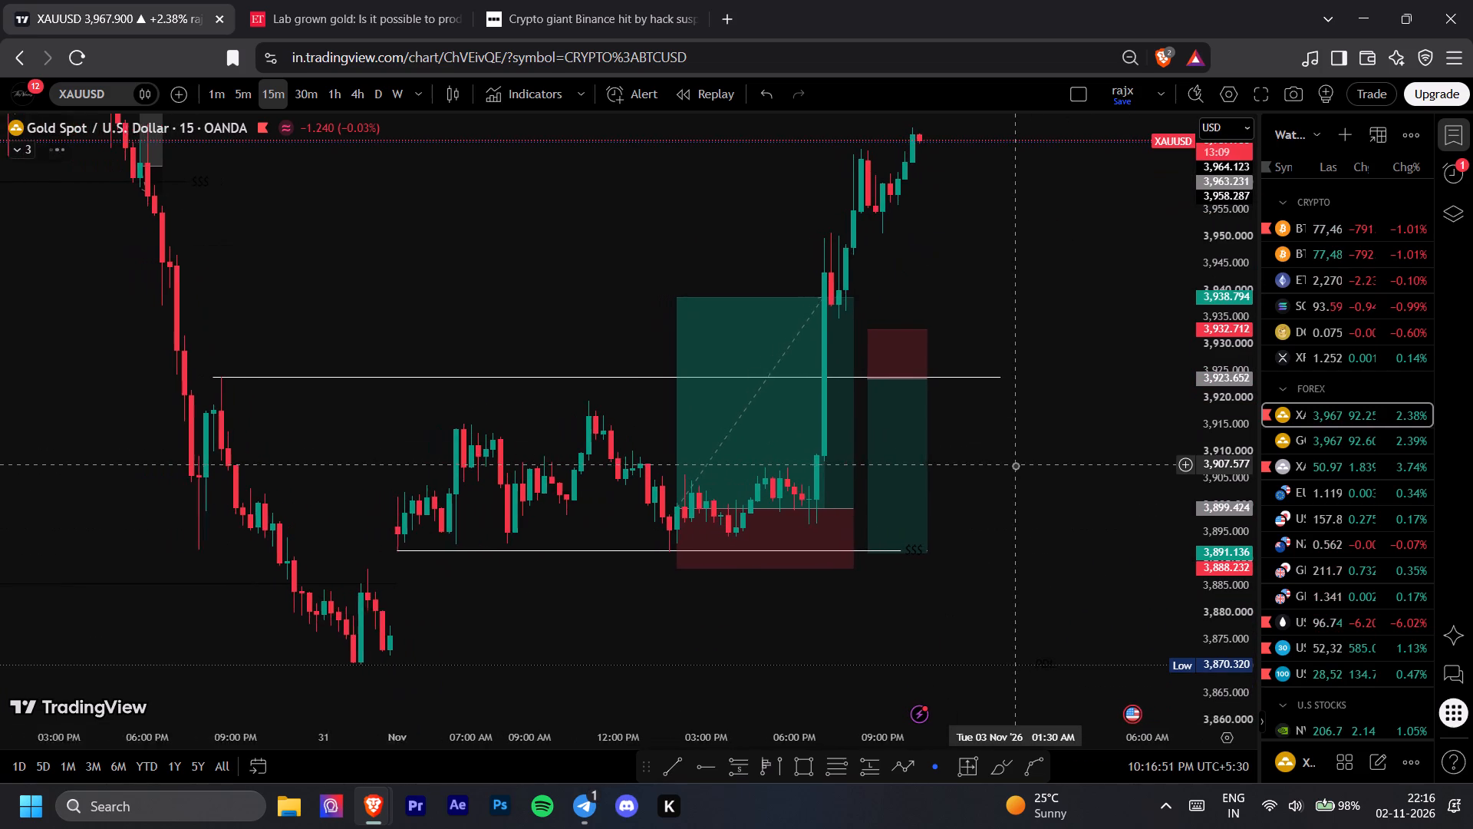
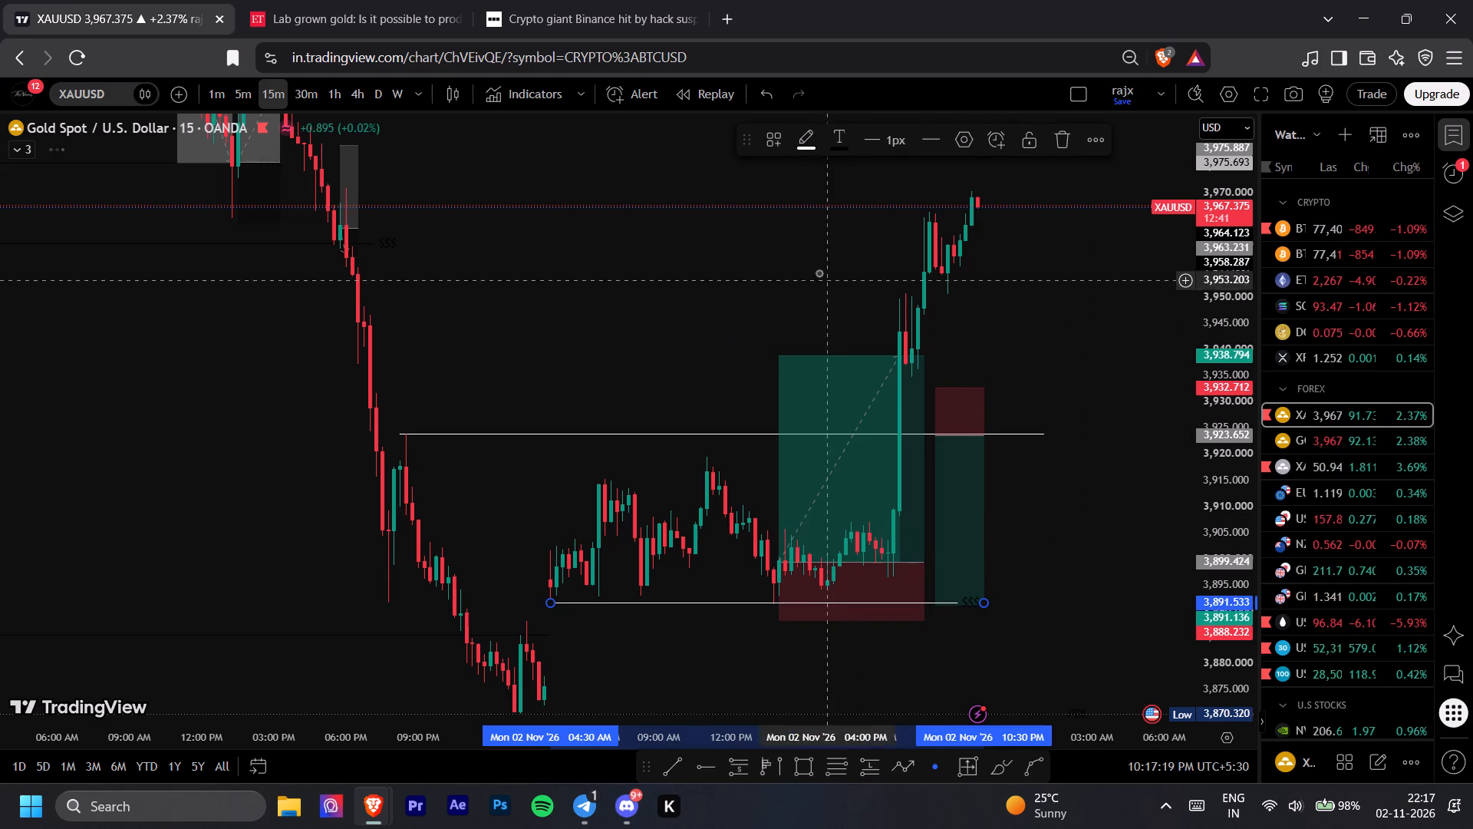
Change the "$$$" label text on the white level line near 3,891.5 to white.
left_click(832, 137)
left_click(839, 176)
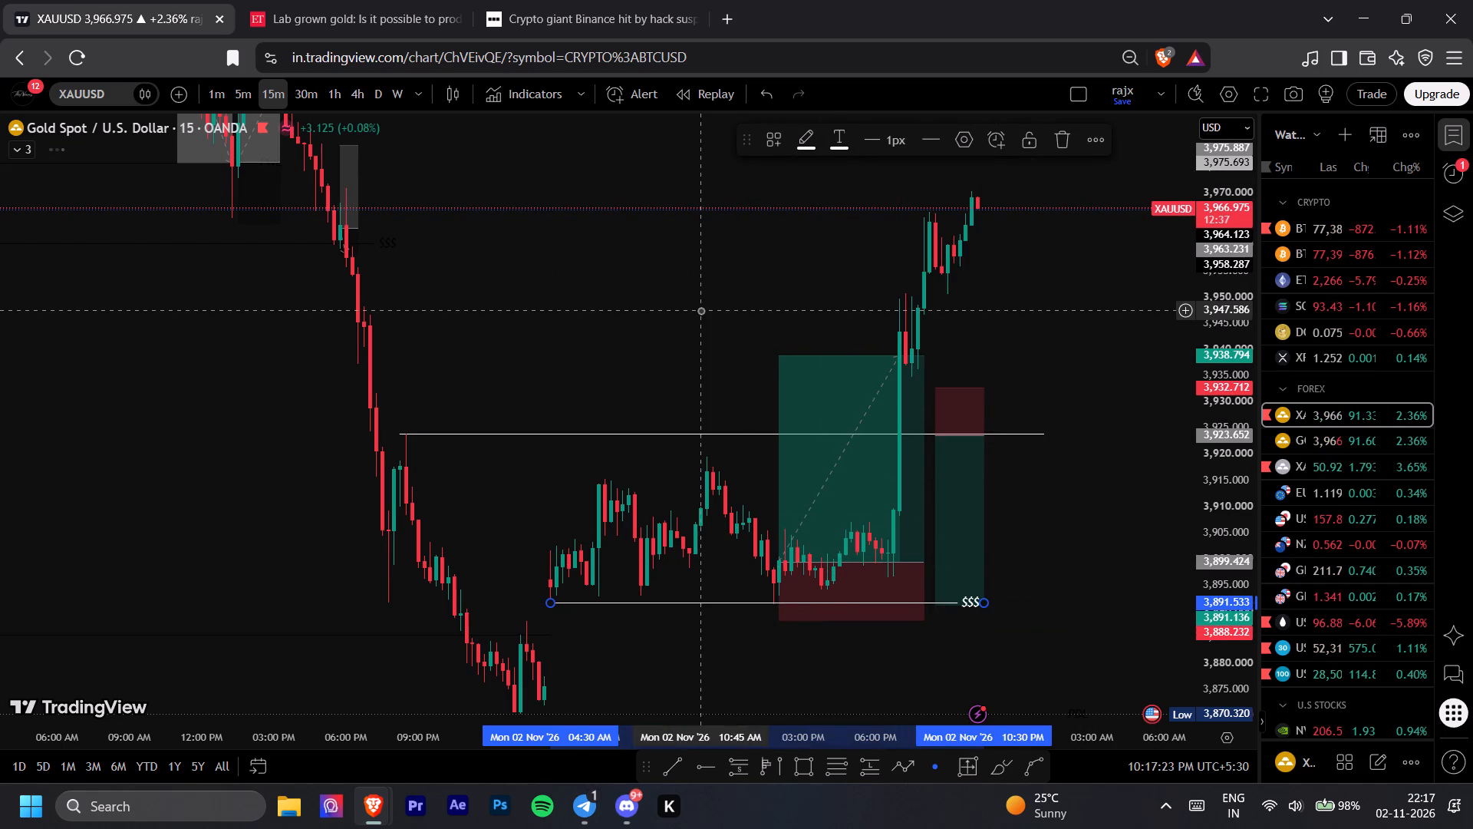
left_click(700, 310)
Lower the long position's profit target to about 3,924, level with the upper white line, keeping its entry and stop in place.
left_click_drag(700, 310, 700, 355)
left_click_drag(700, 355, 713, 235)
left_click_drag(1225, 510, 1234, 543)
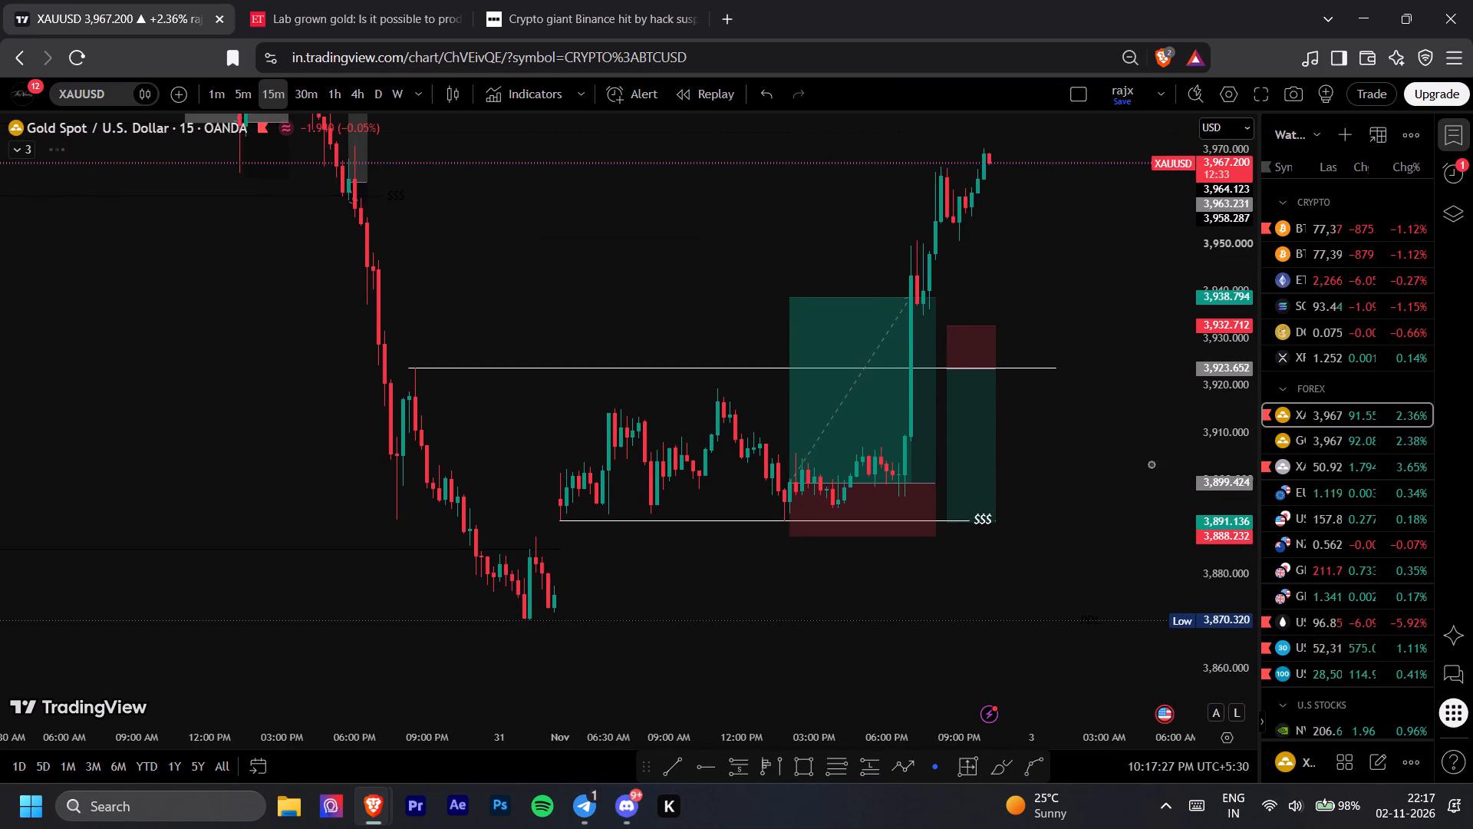
left_click_drag(1127, 428, 1130, 492)
left_click(1208, 568)
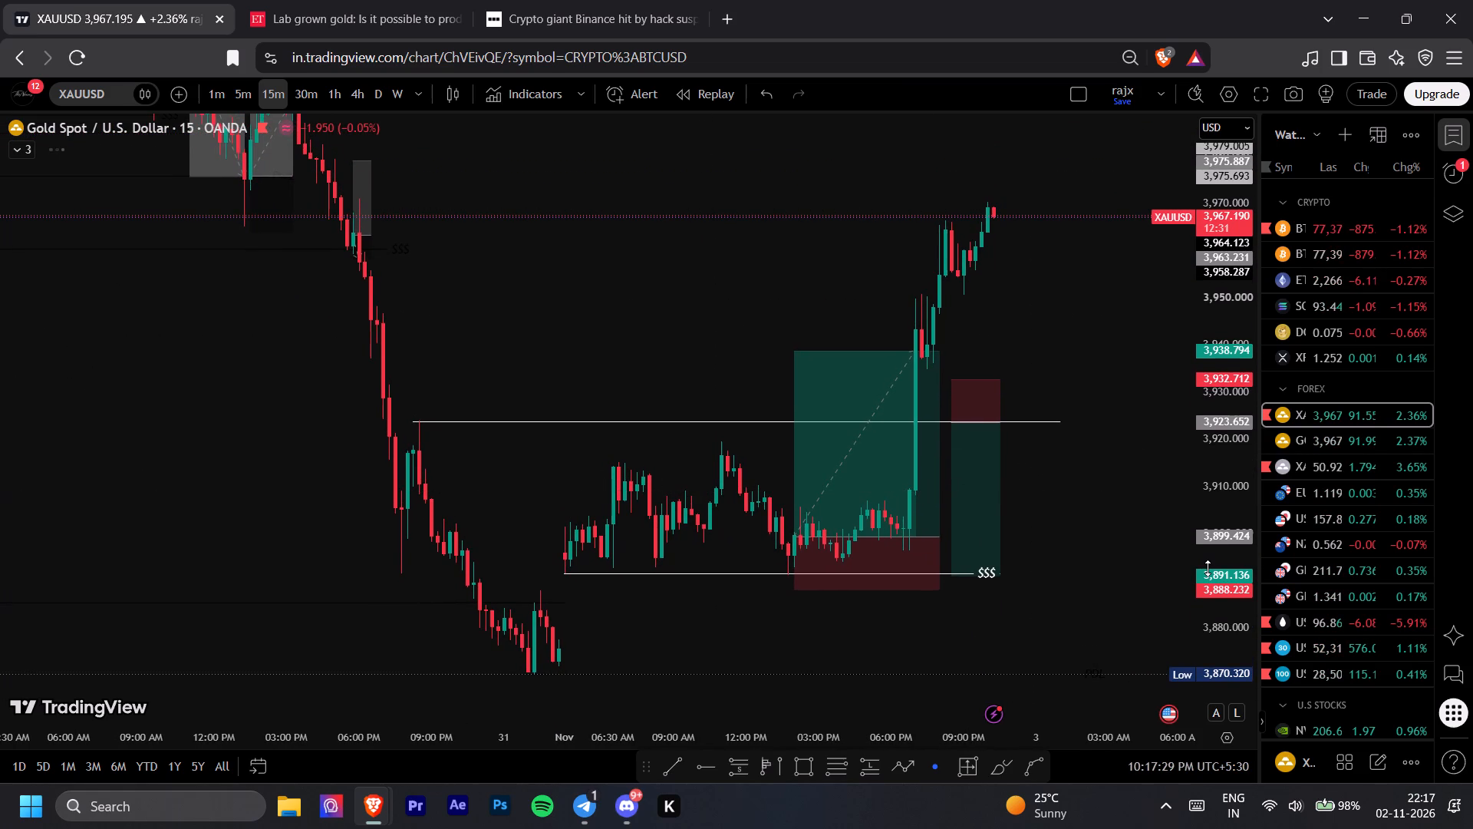
left_click_drag(1138, 570, 1129, 529)
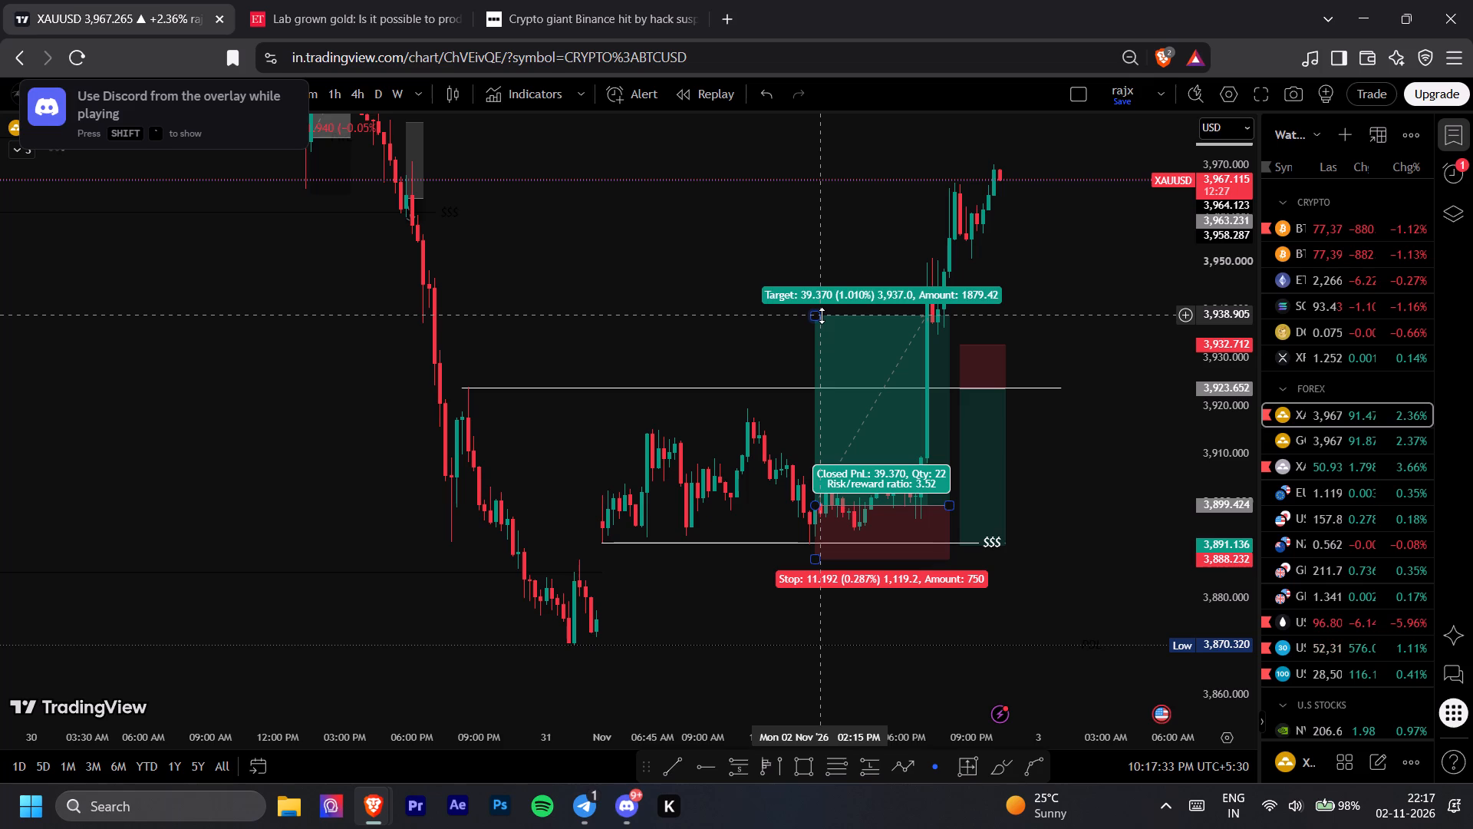
left_click_drag(822, 315, 825, 375)
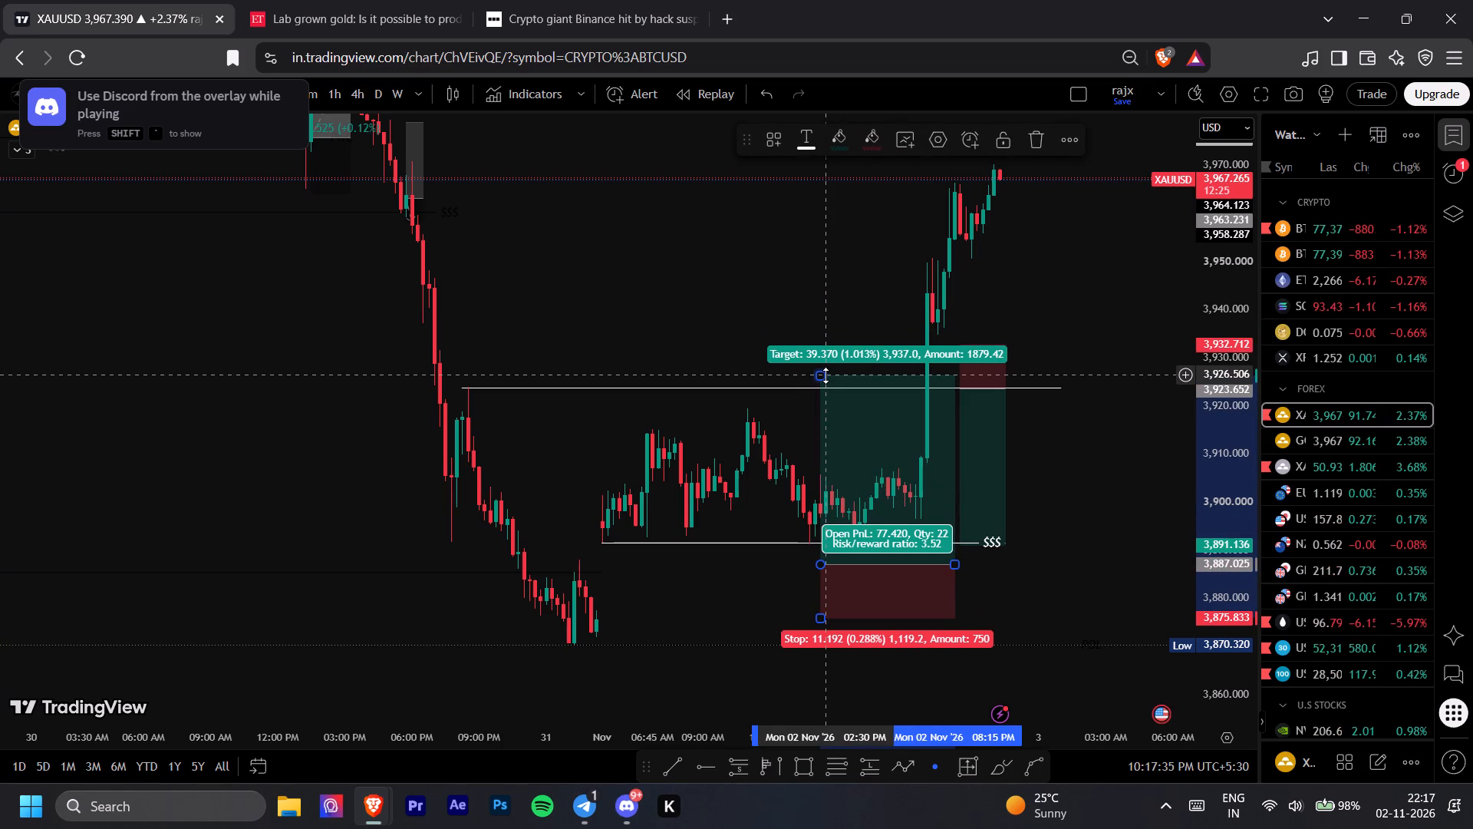
key("ctrl+z")
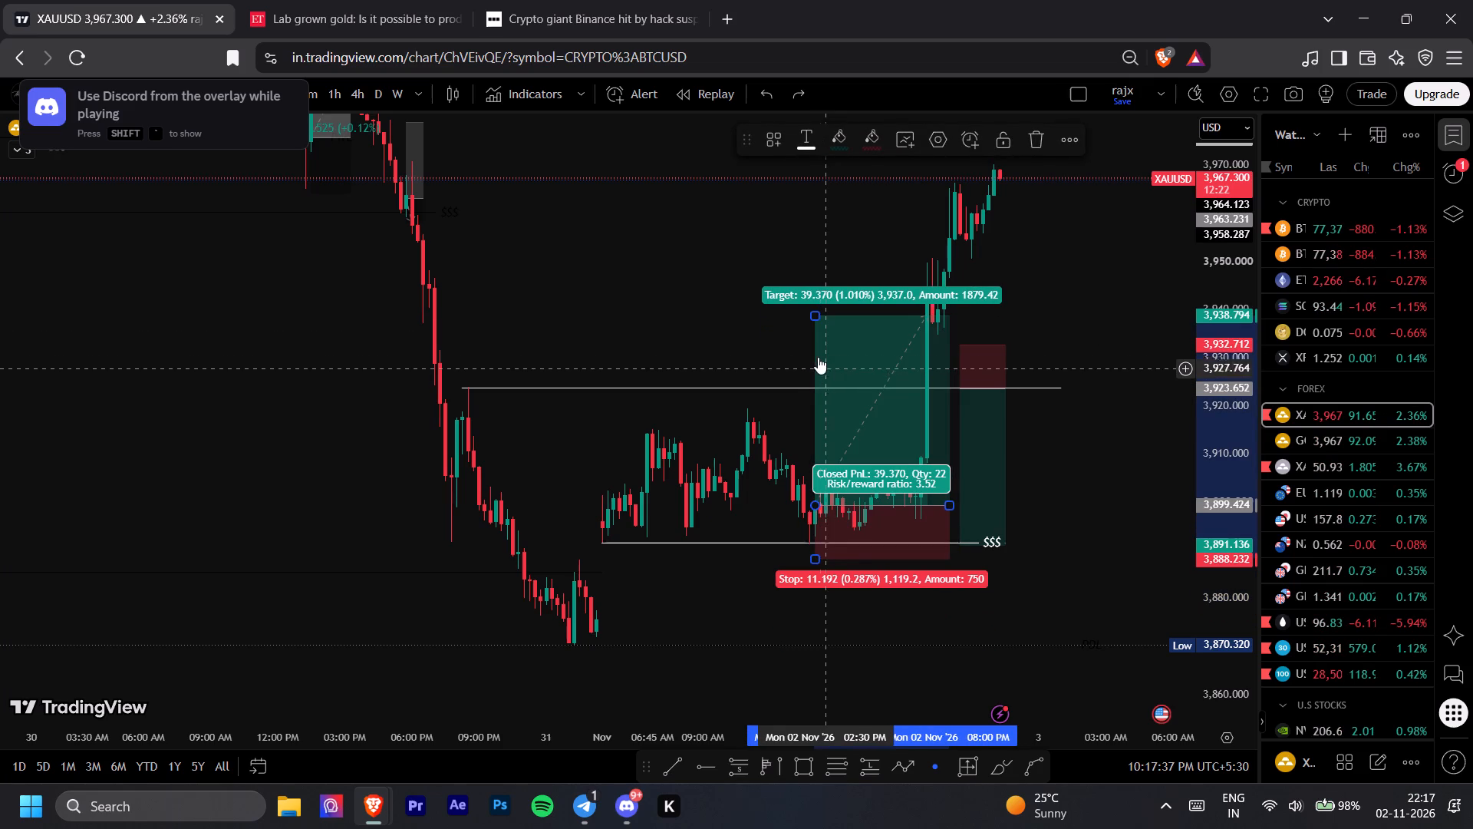
left_click_drag(813, 316, 822, 388)
left_click(766, 318)
Examine the XAUUSD price action around the long and short positions and the two white level lines.
left_click_drag(766, 318, 789, 341)
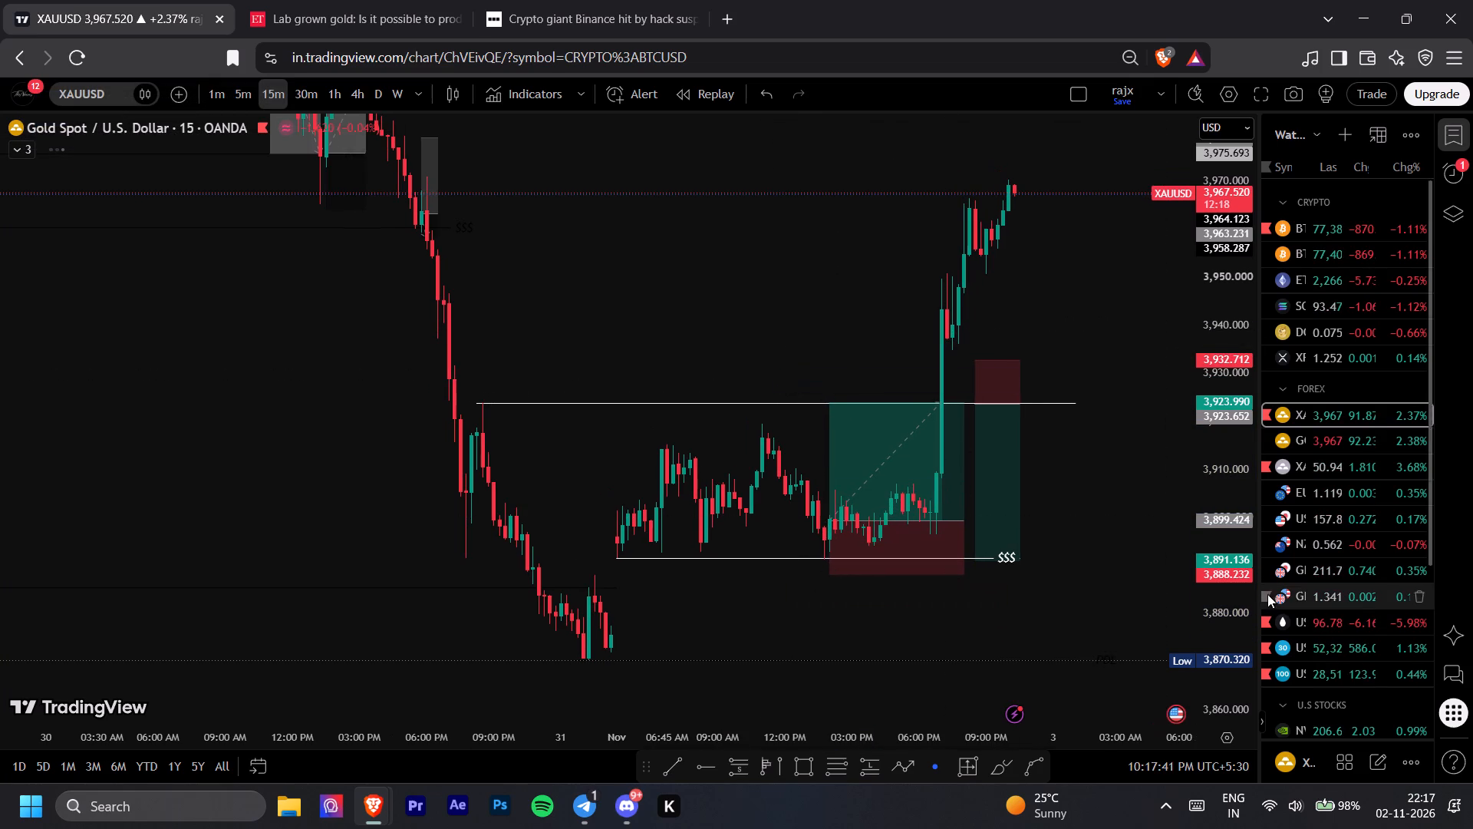
left_click_drag(1204, 599, 1188, 524)
left_click_drag(1118, 546, 1089, 502)
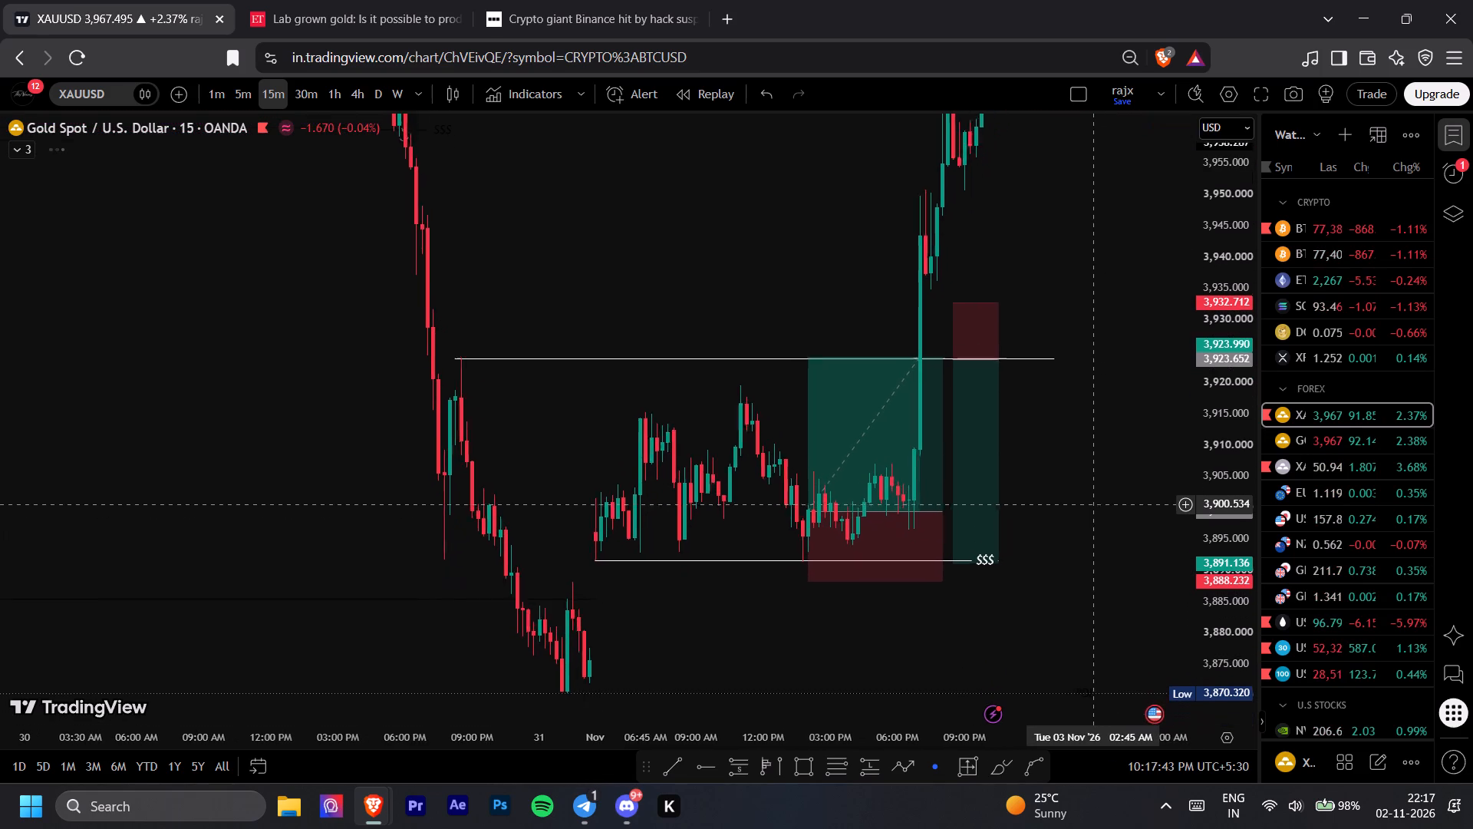
left_click_drag(1089, 502, 1088, 502)
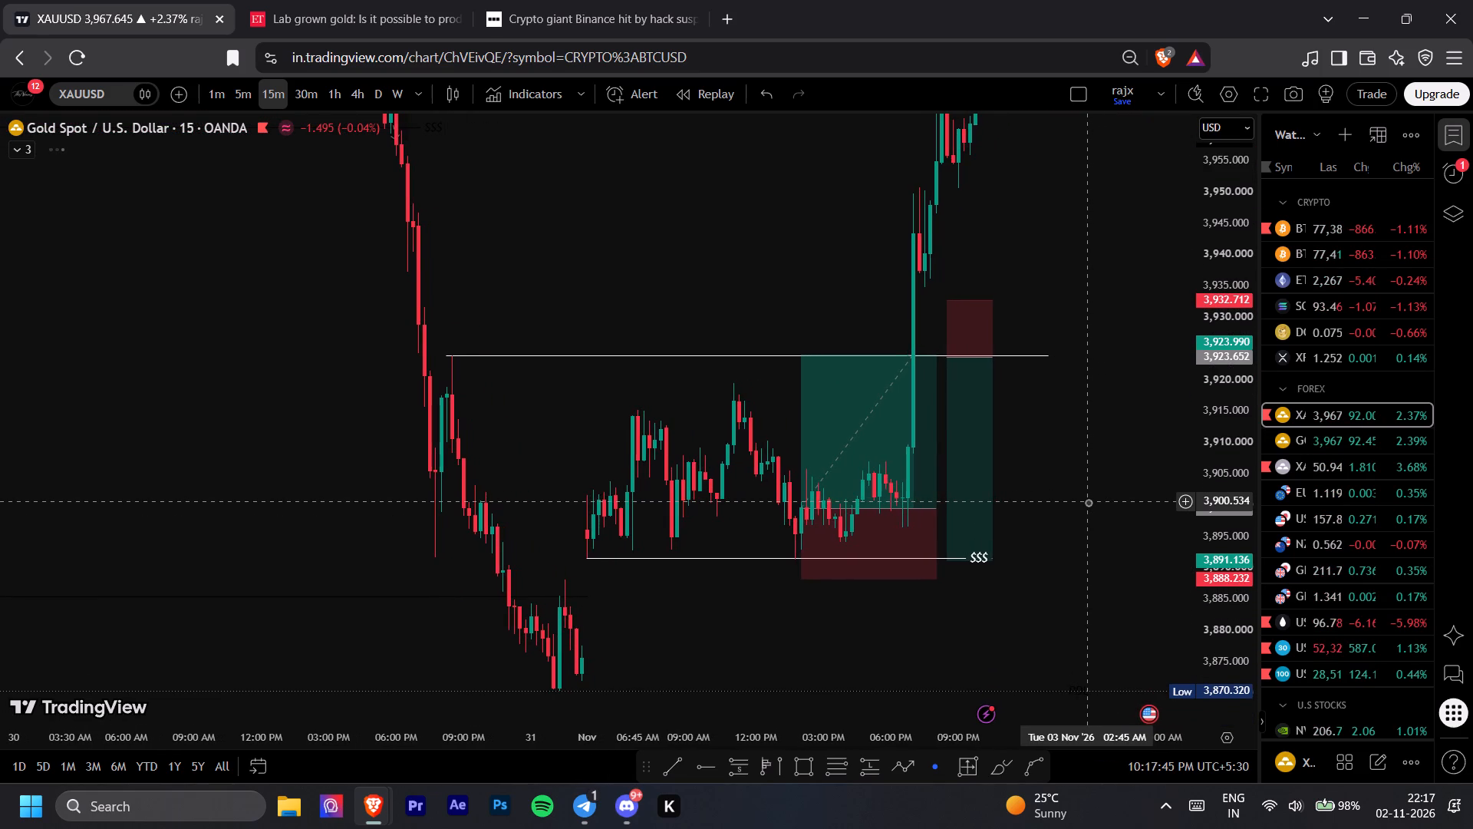
left_click_drag(1088, 502, 1075, 520)
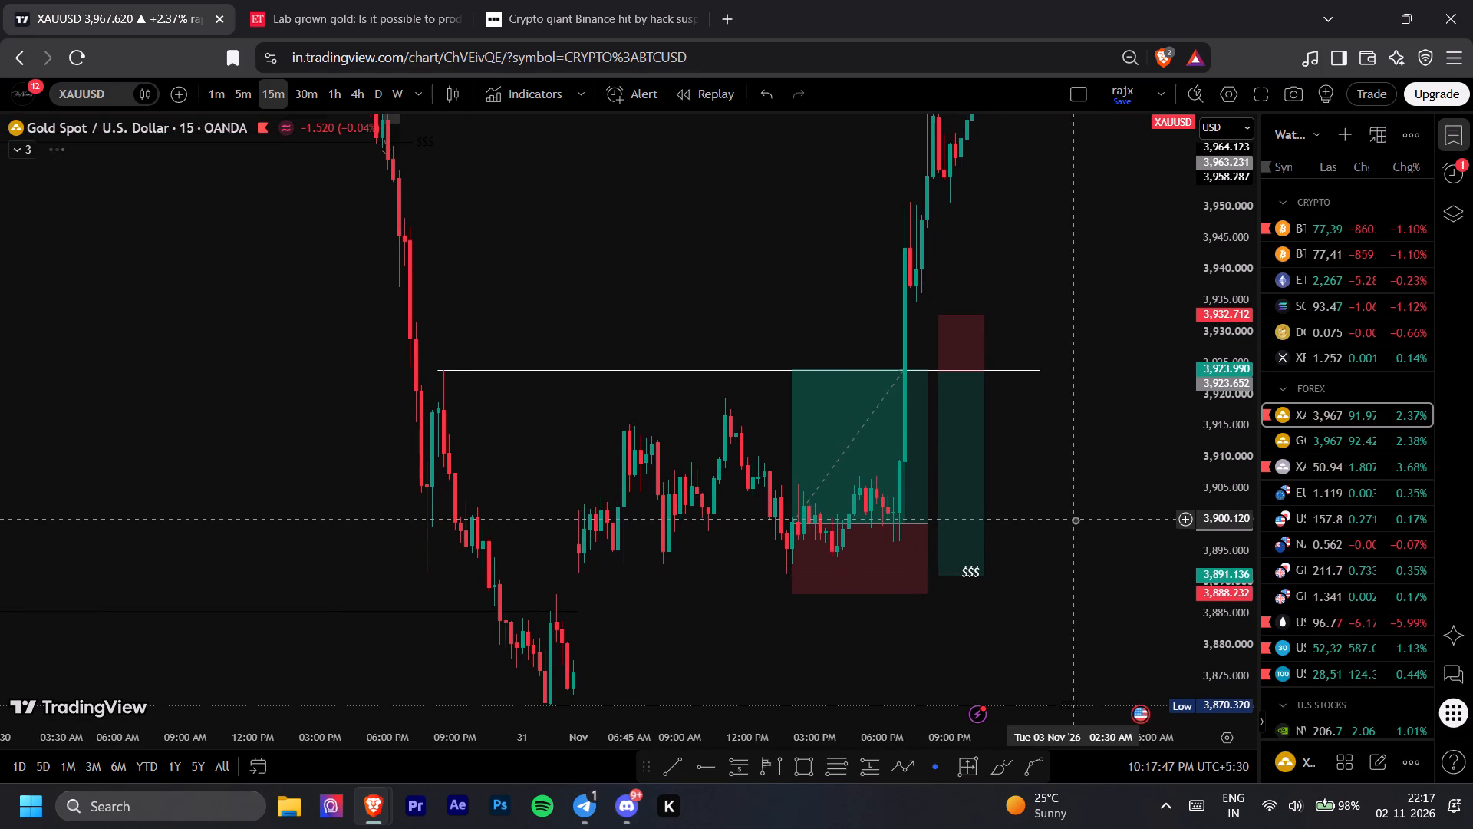
left_click_drag(1075, 520, 1059, 520)
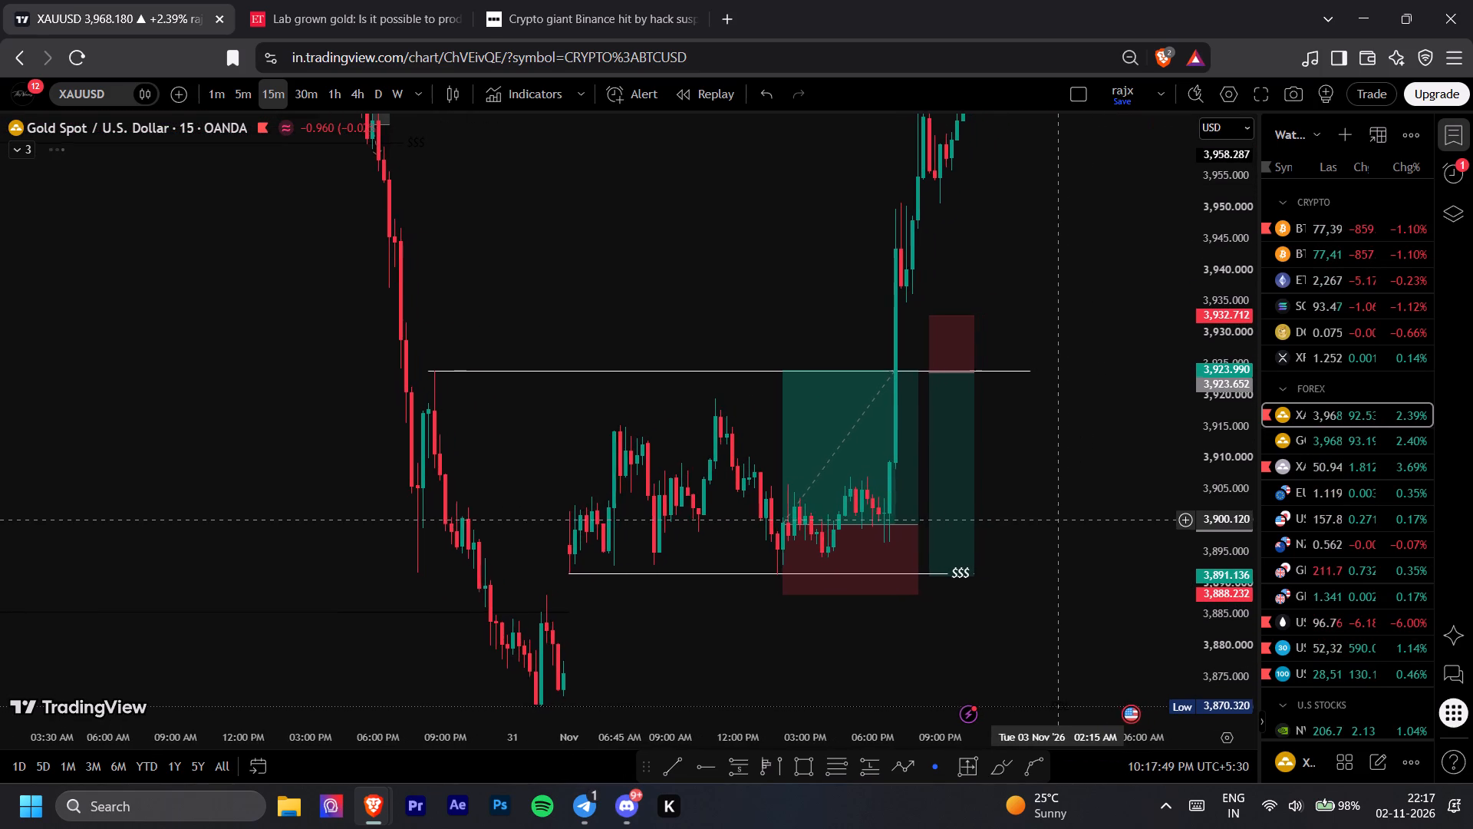
left_click_drag(1059, 520, 1058, 520)
left_click_drag(1058, 520, 1053, 534)
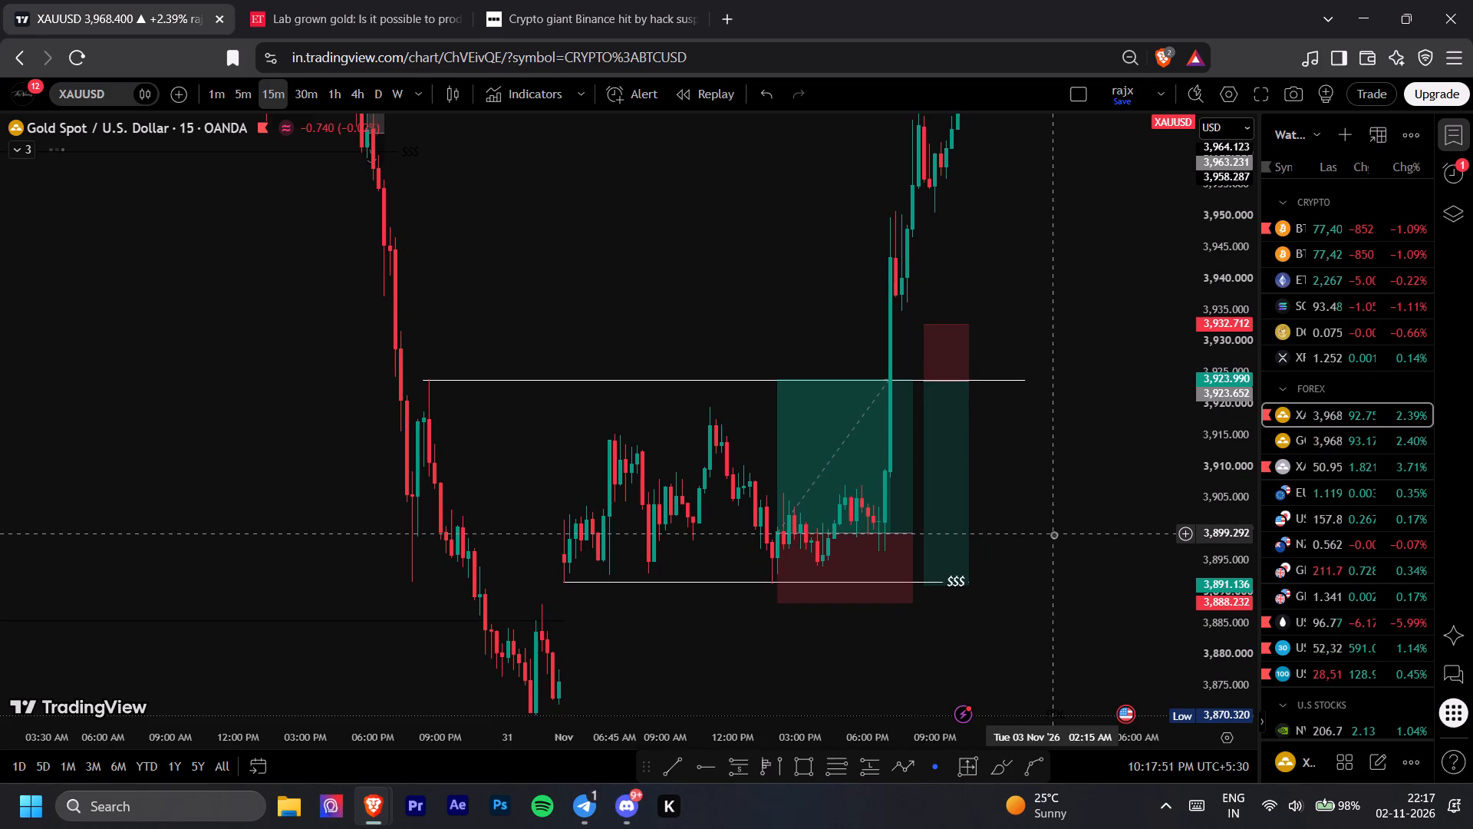
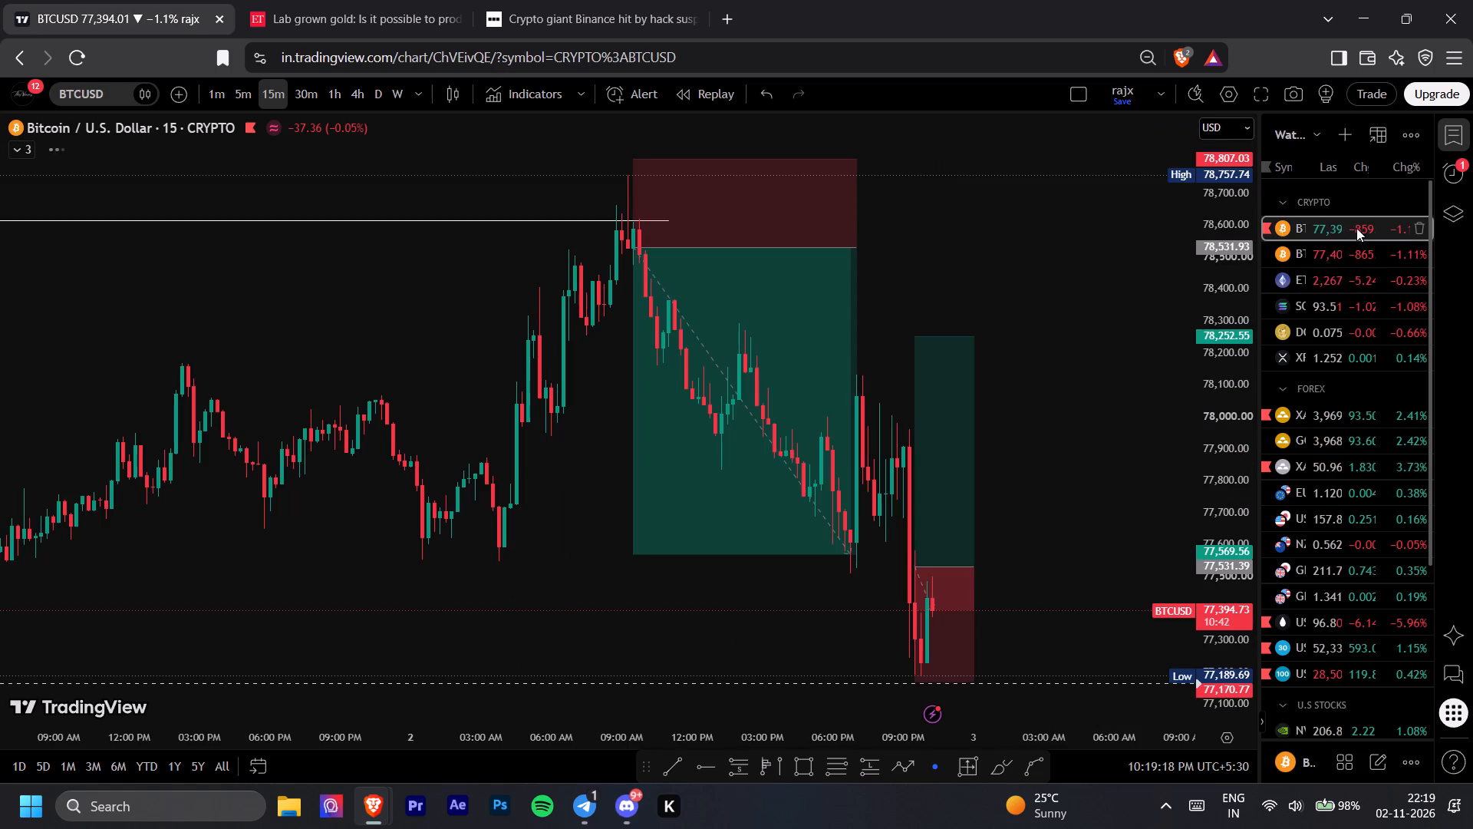
Switch the BTCUSD chart to the 5-minute timeframe and examine the price action around the short and long positions.
left_click_drag(1066, 512, 1064, 477)
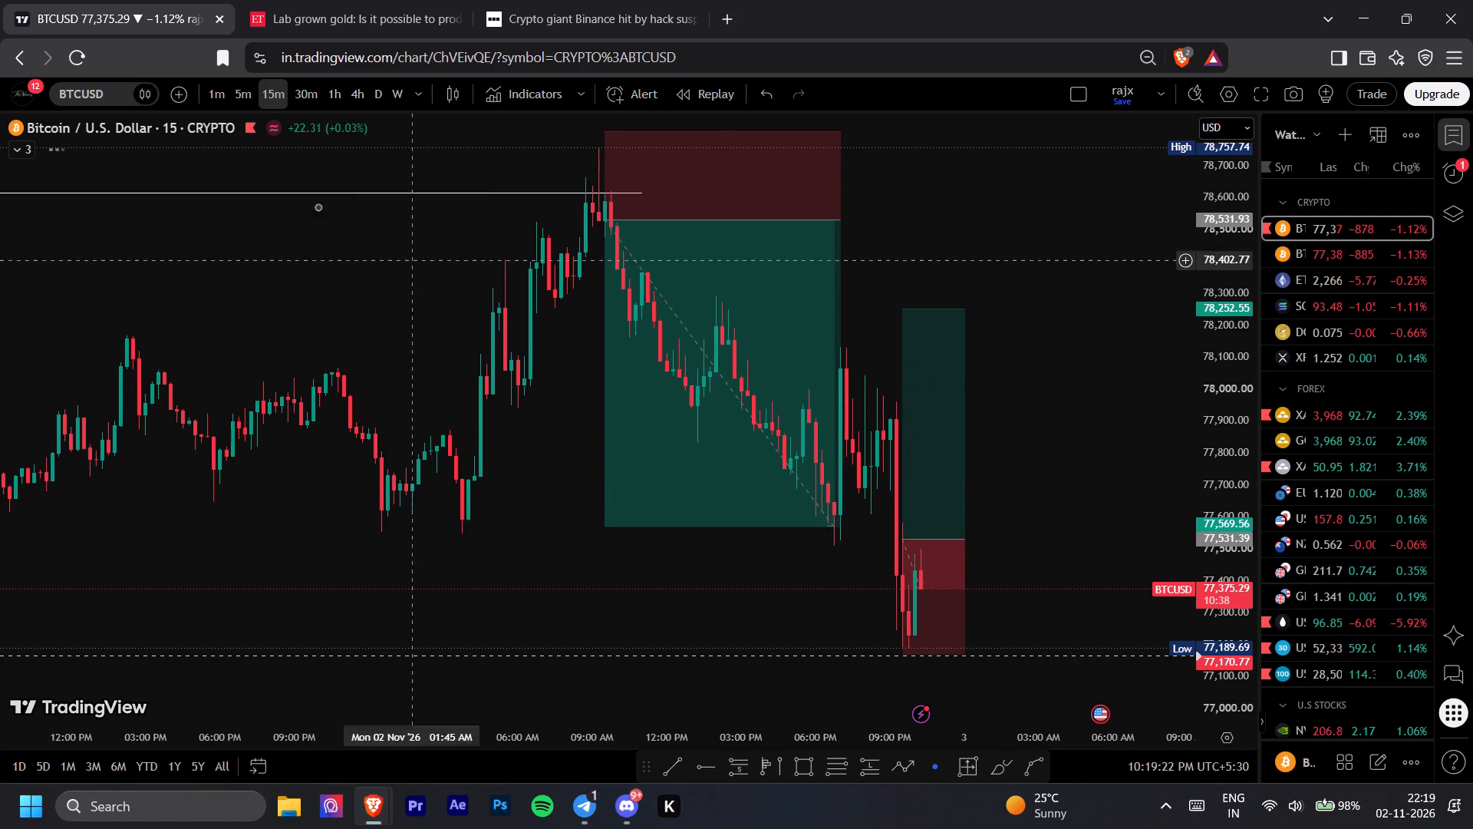
left_click(245, 100)
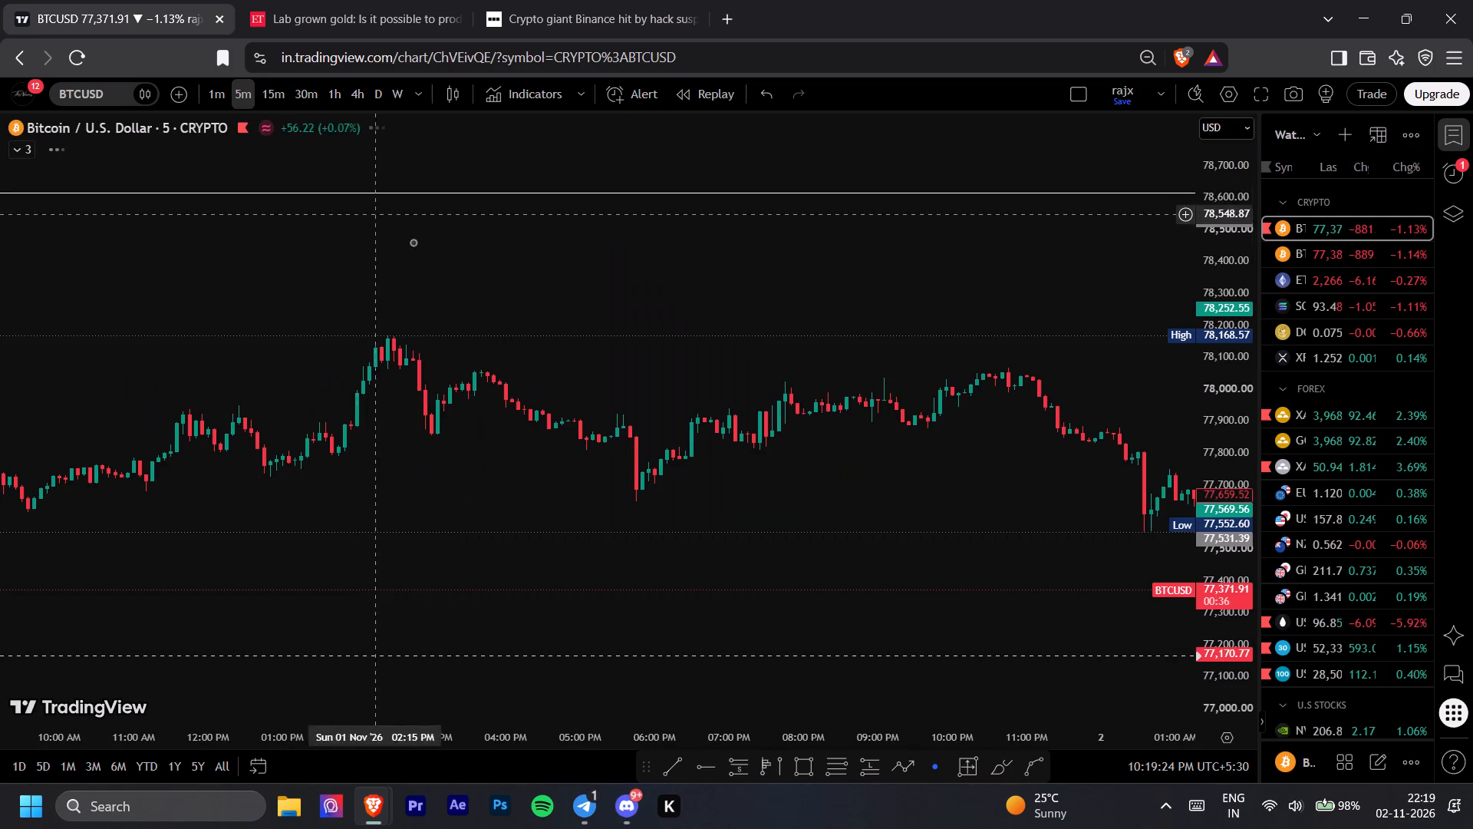
right_click(451, 250)
left_click(476, 264)
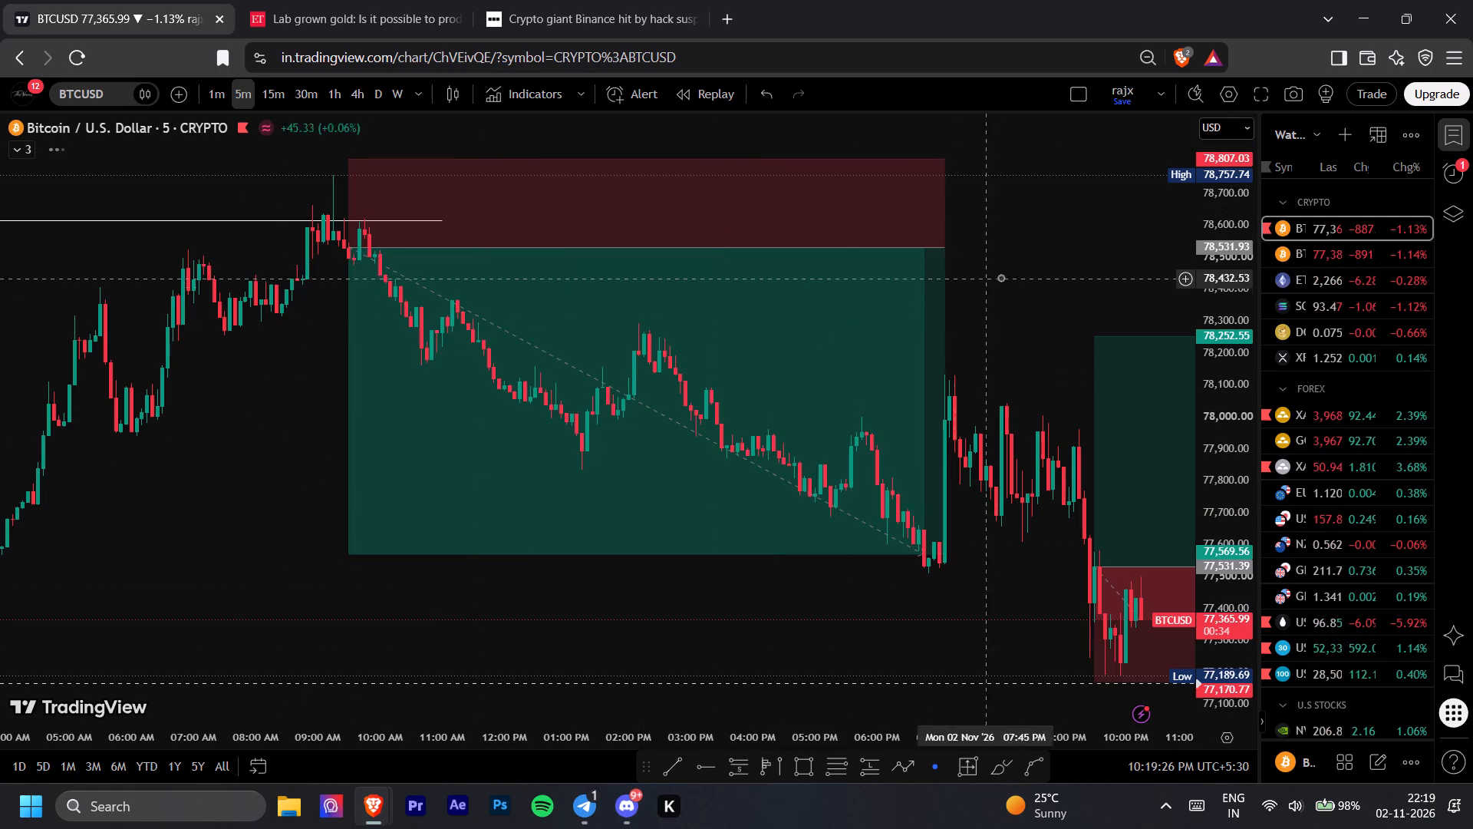
left_click_drag(1001, 277, 894, 281)
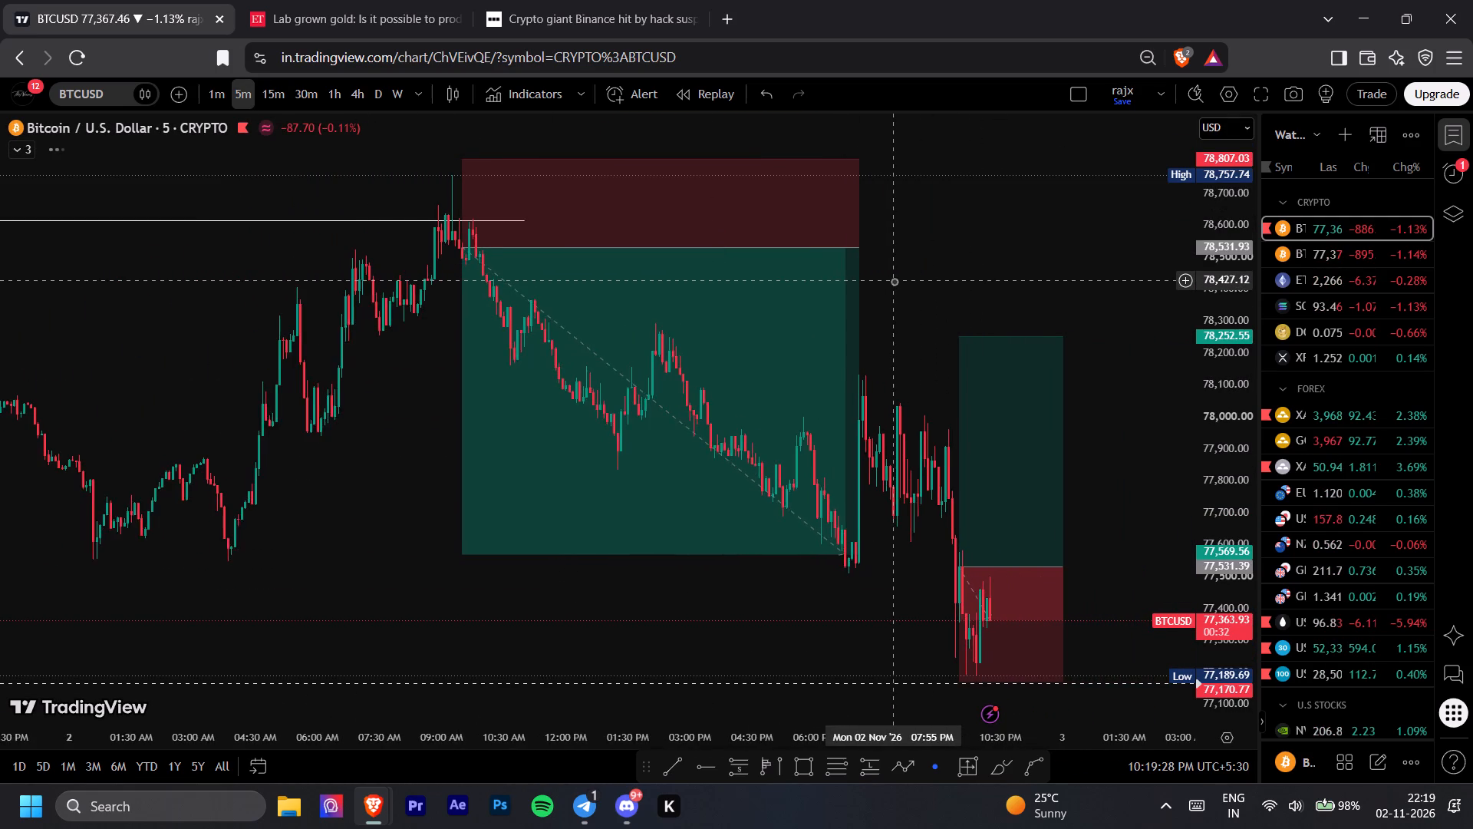
left_click_drag(916, 269, 890, 280)
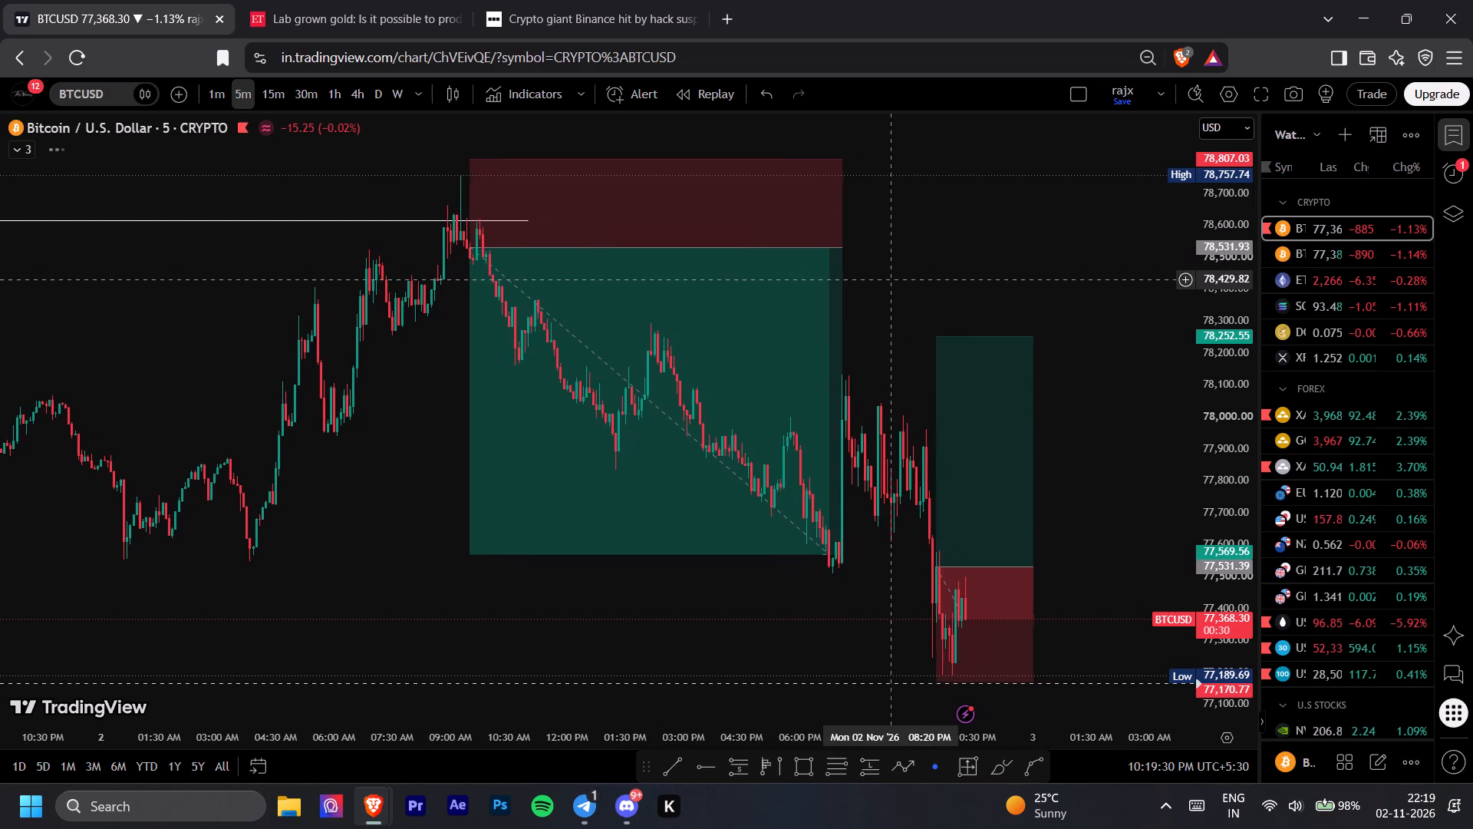
left_click_drag(890, 280, 889, 280)
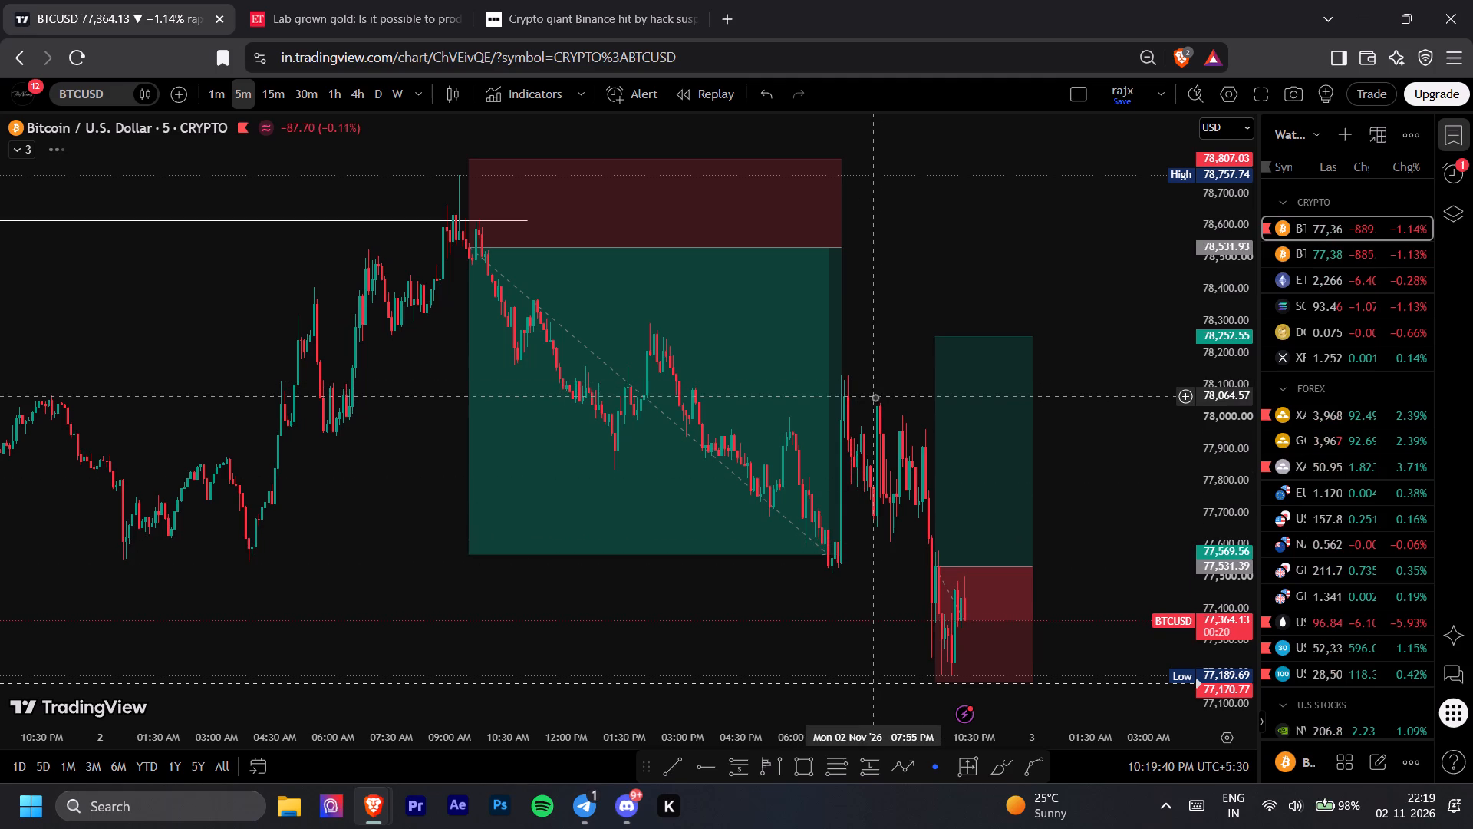
left_click_drag(875, 397, 838, 391)
left_click_drag(697, 599, 686, 584)
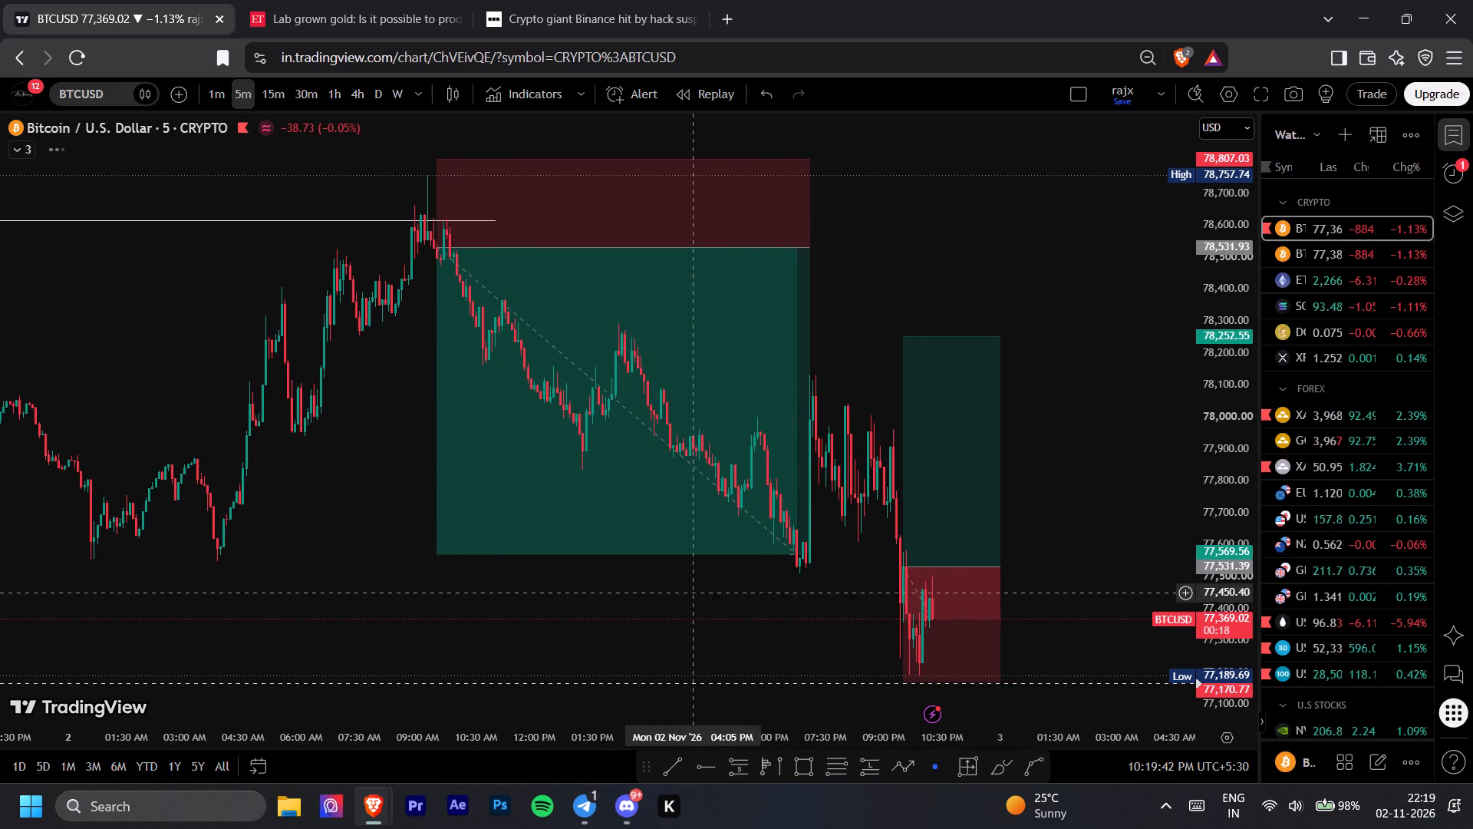
left_click_drag(686, 584, 660, 560)
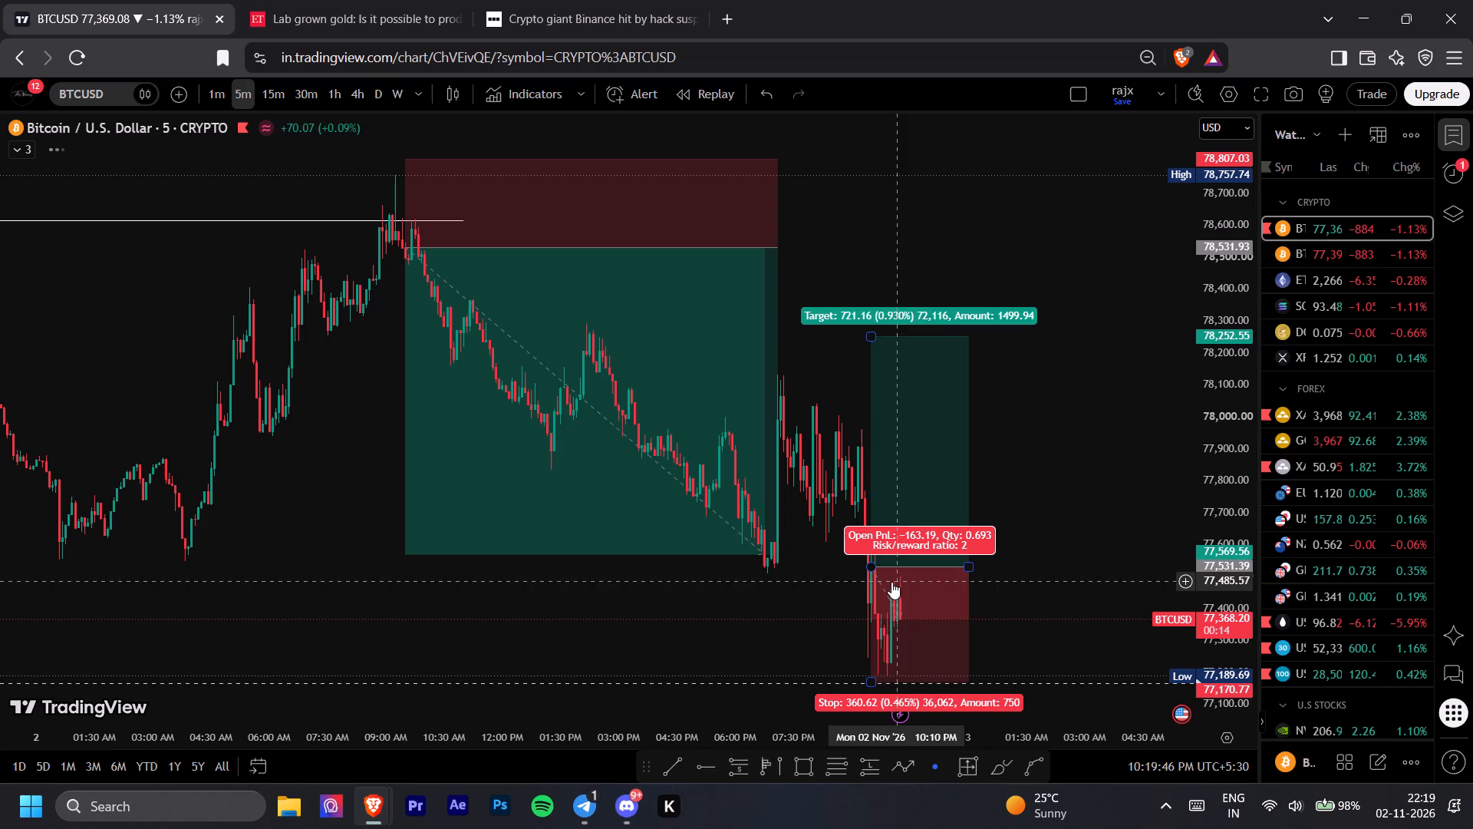
left_click_drag(1040, 538, 1031, 531)
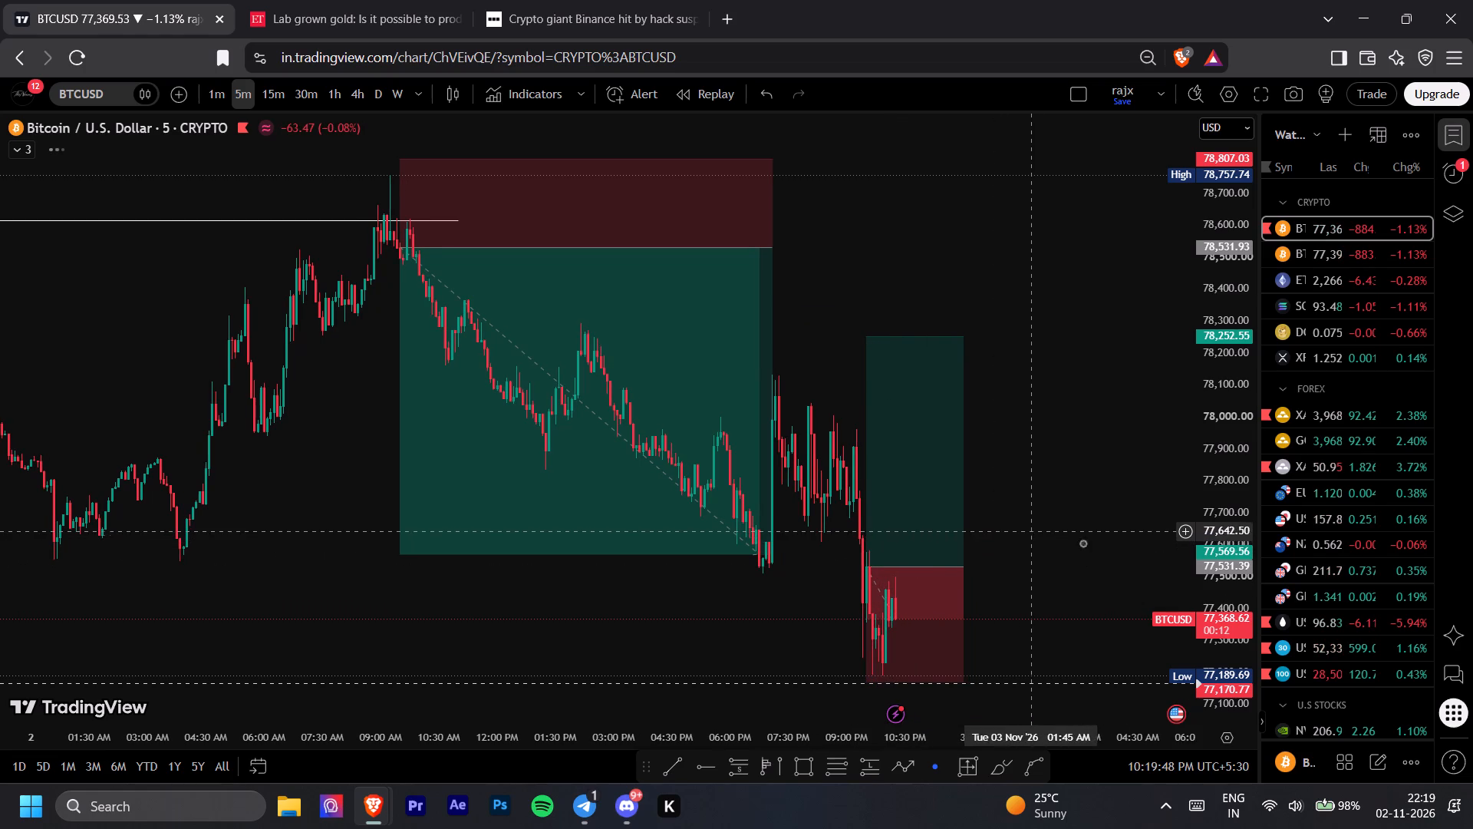
left_click_drag(1198, 581, 1200, 600)
left_click_drag(1125, 564, 1117, 539)
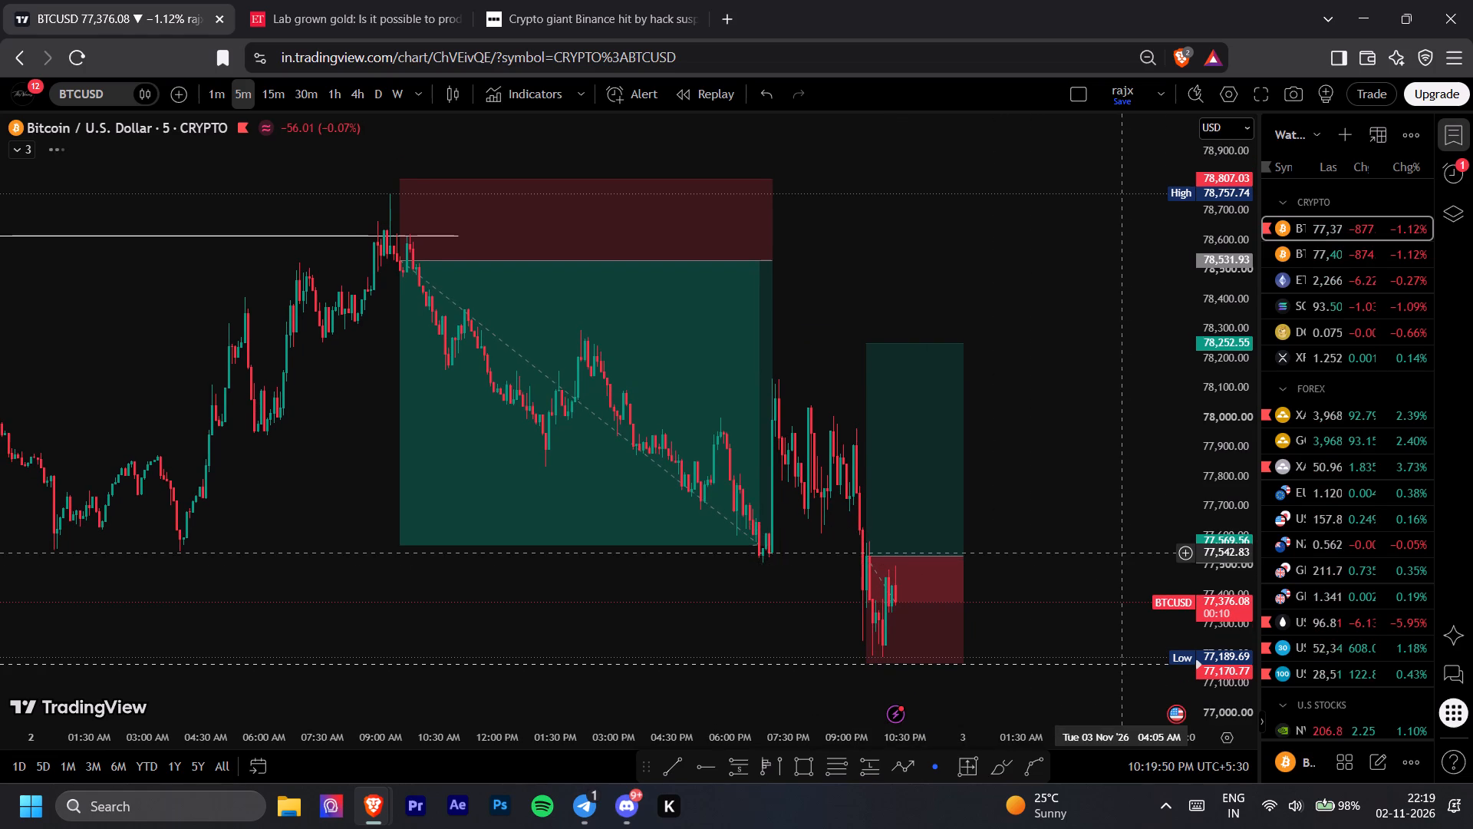
left_click_drag(1117, 539, 1115, 523)
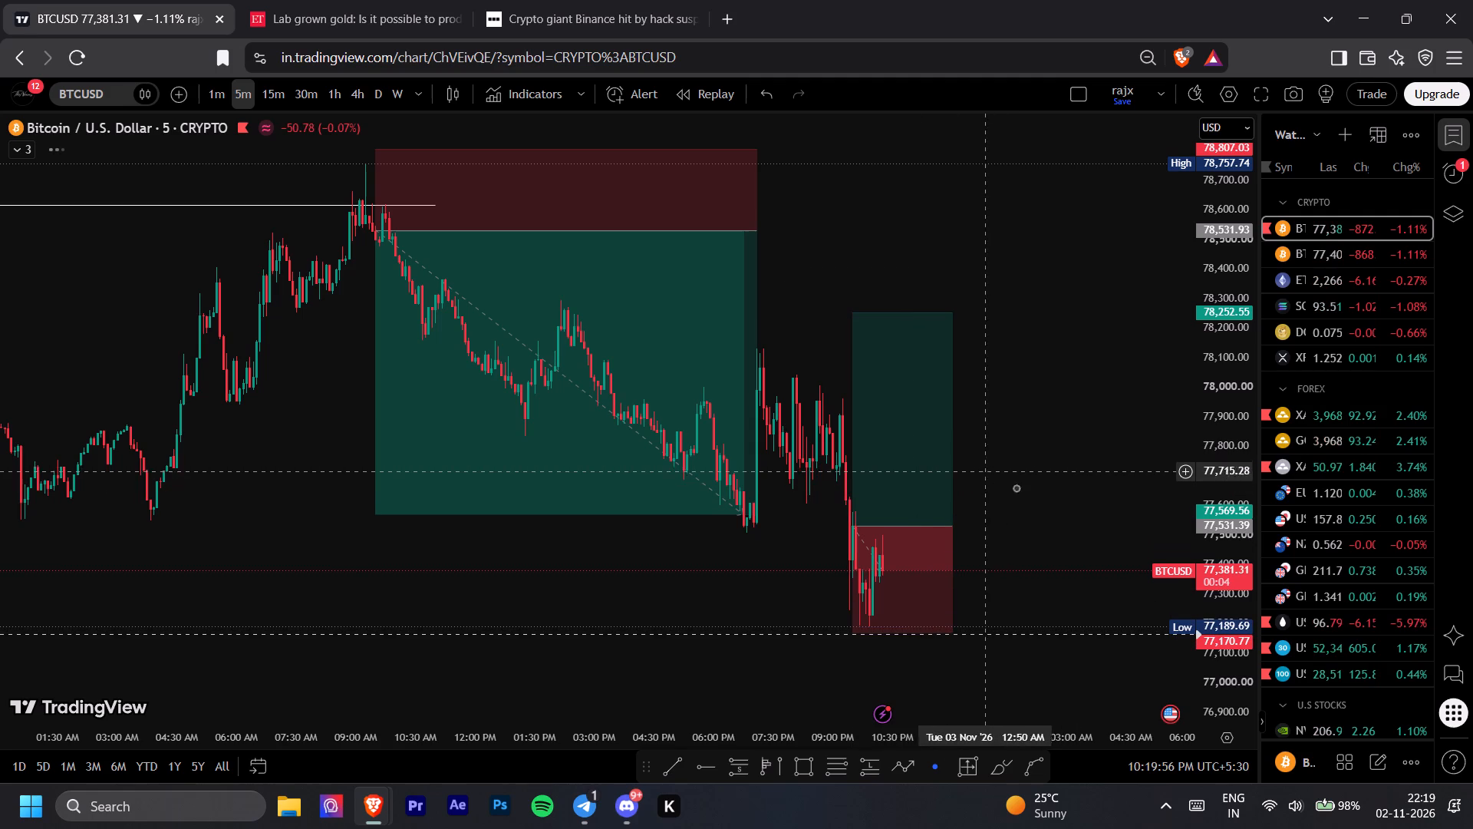
left_click_drag(1046, 494, 1026, 512)
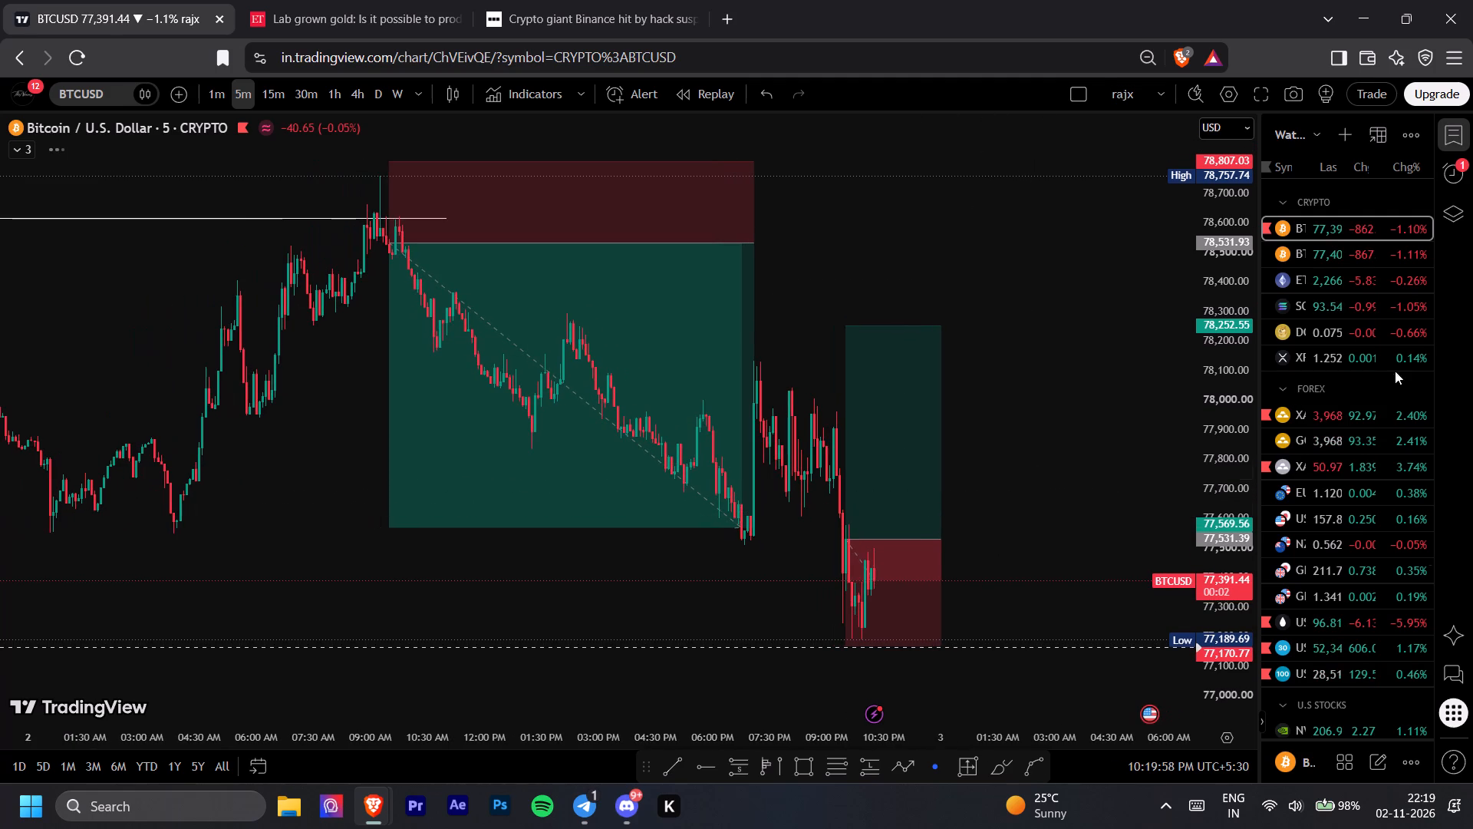
On the XAUUSD chart, add the text label "$$$" to the upper white trendline near 3,924.
left_click(1331, 409)
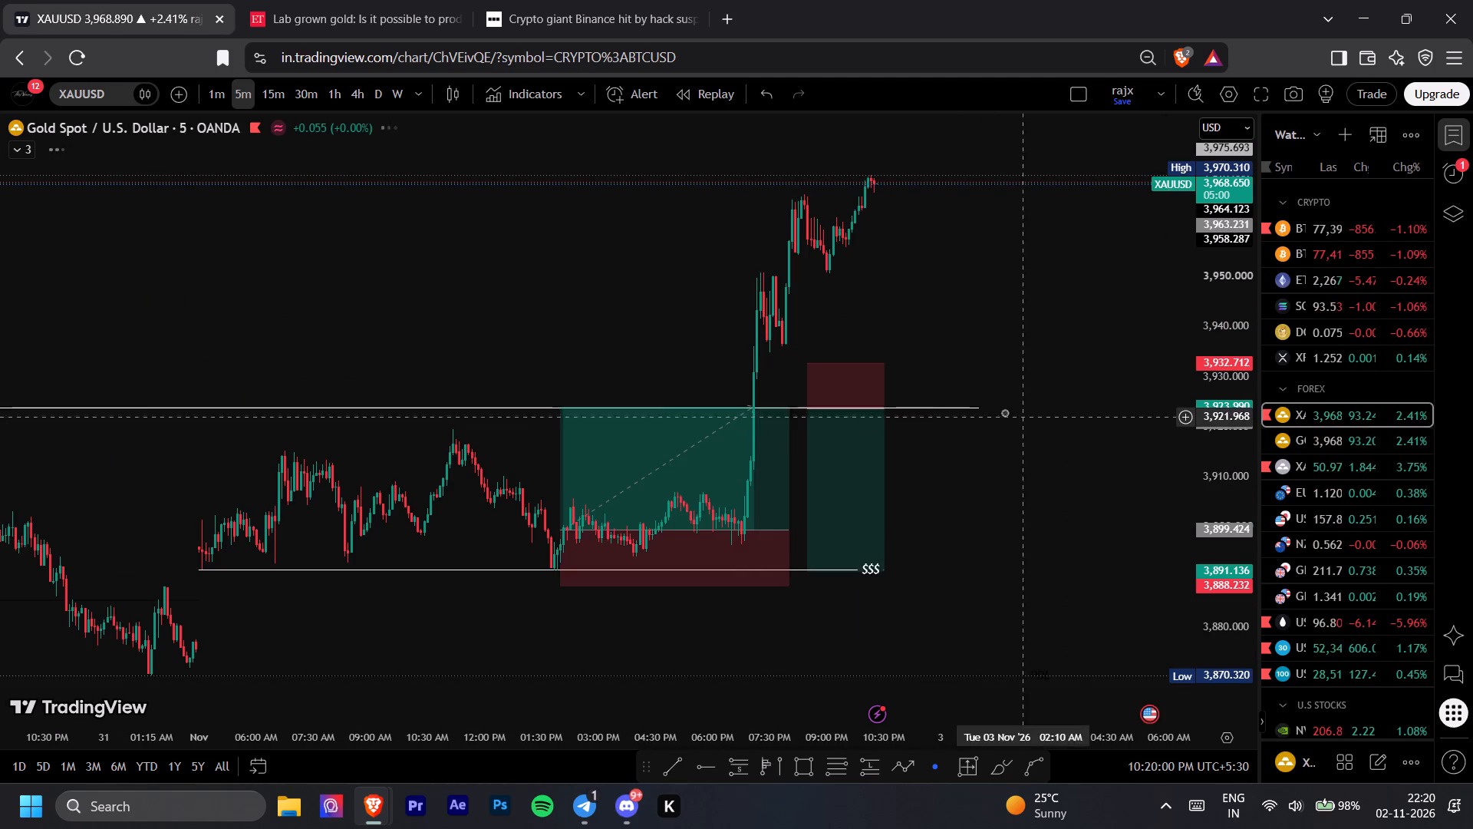
left_click_drag(1021, 469, 1140, 486)
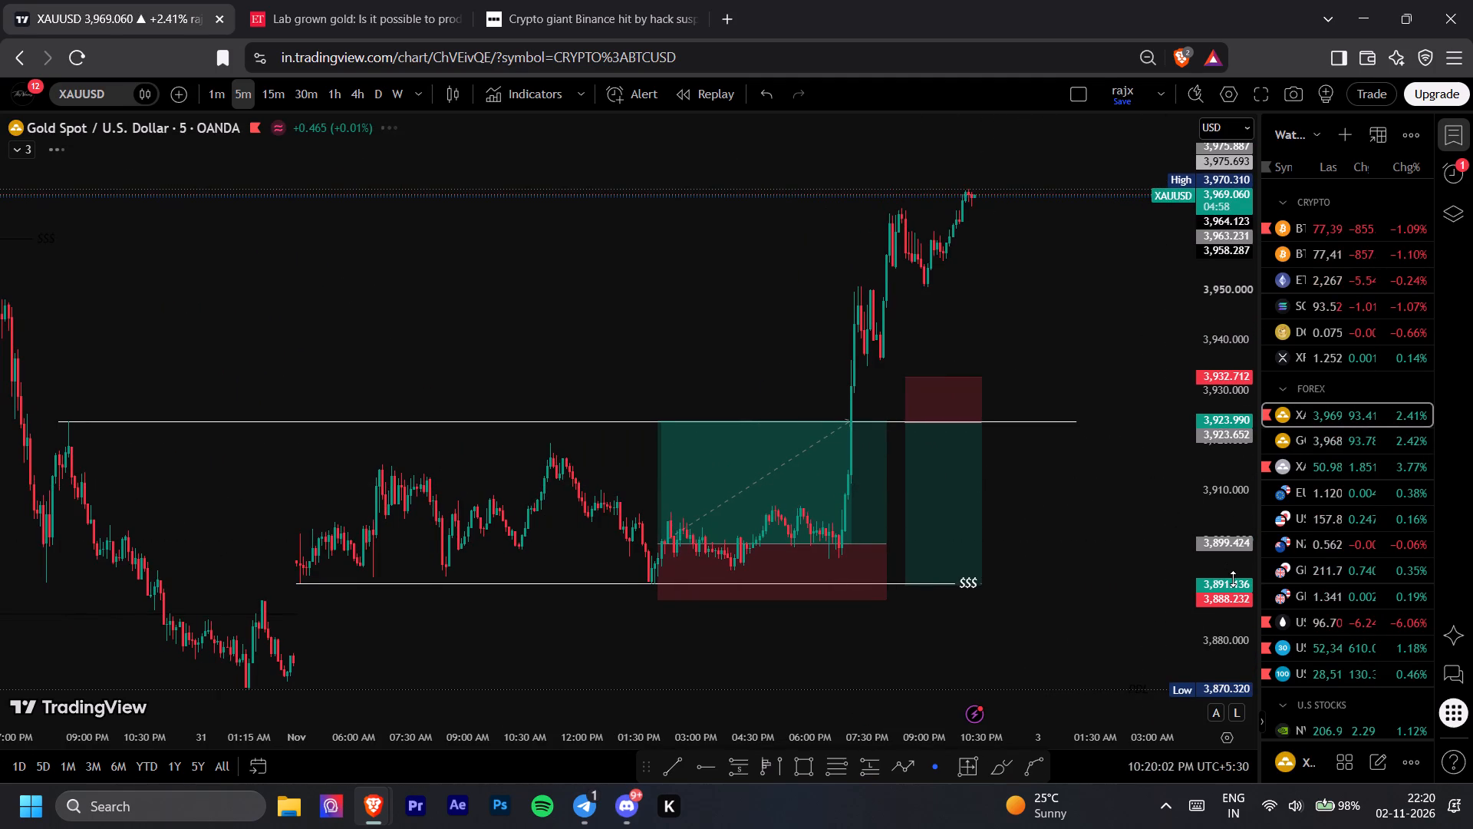
left_click_drag(1233, 579, 1210, 472)
left_click_drag(1102, 538, 1102, 506)
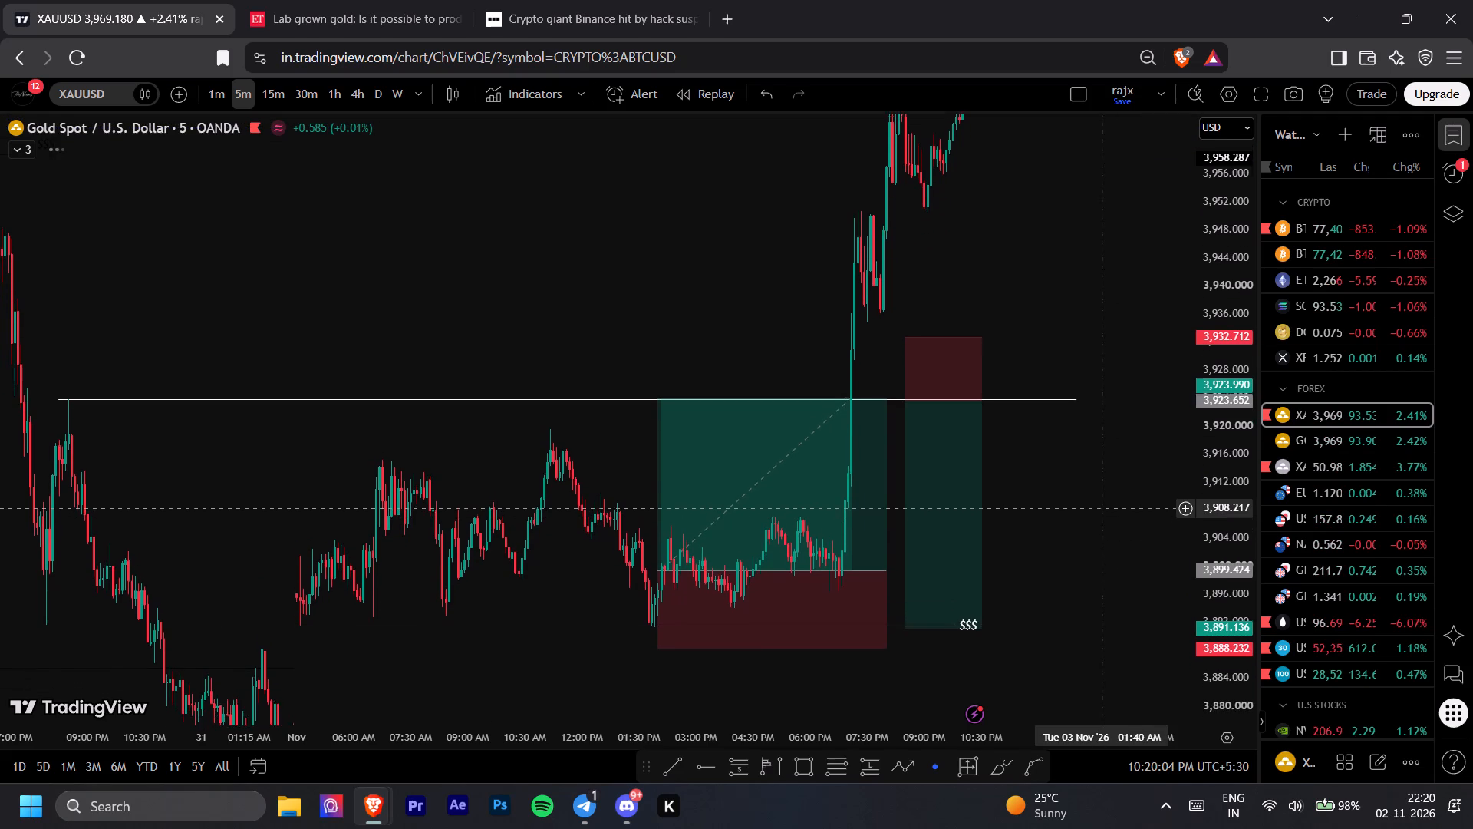
left_click_drag(1102, 506, 1108, 484)
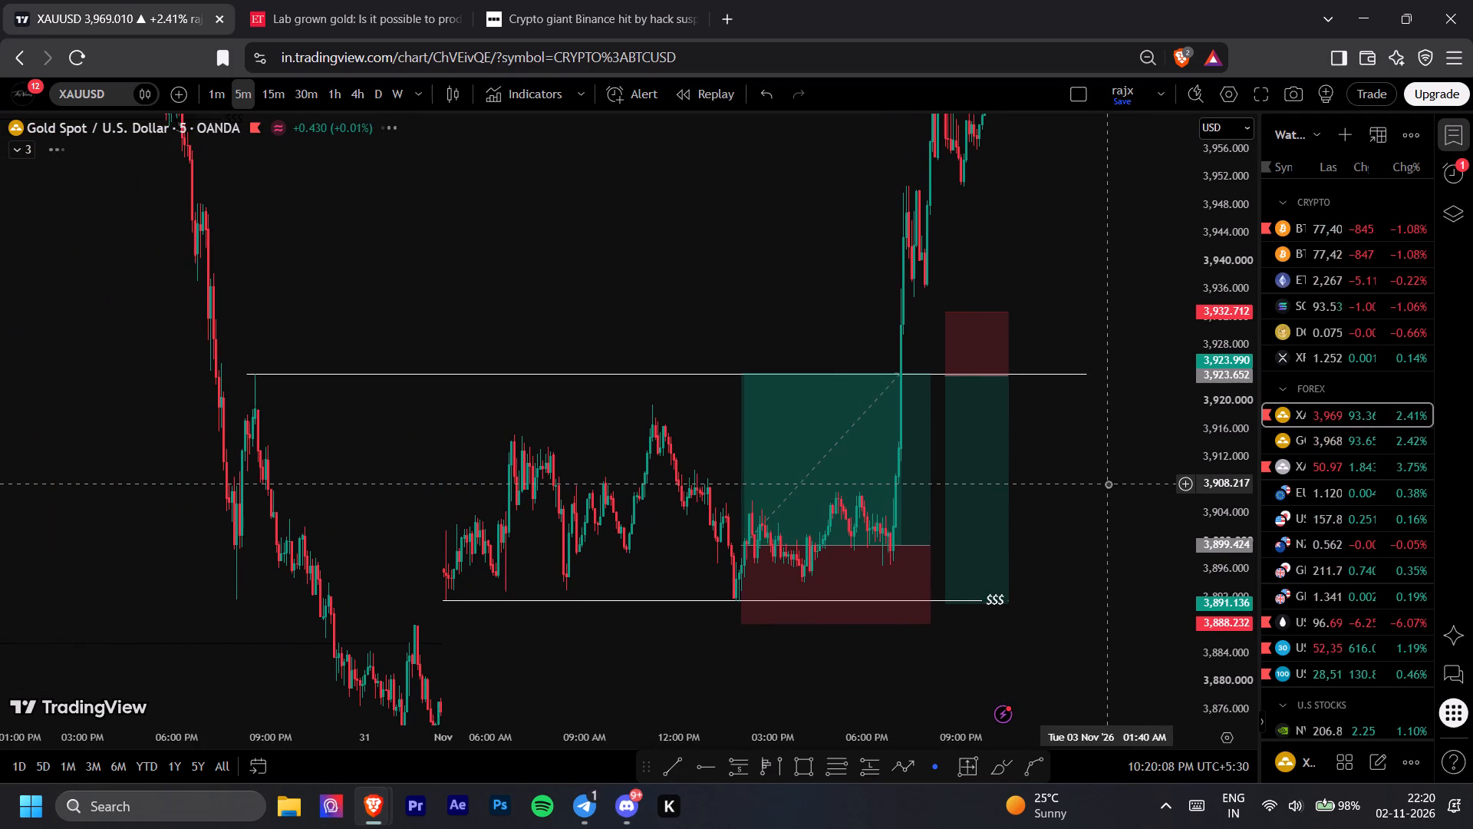
left_click_drag(1096, 537, 1077, 555)
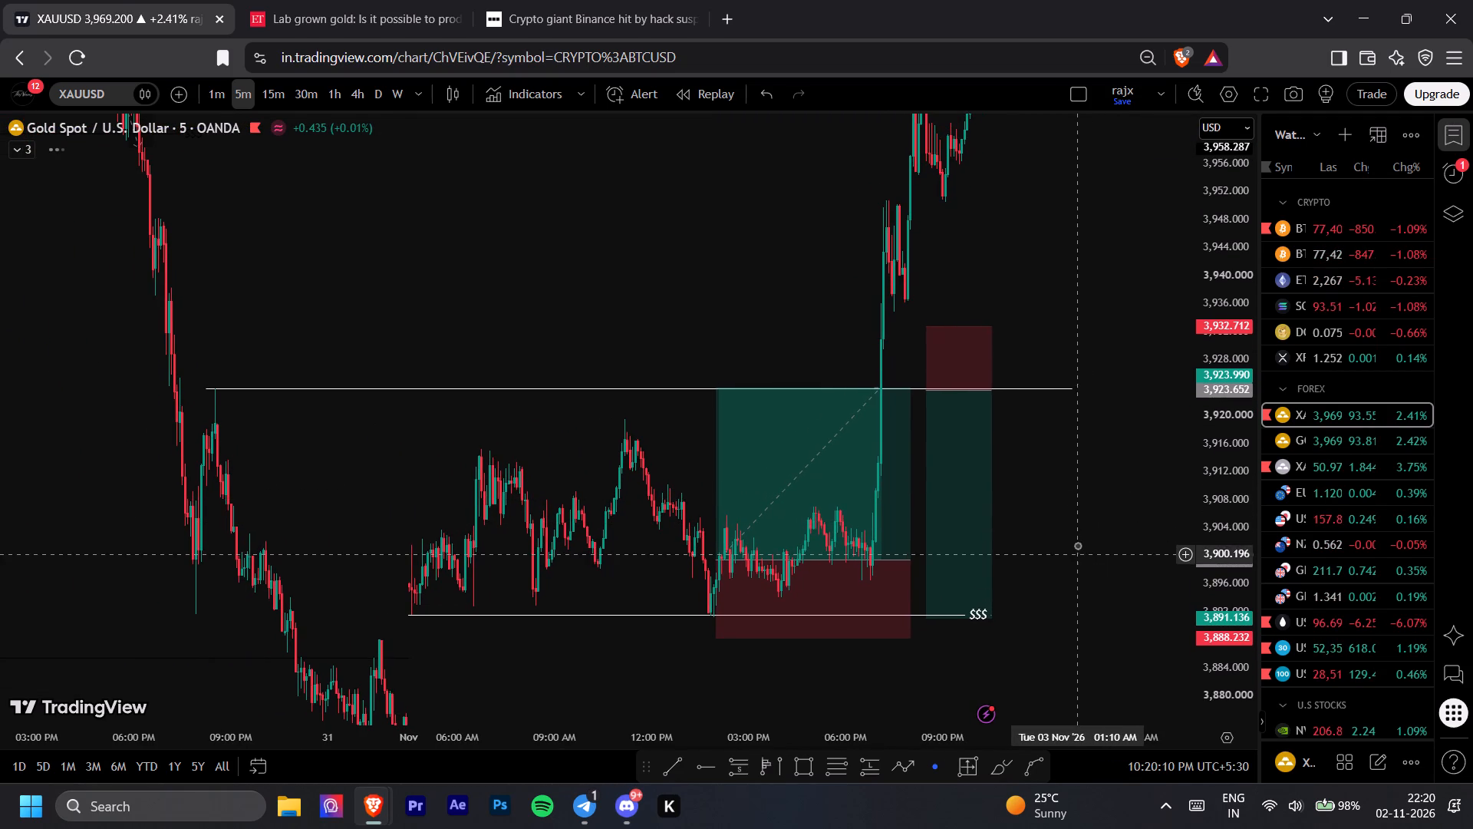
double_click(1050, 388)
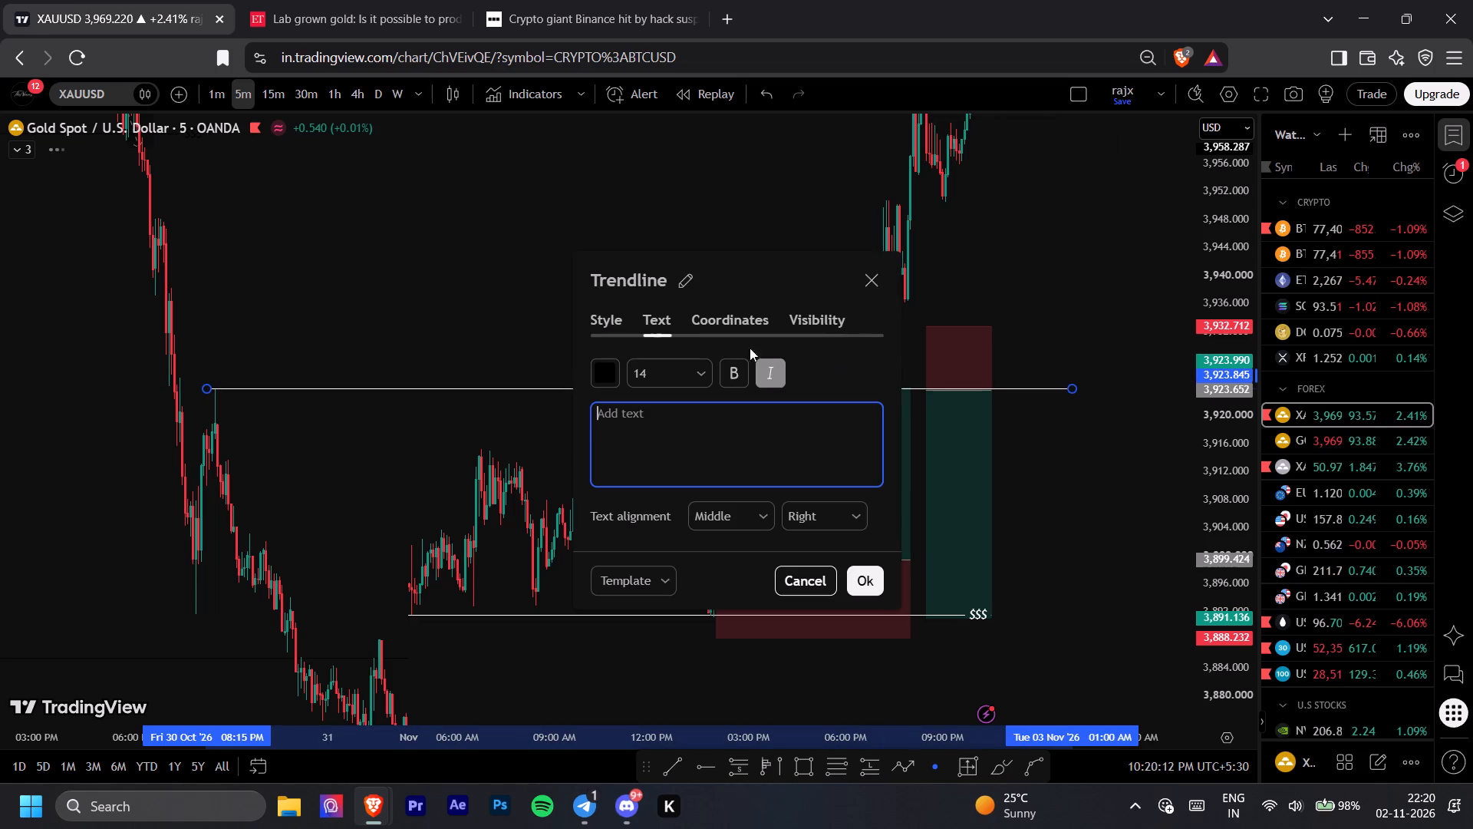
left_click(678, 411)
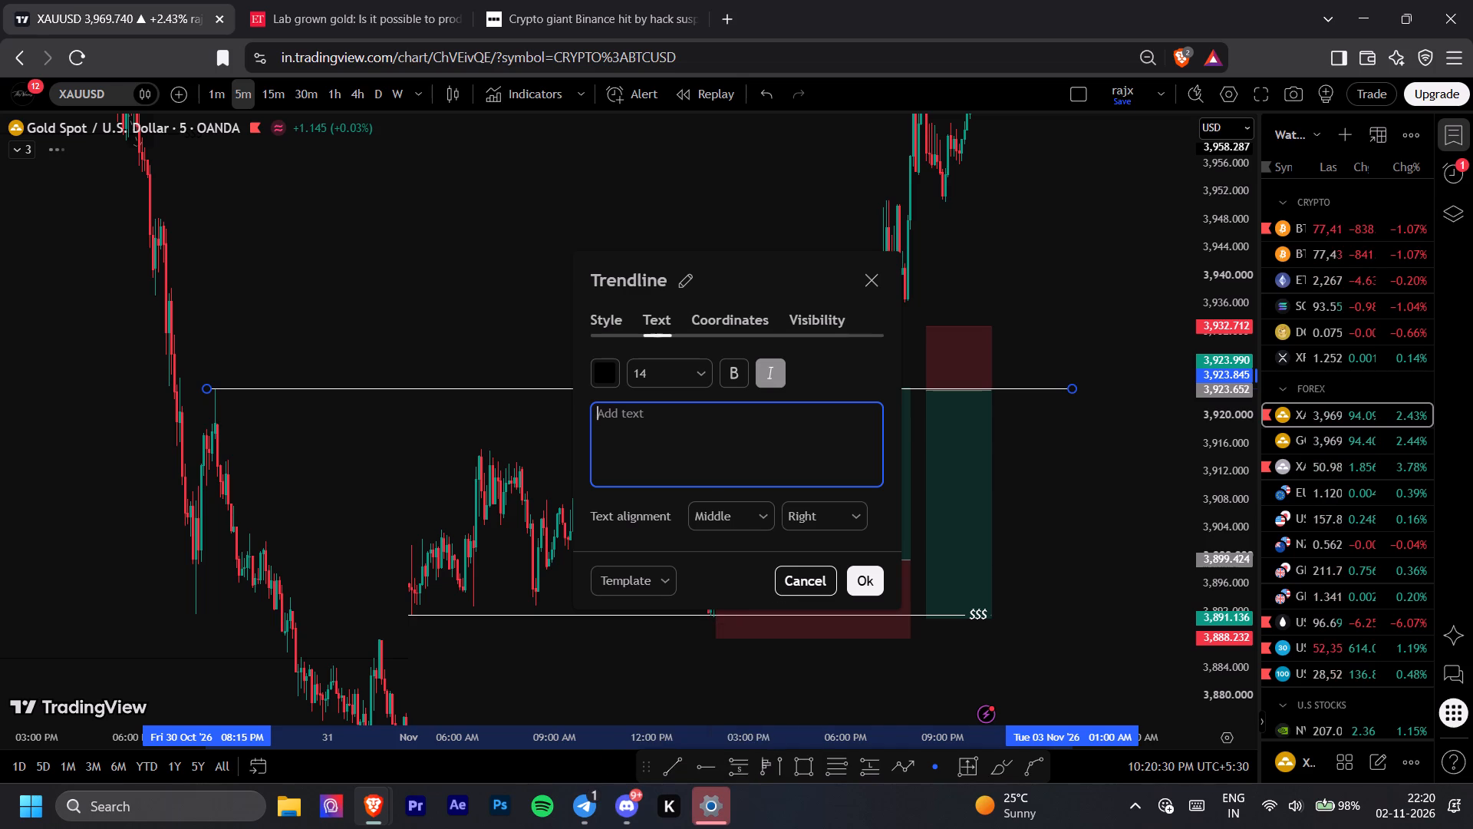
type("$$$")
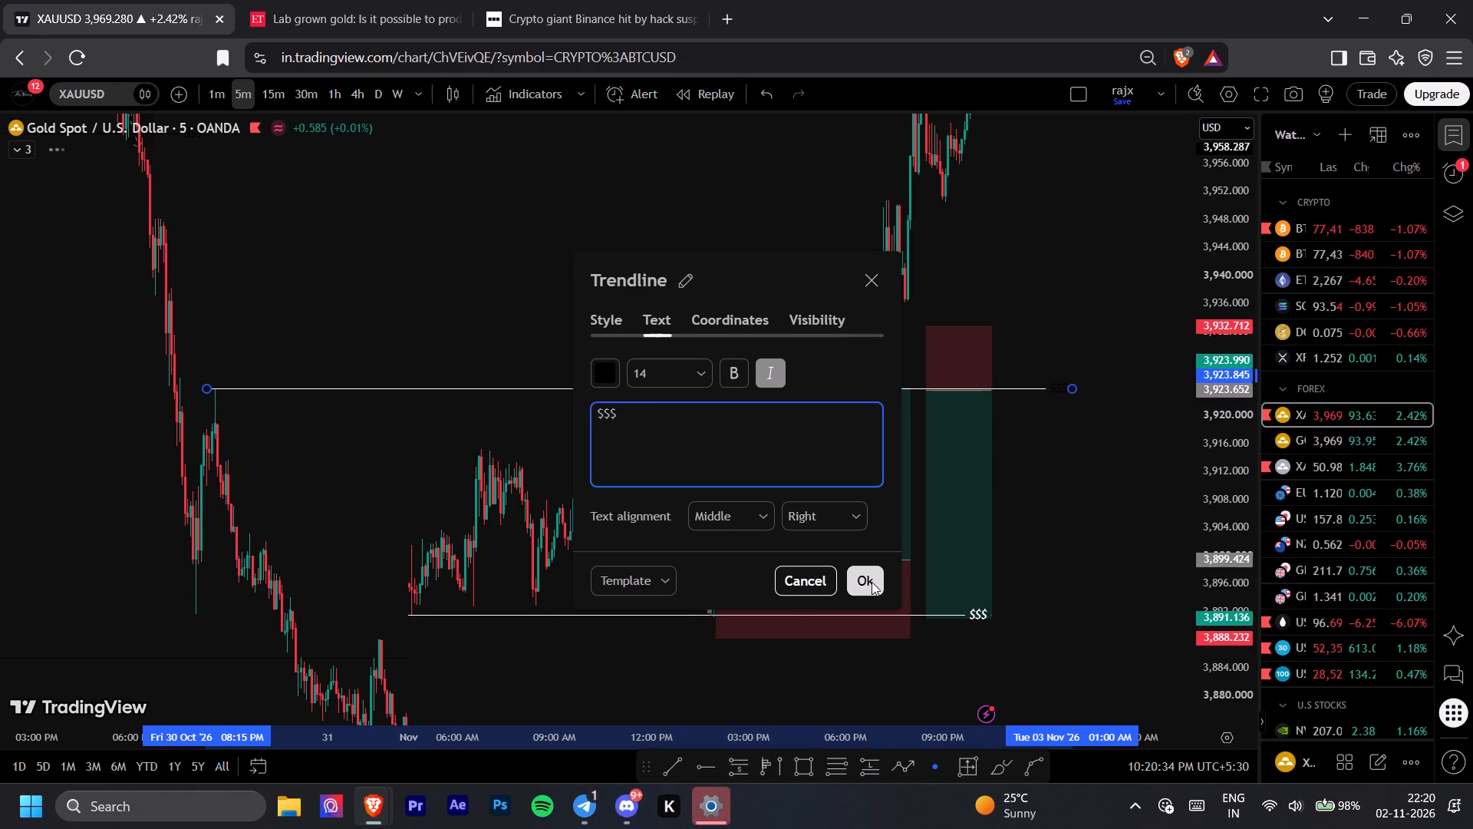
left_click(872, 582)
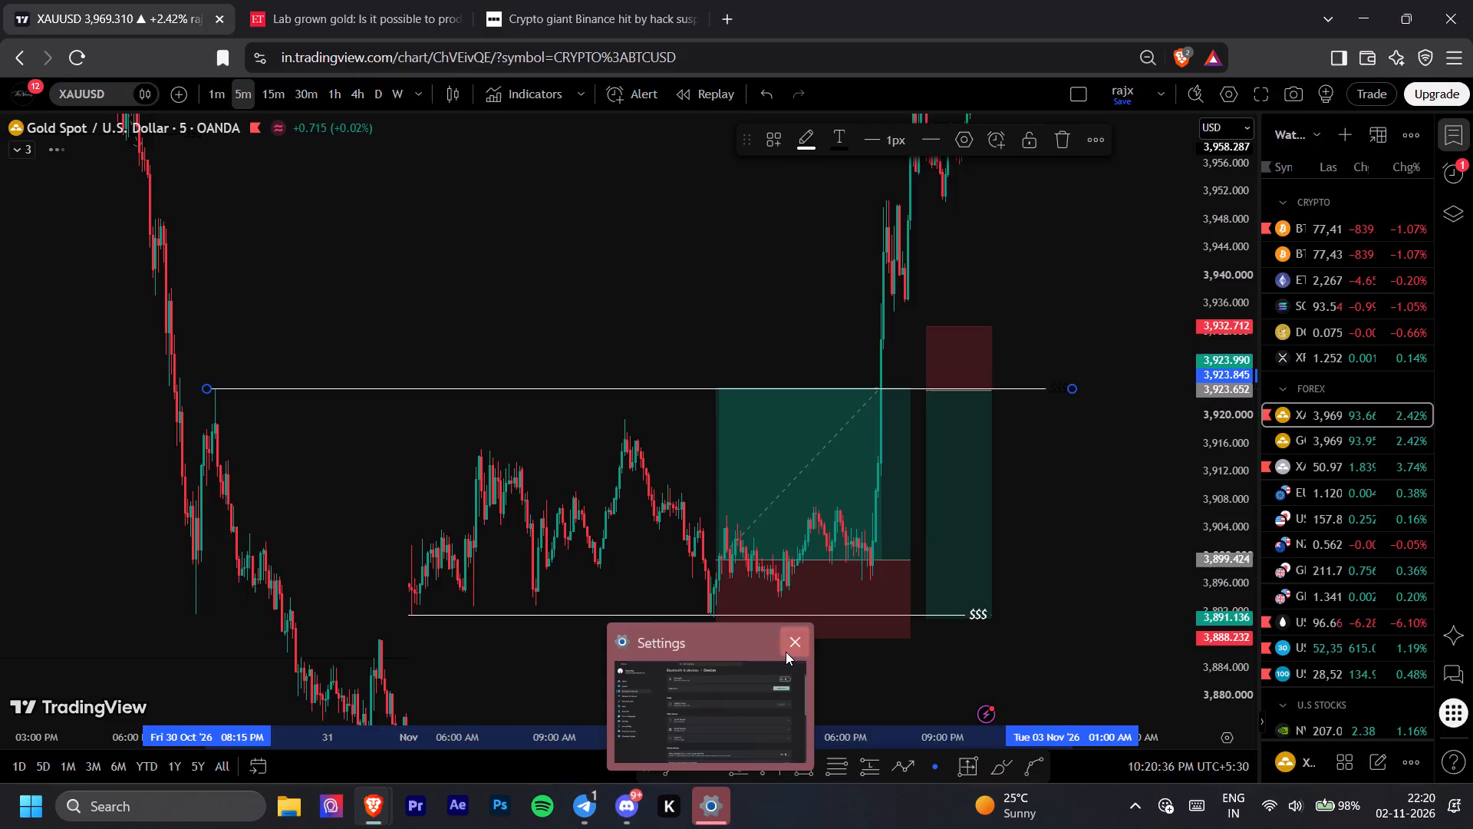
left_click(786, 649)
left_click(1081, 492)
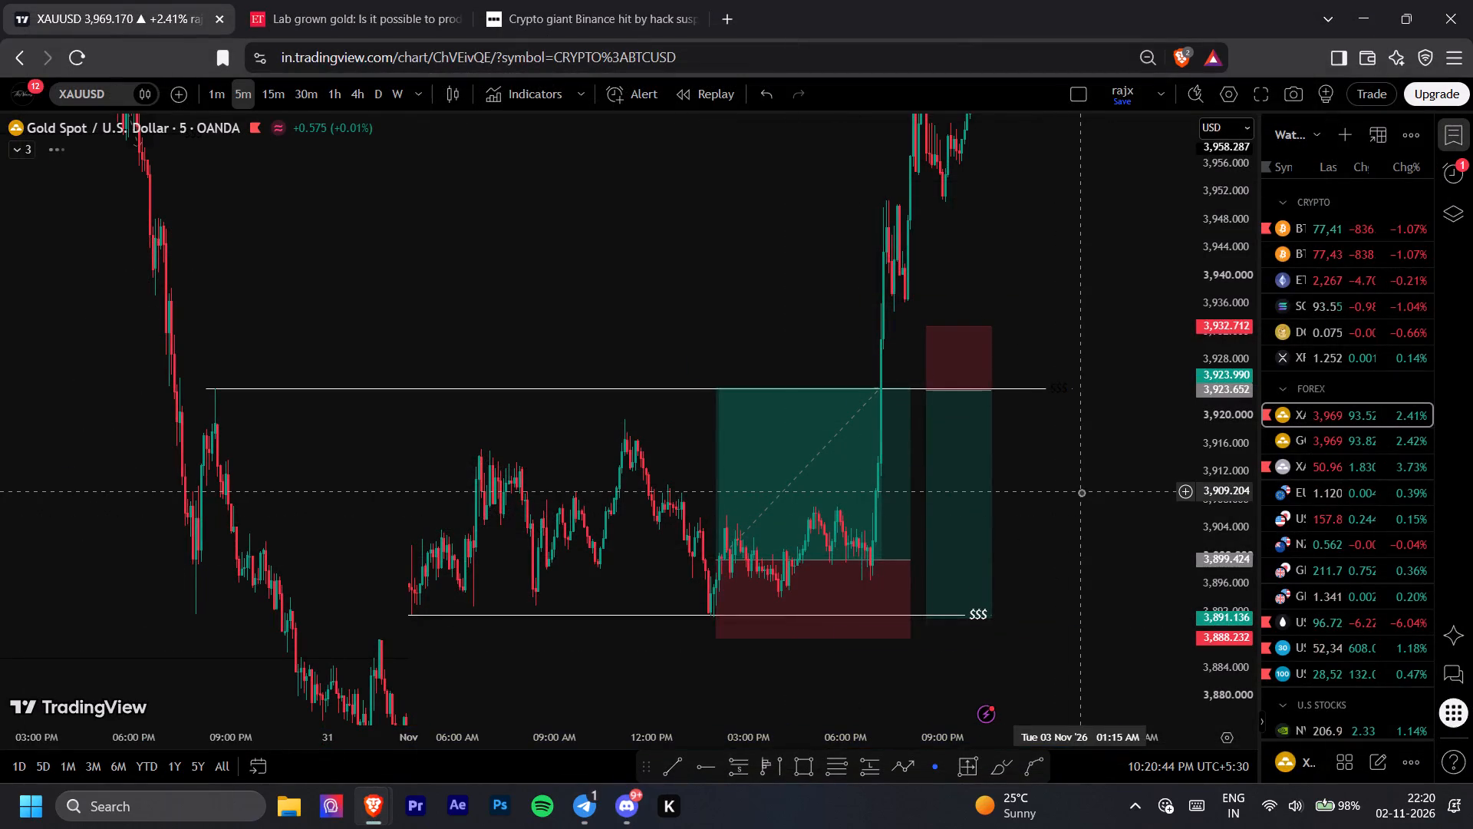
Change the text colour of the upper trendline's "$$$" label to white.
double_click(1024, 389)
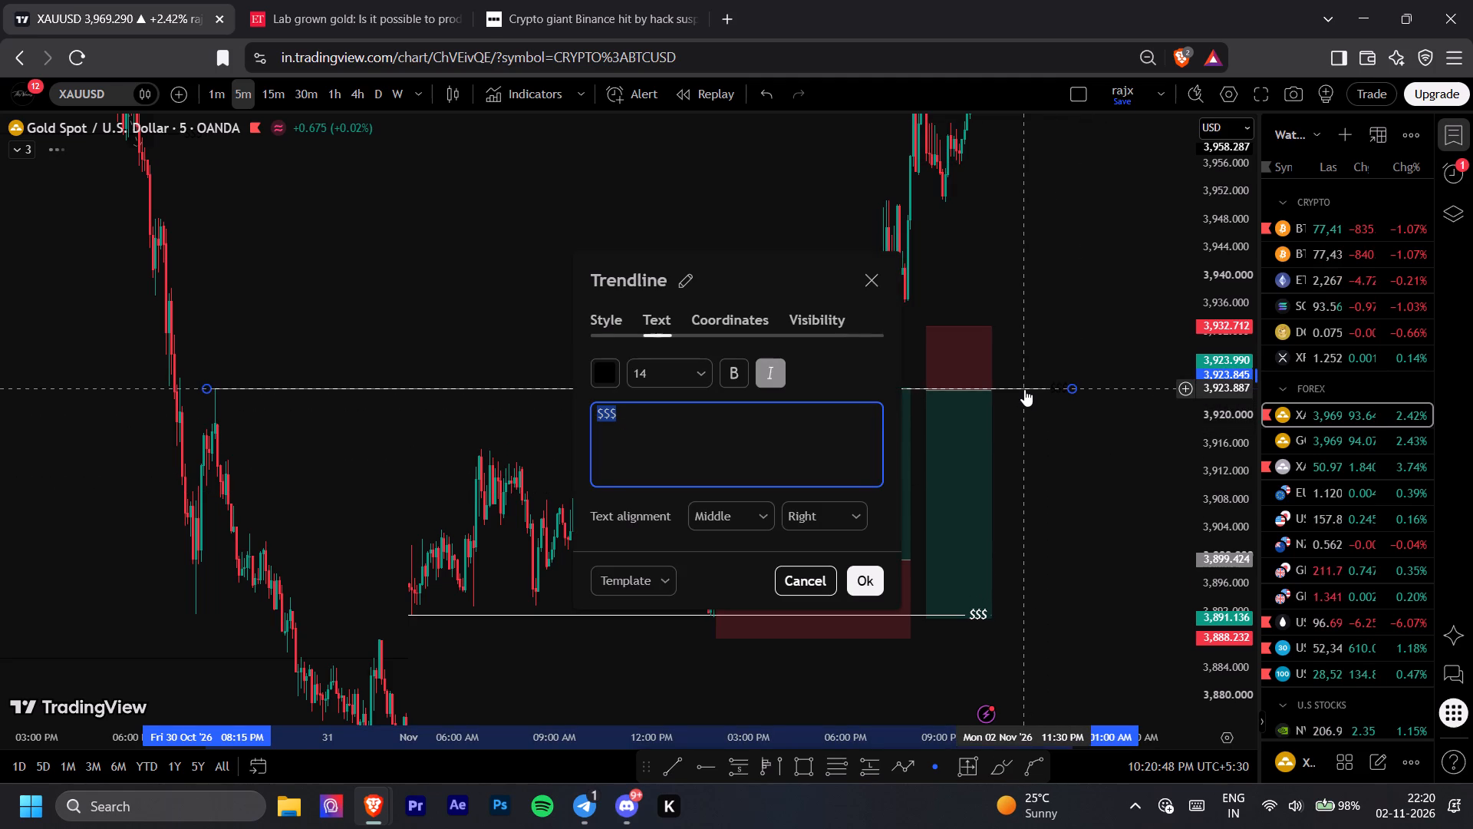
left_click(594, 368)
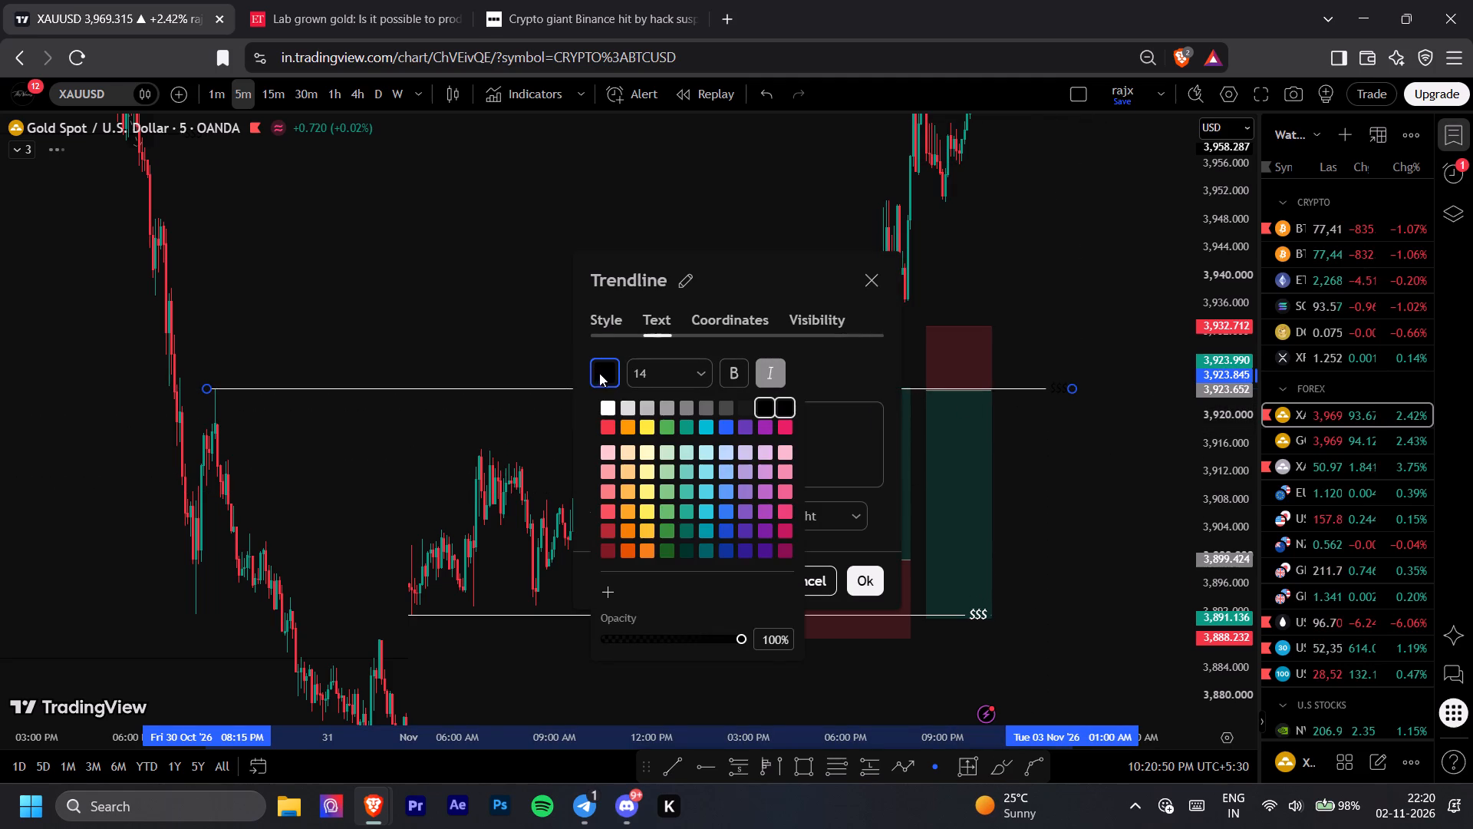
left_click(612, 407)
left_click(1112, 509)
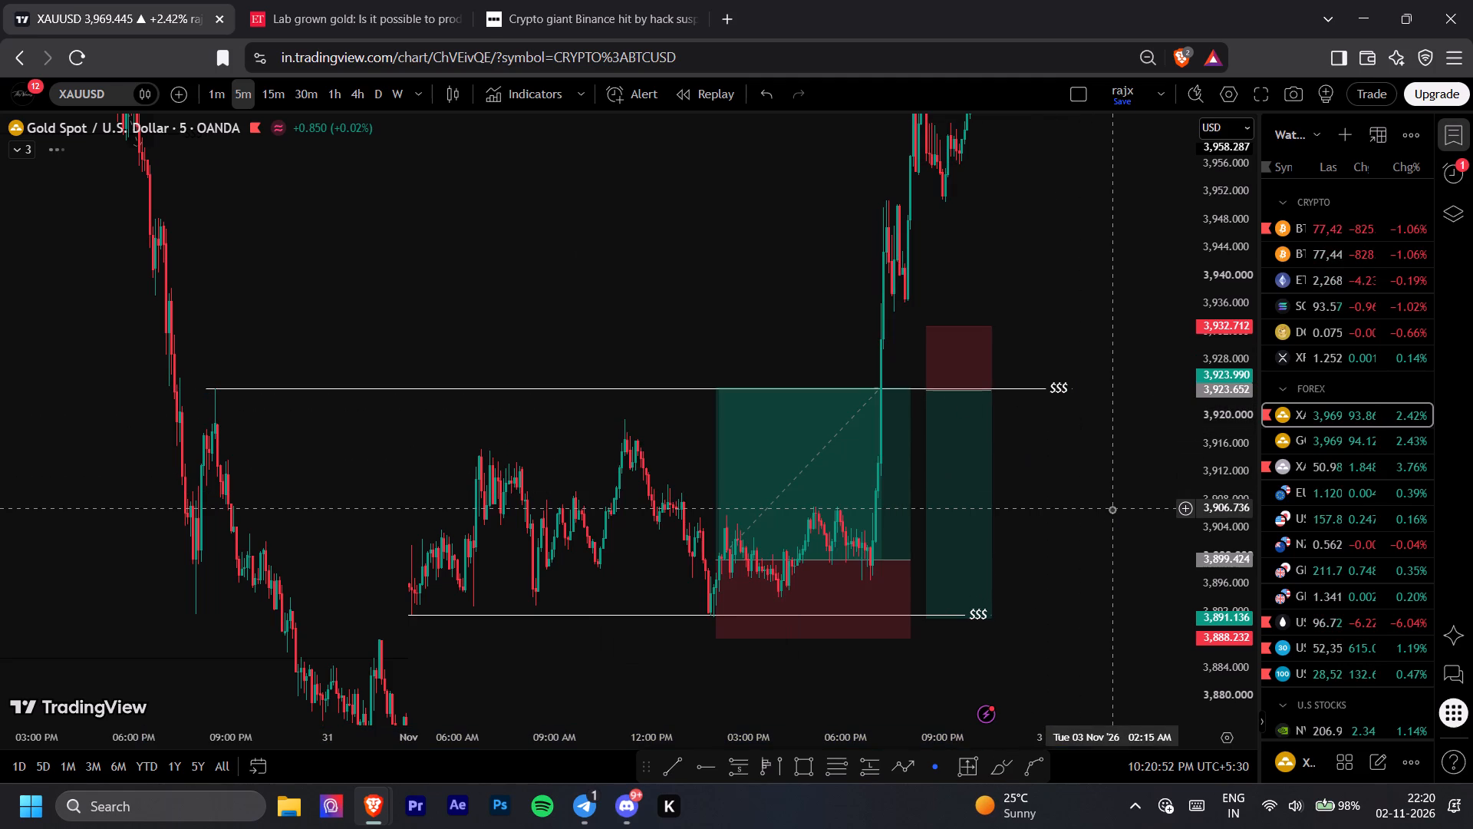
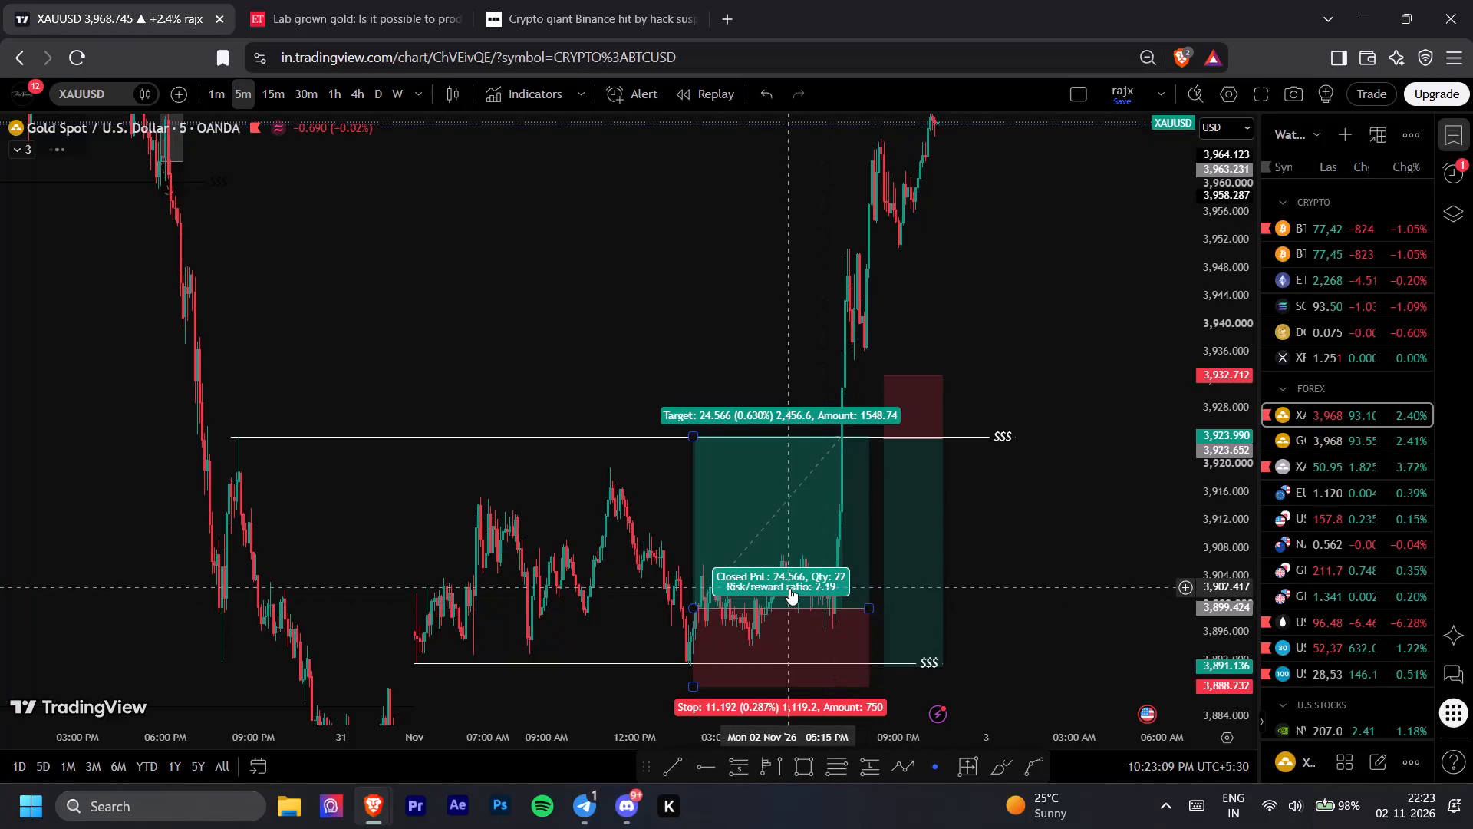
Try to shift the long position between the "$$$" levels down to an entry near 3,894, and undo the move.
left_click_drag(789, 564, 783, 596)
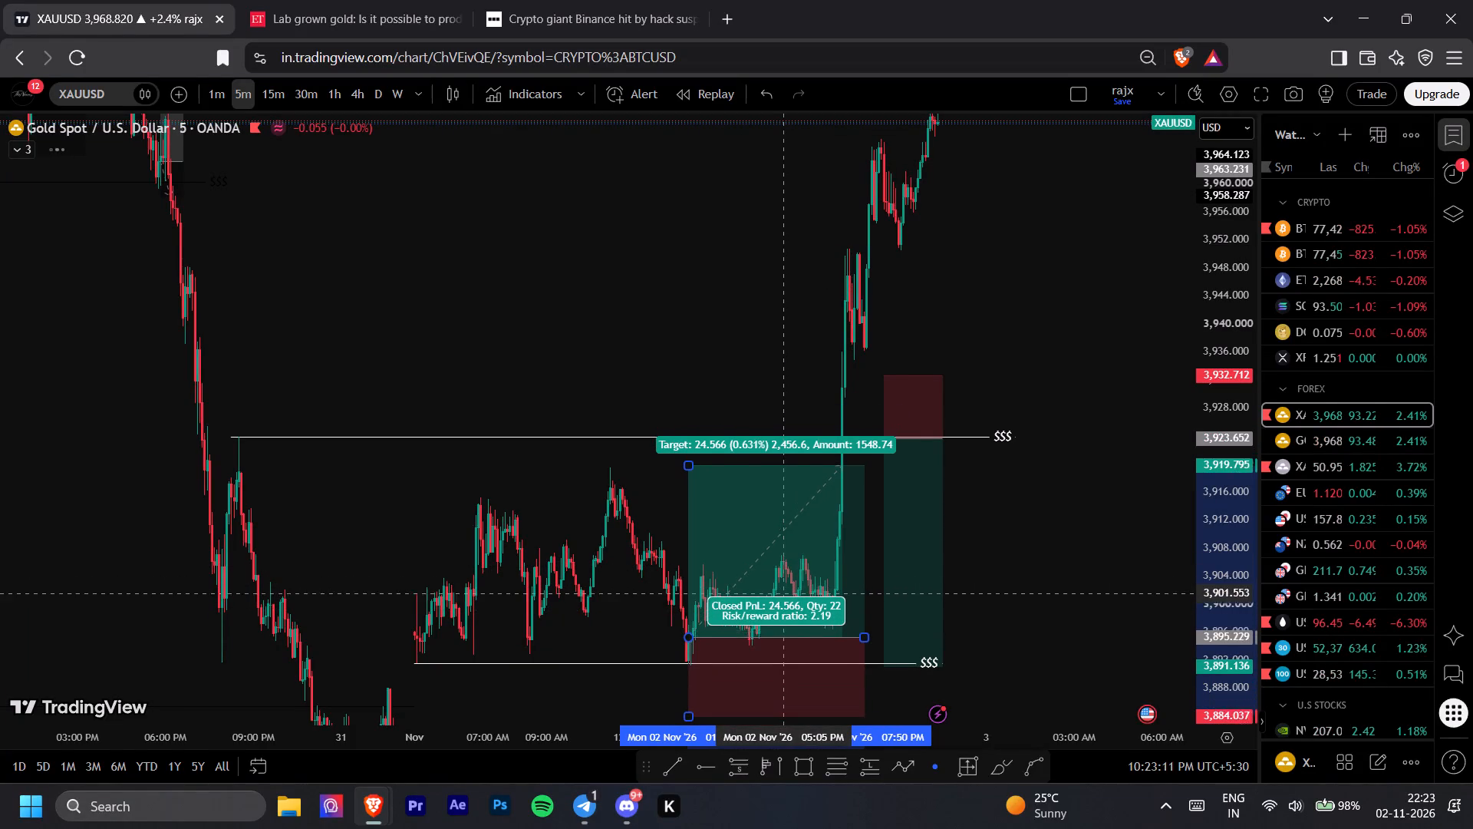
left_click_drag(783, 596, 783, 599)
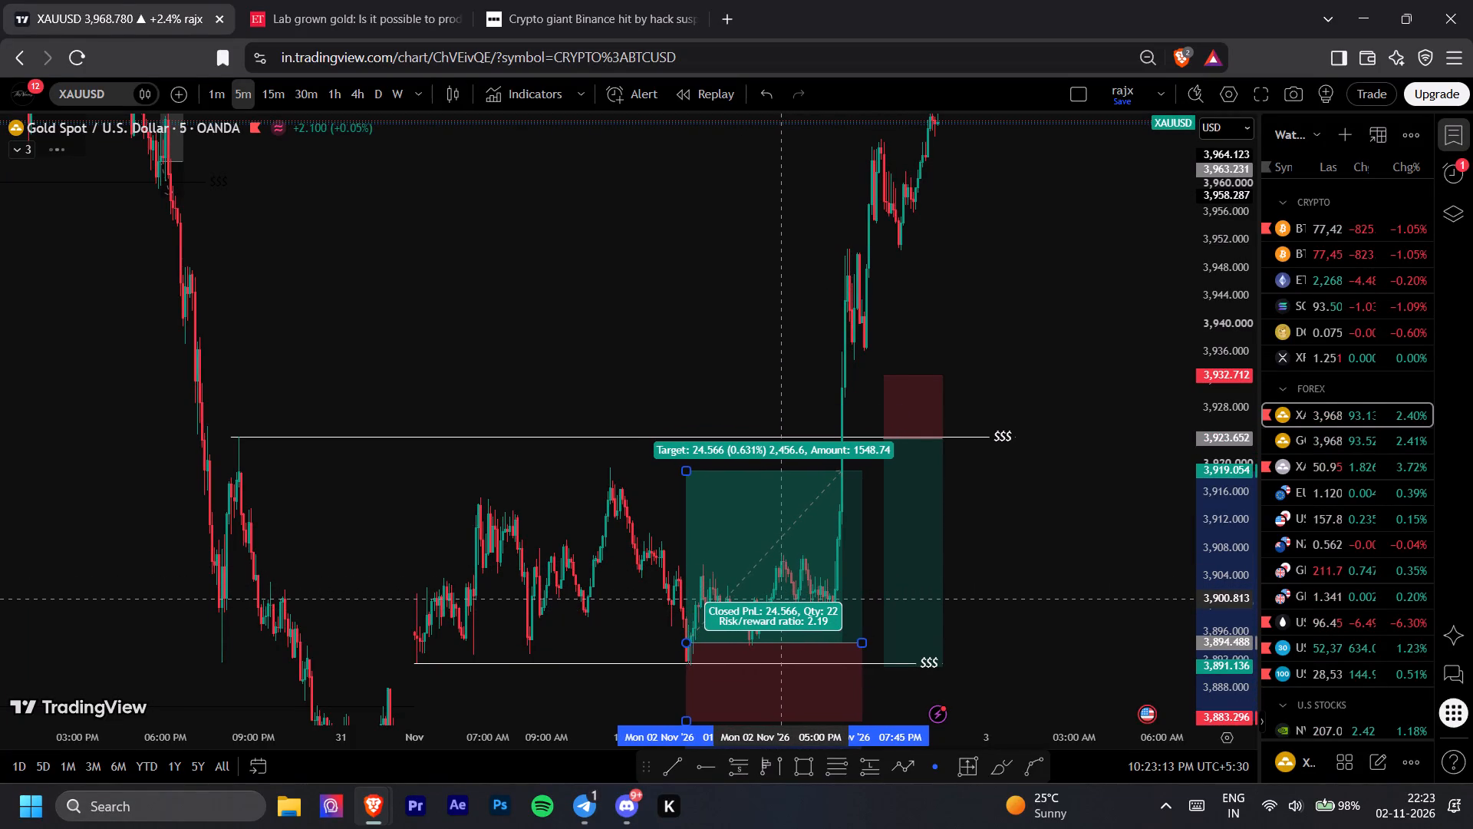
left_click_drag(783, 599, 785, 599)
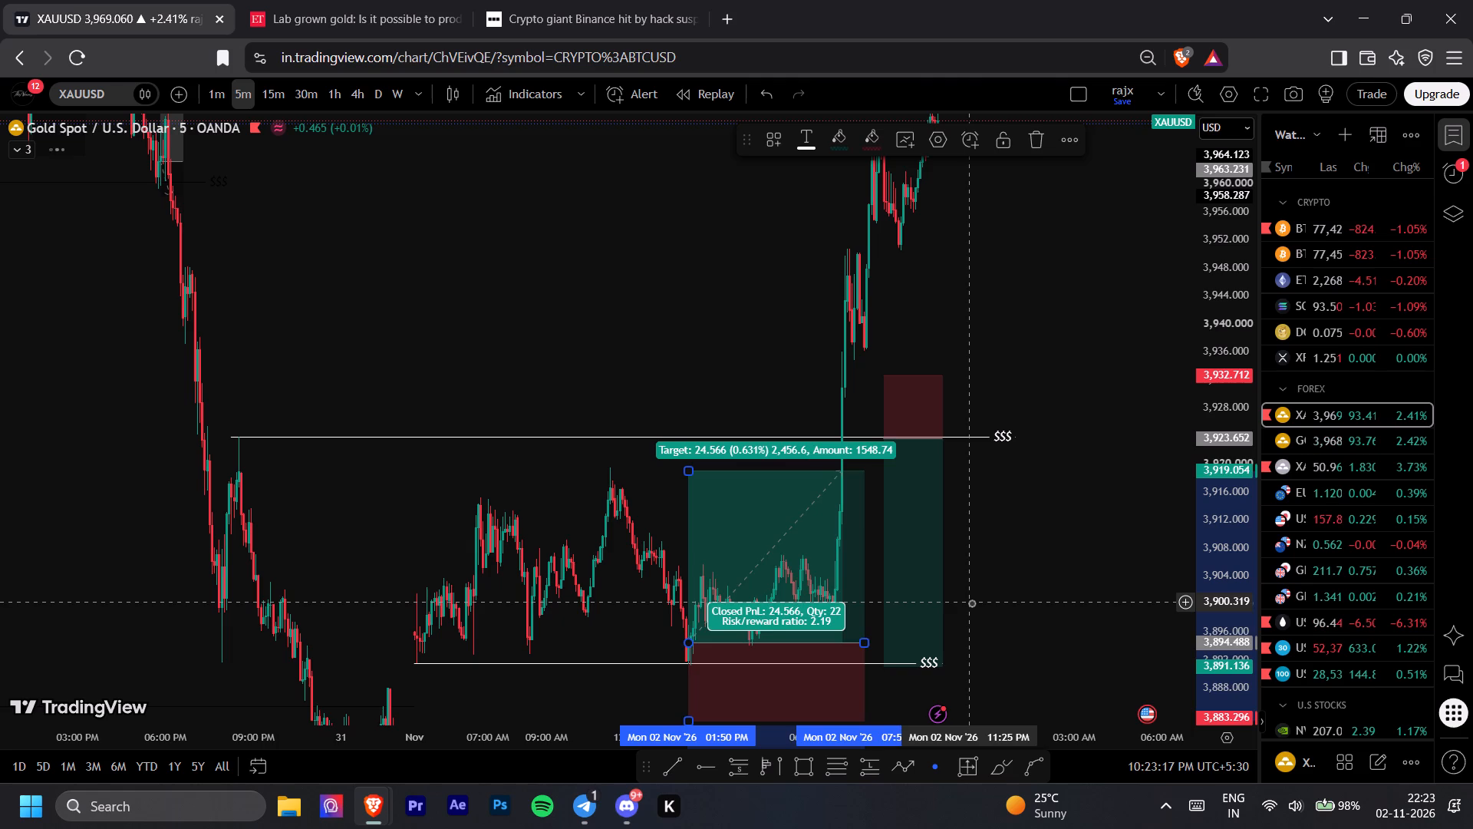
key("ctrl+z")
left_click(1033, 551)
Examine the gold 5-minute price action around the older grey positions, the two "$$$" liquidity levels and the latest rally.
left_click_drag(1033, 551, 1040, 521)
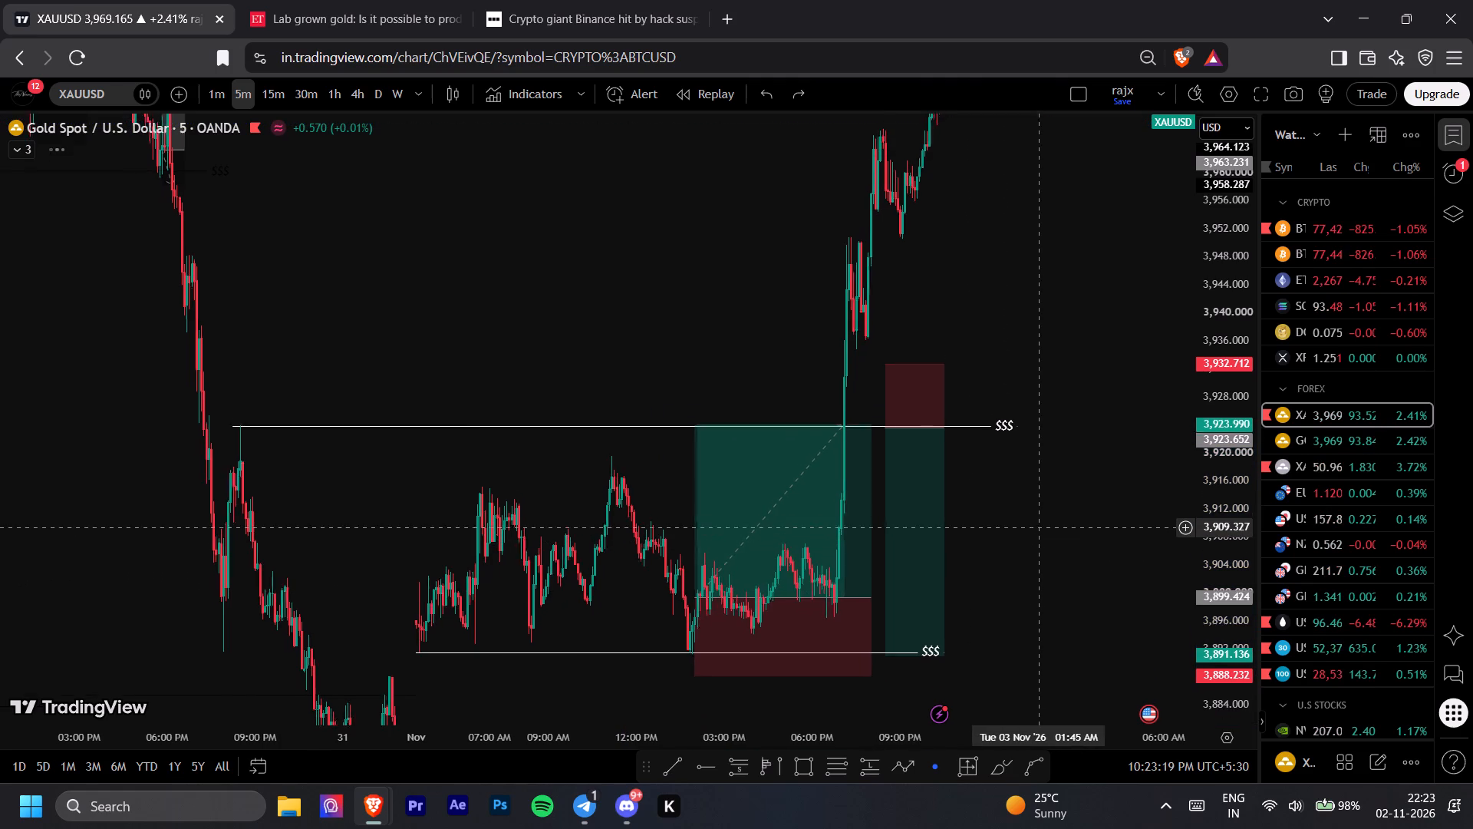
left_click_drag(1040, 521, 1038, 633)
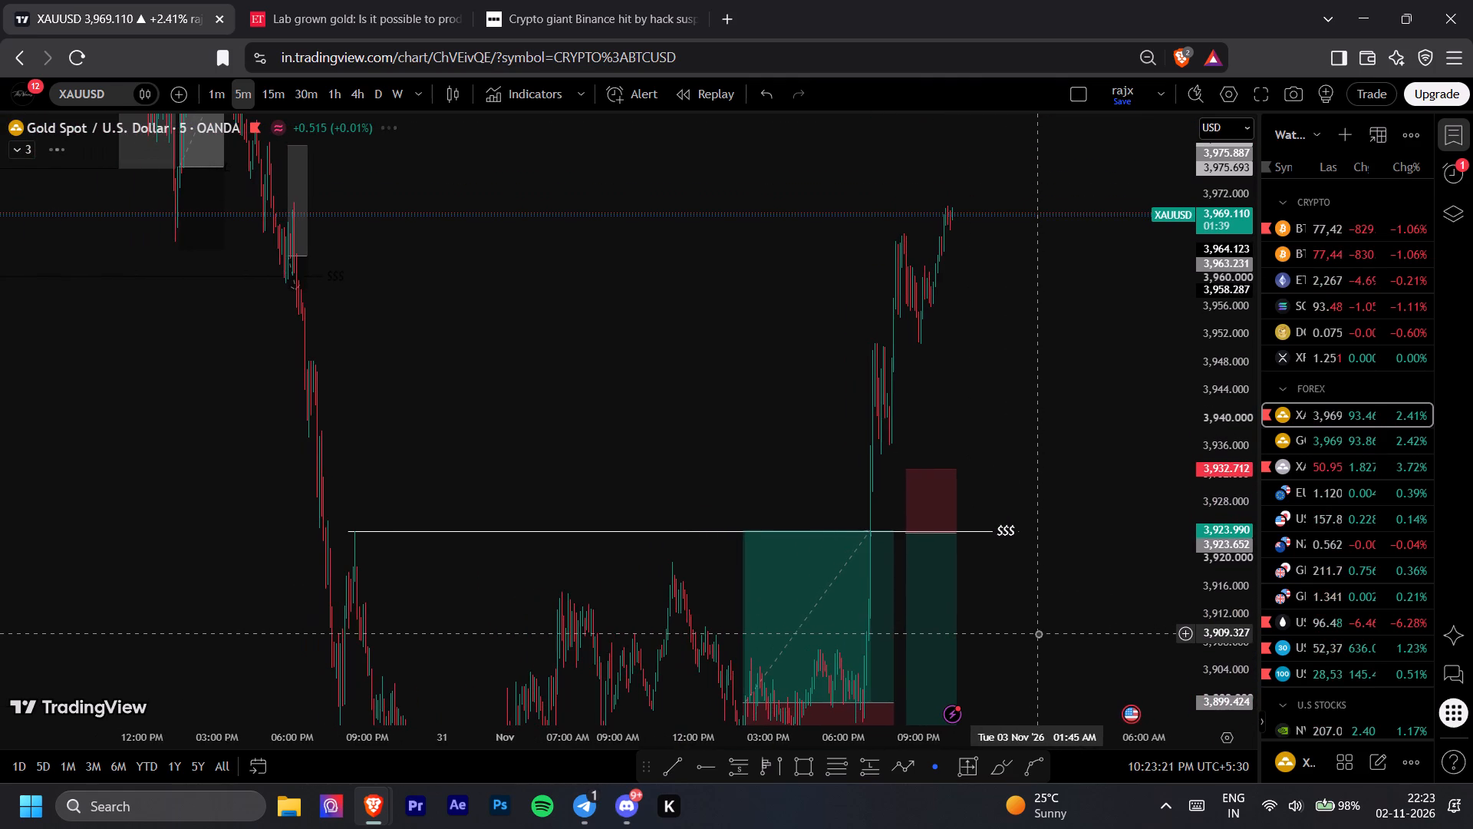
left_click_drag(1244, 633, 1237, 750)
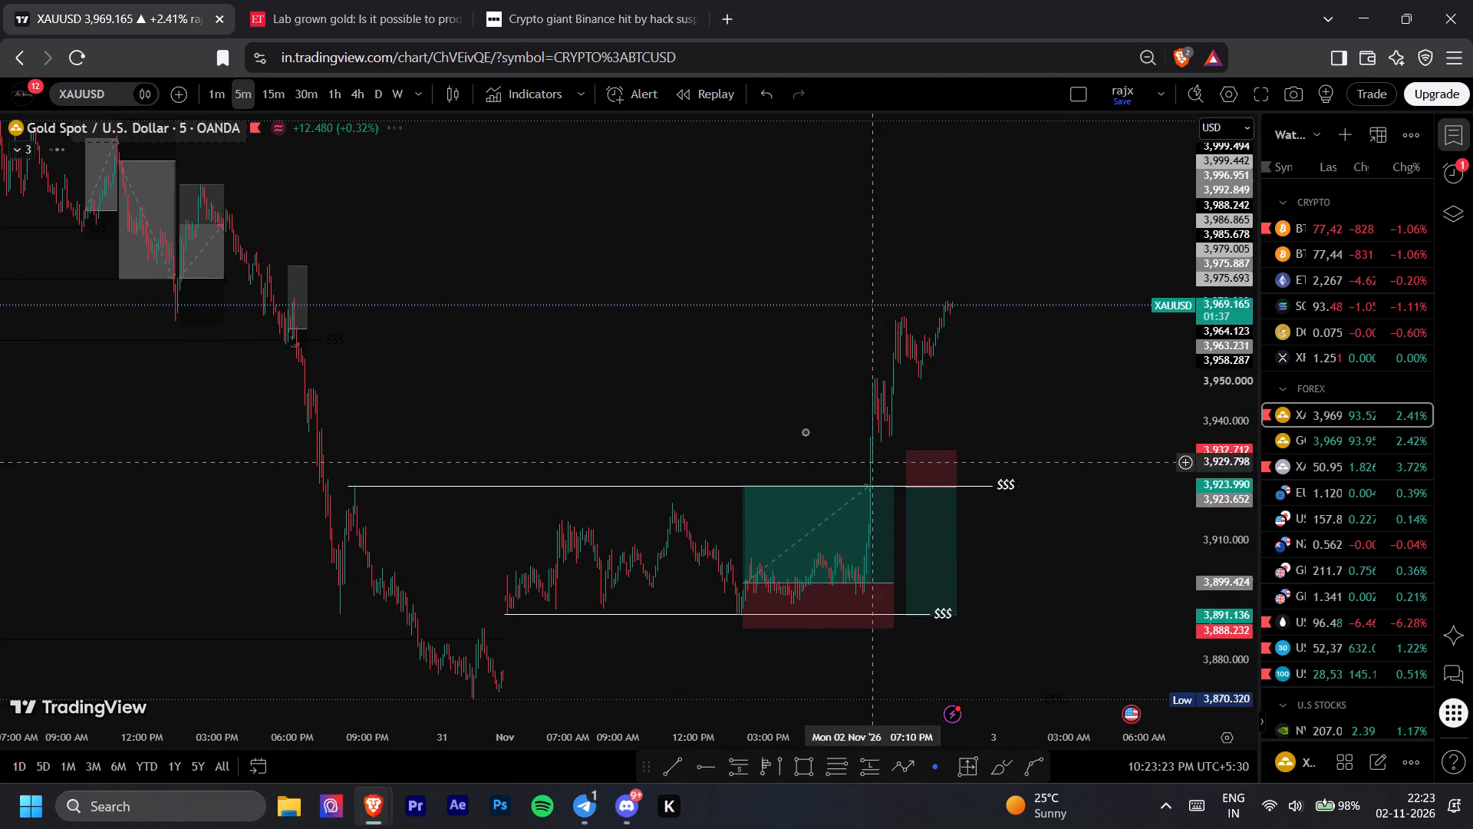
left_click_drag(582, 314, 645, 366)
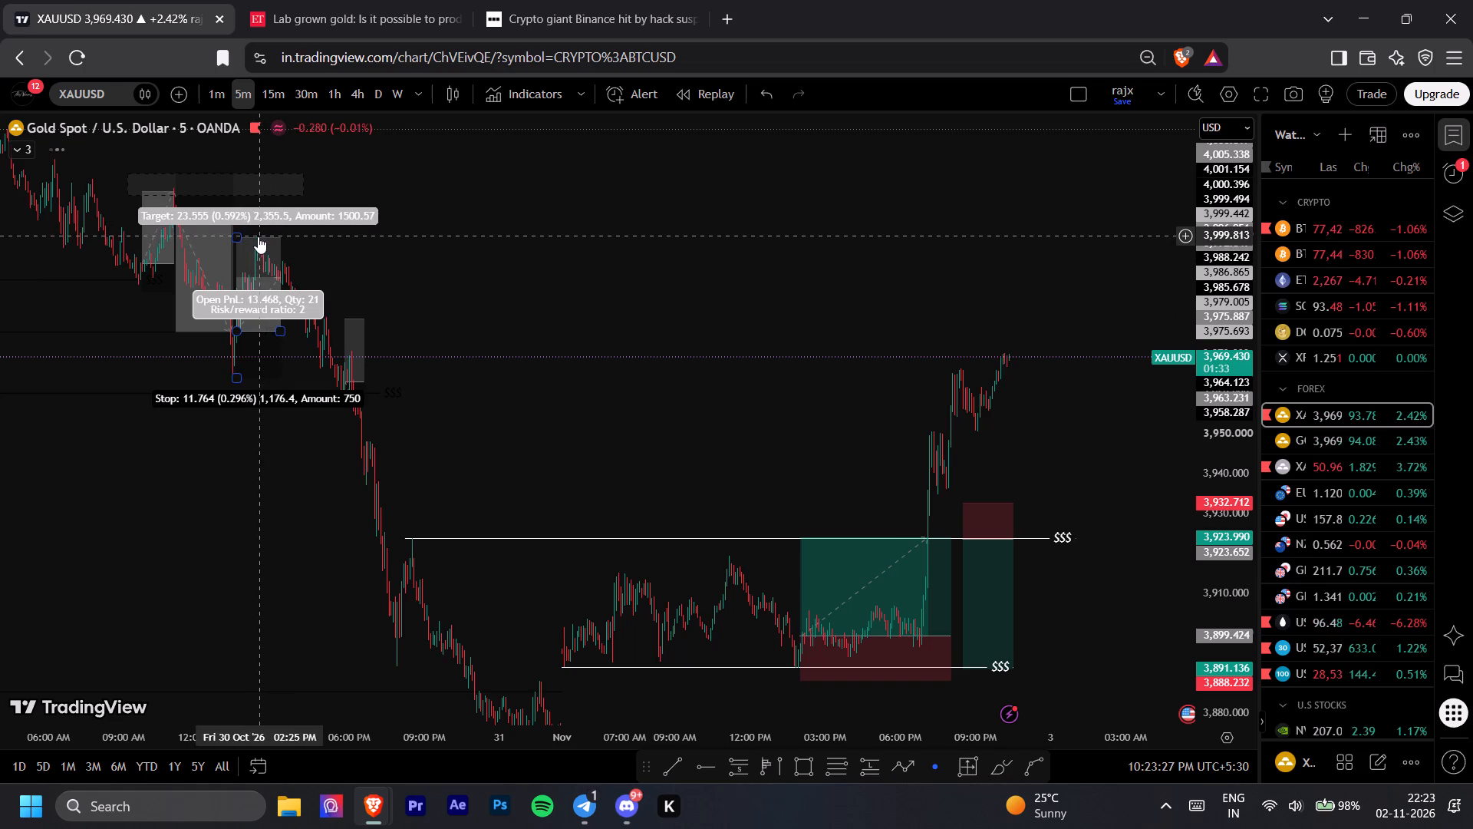
left_click(258, 241)
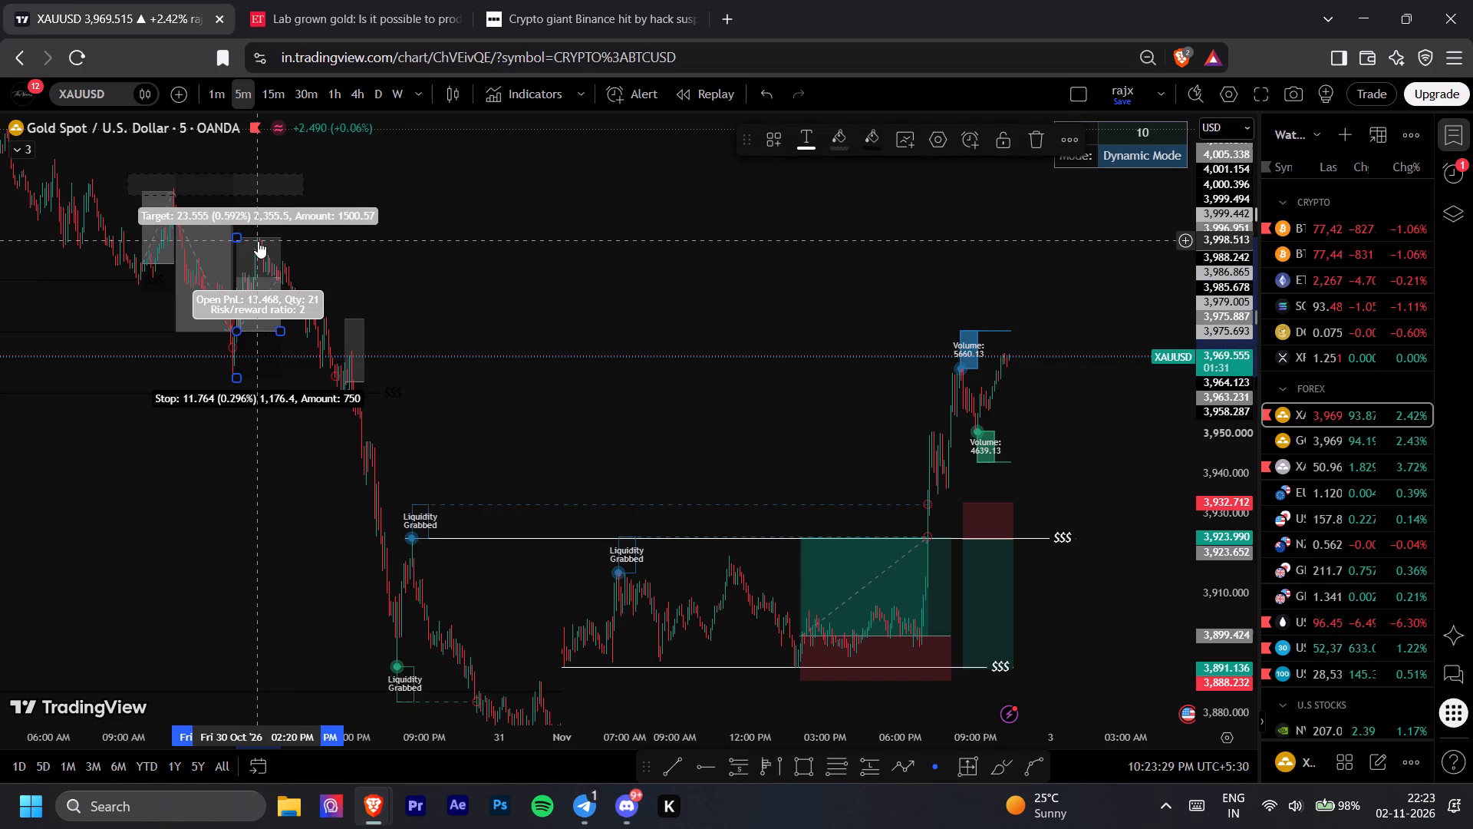
left_click(530, 300)
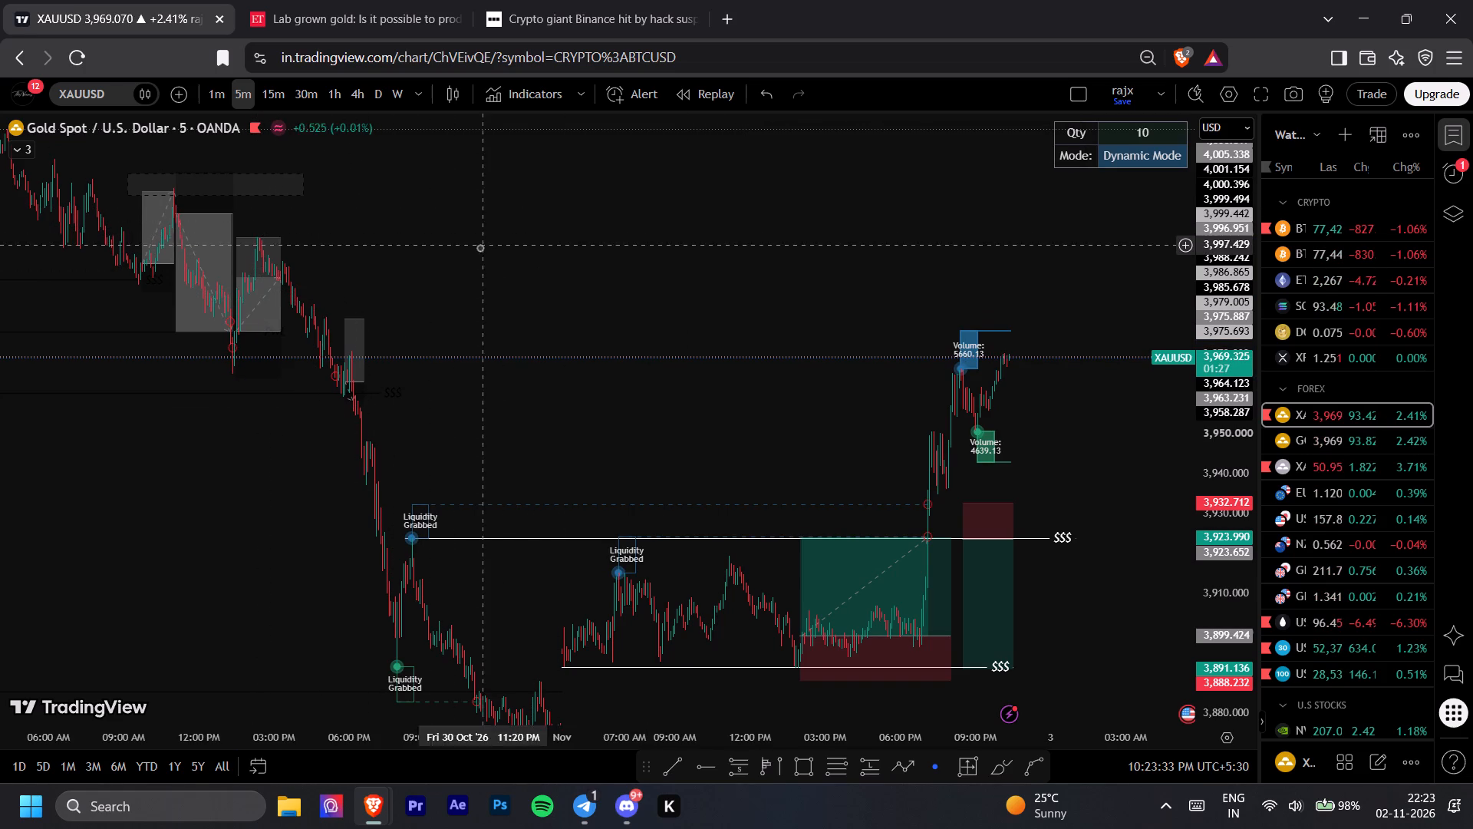
left_click_drag(1051, 290, 911, 279)
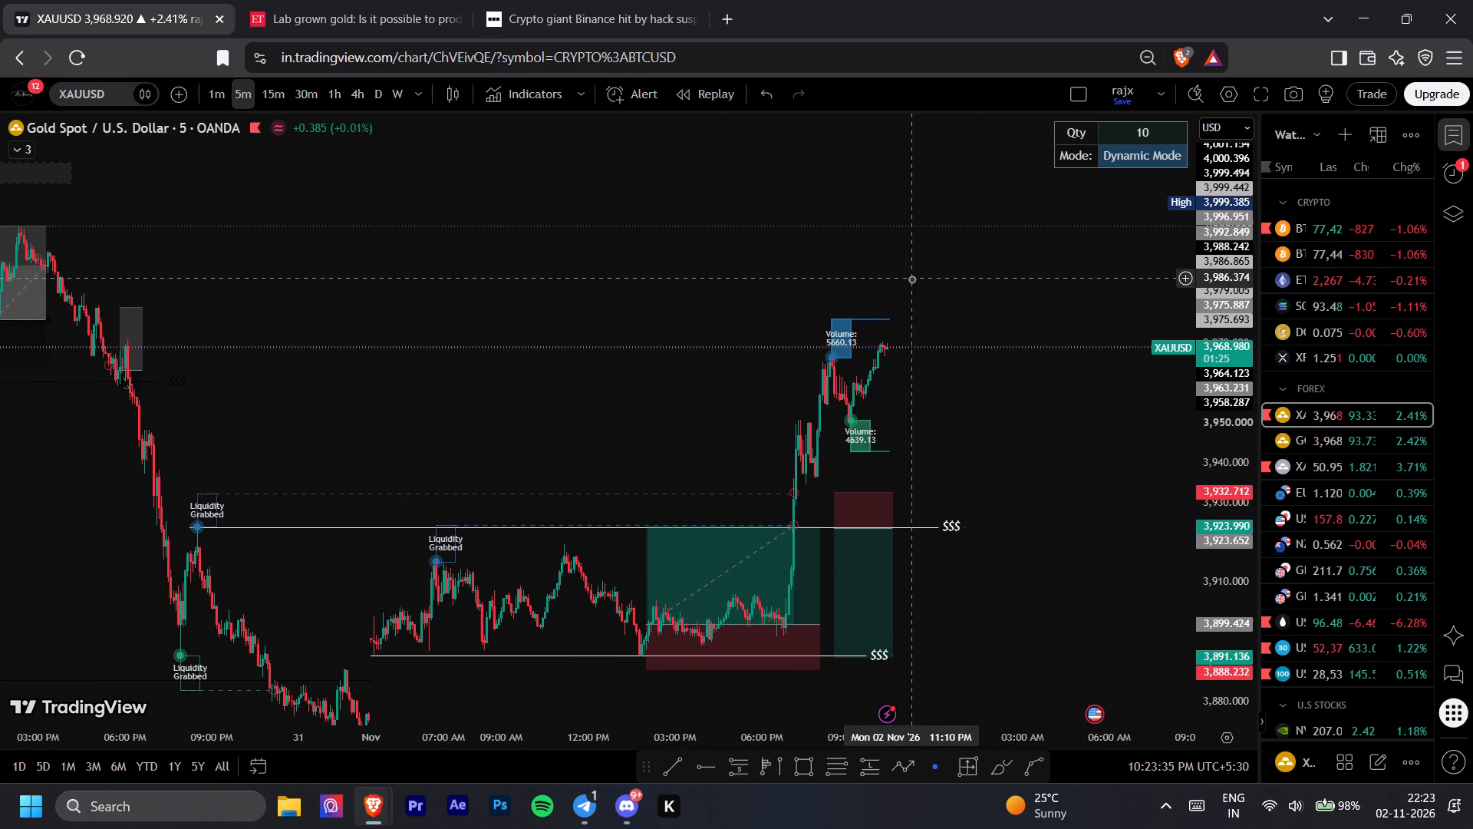
left_click_drag(1237, 614, 1233, 583)
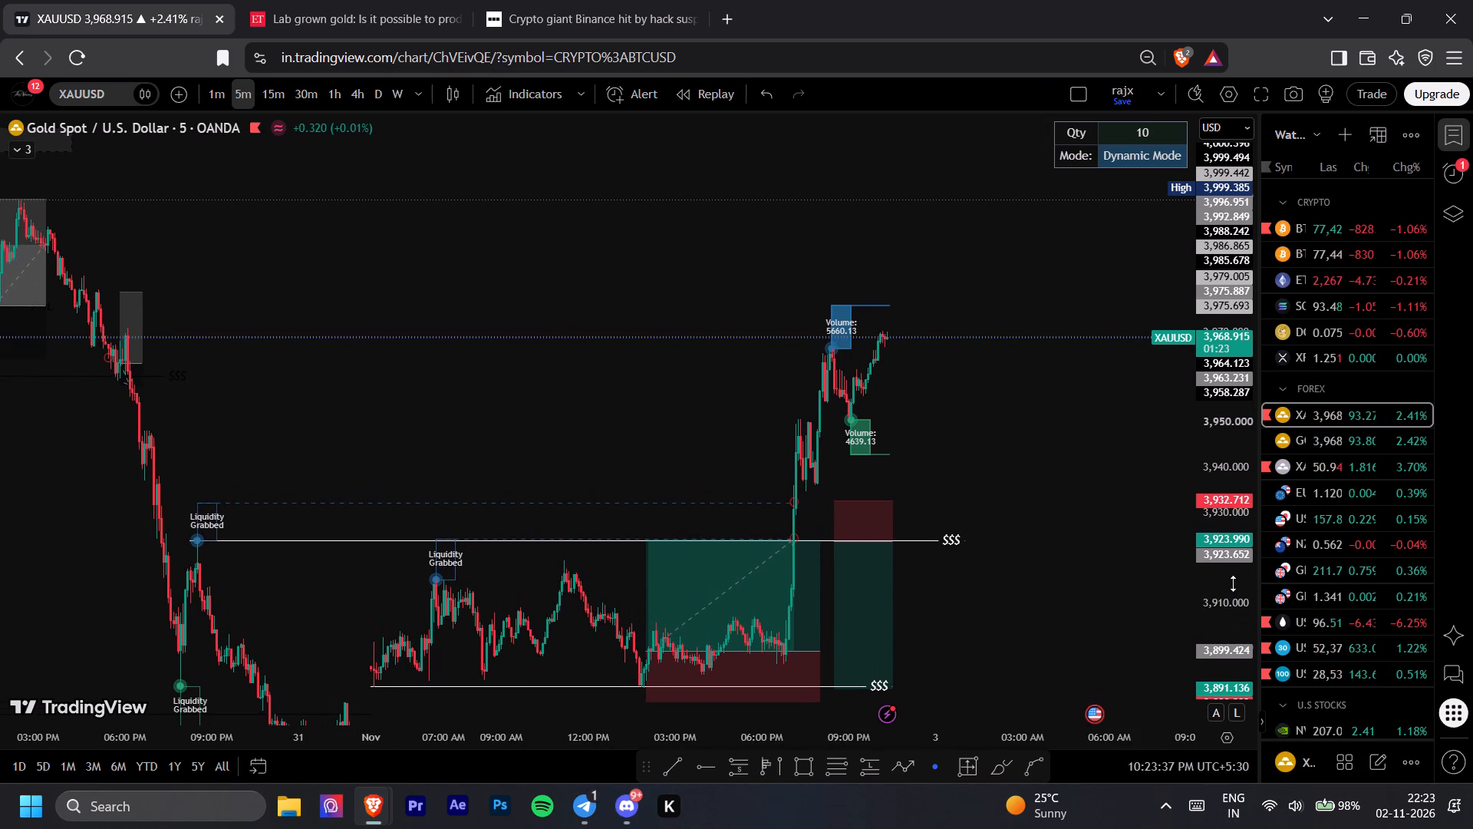
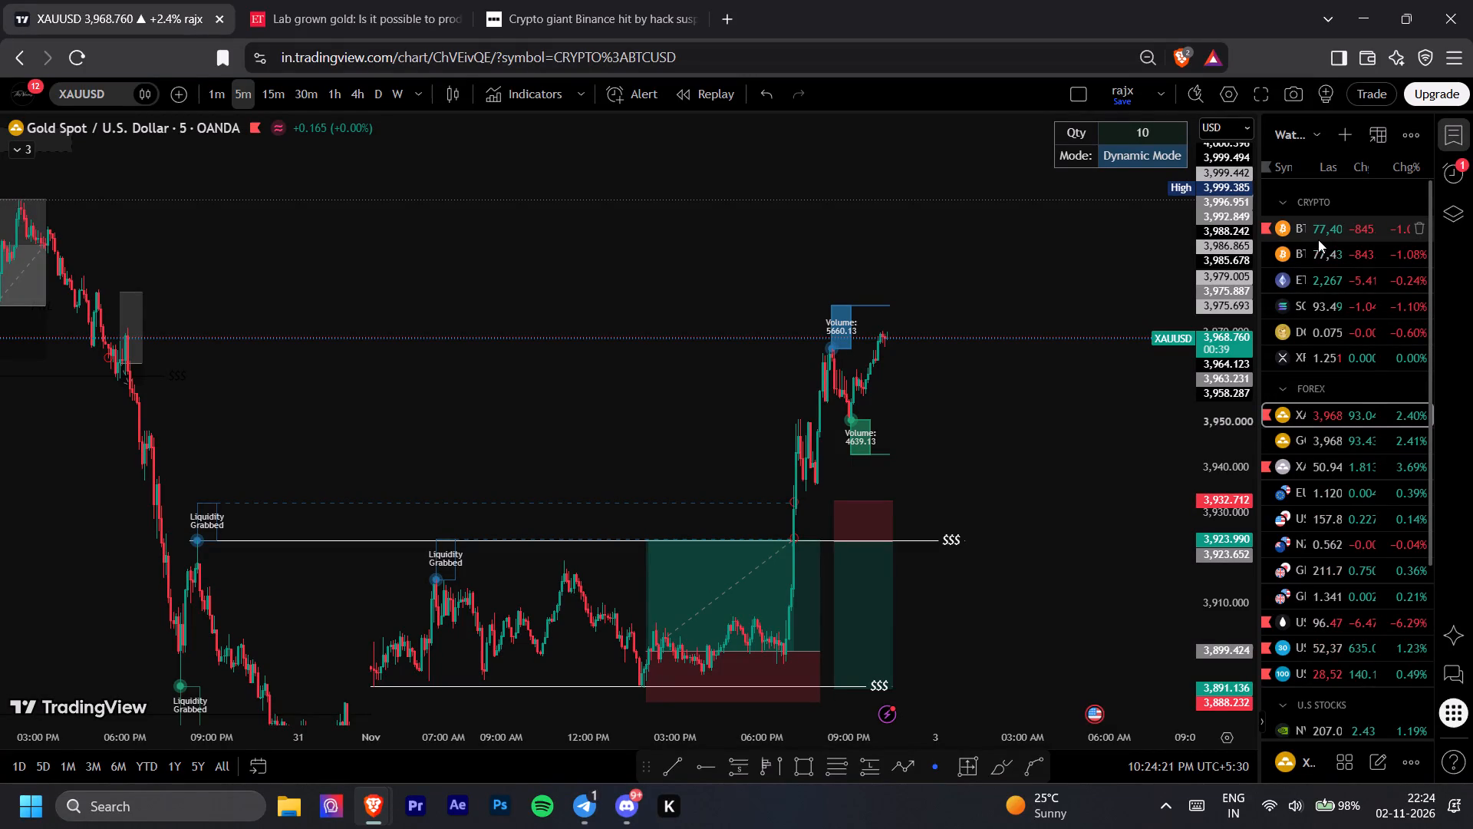
Open the BTCUSD CRYPTO chart from the watchlist and examine the recent 5-minute price action around the short and long positions.
left_click(1319, 236)
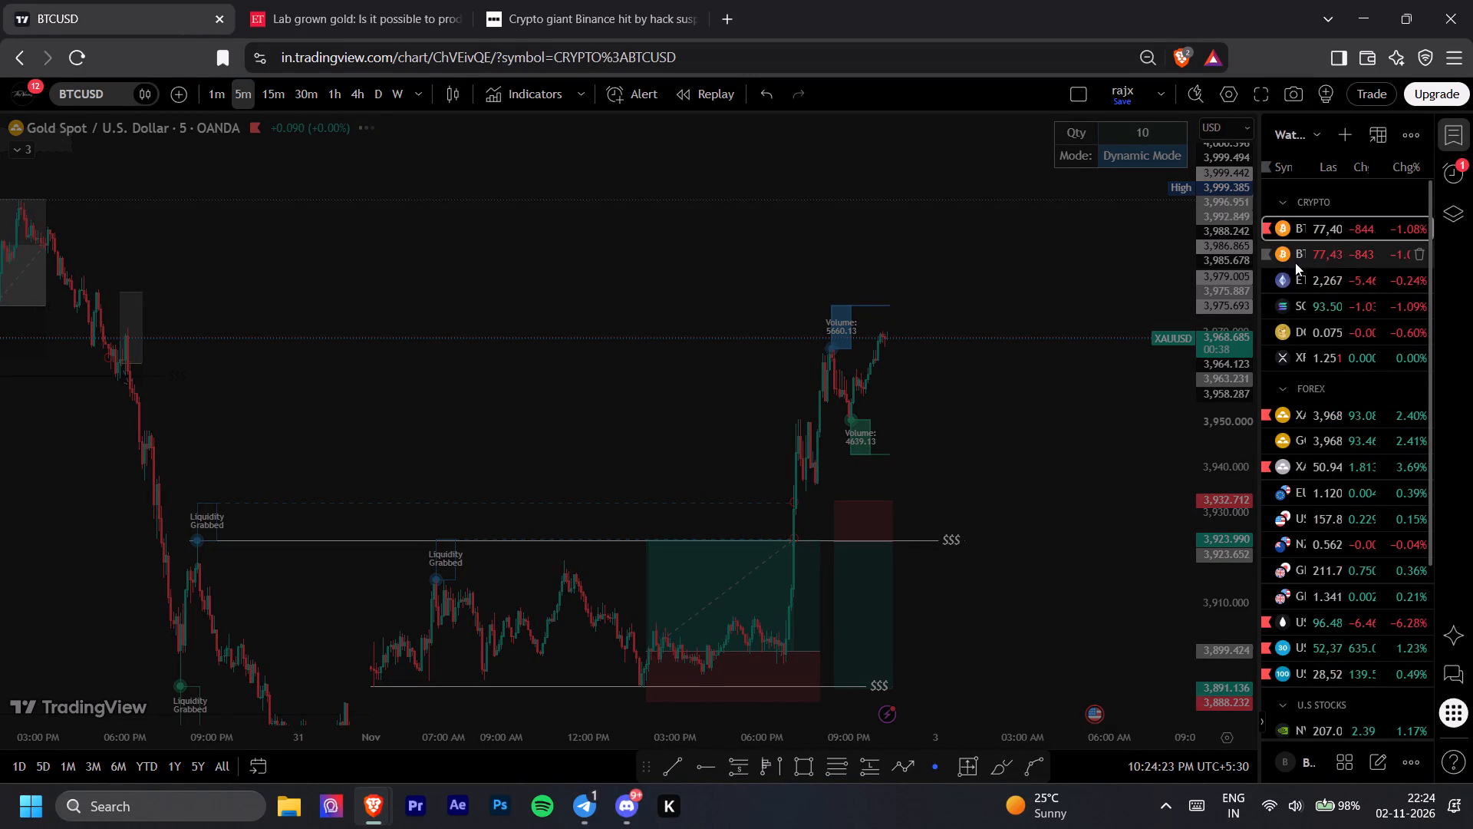
left_click_drag(1065, 563, 1053, 537)
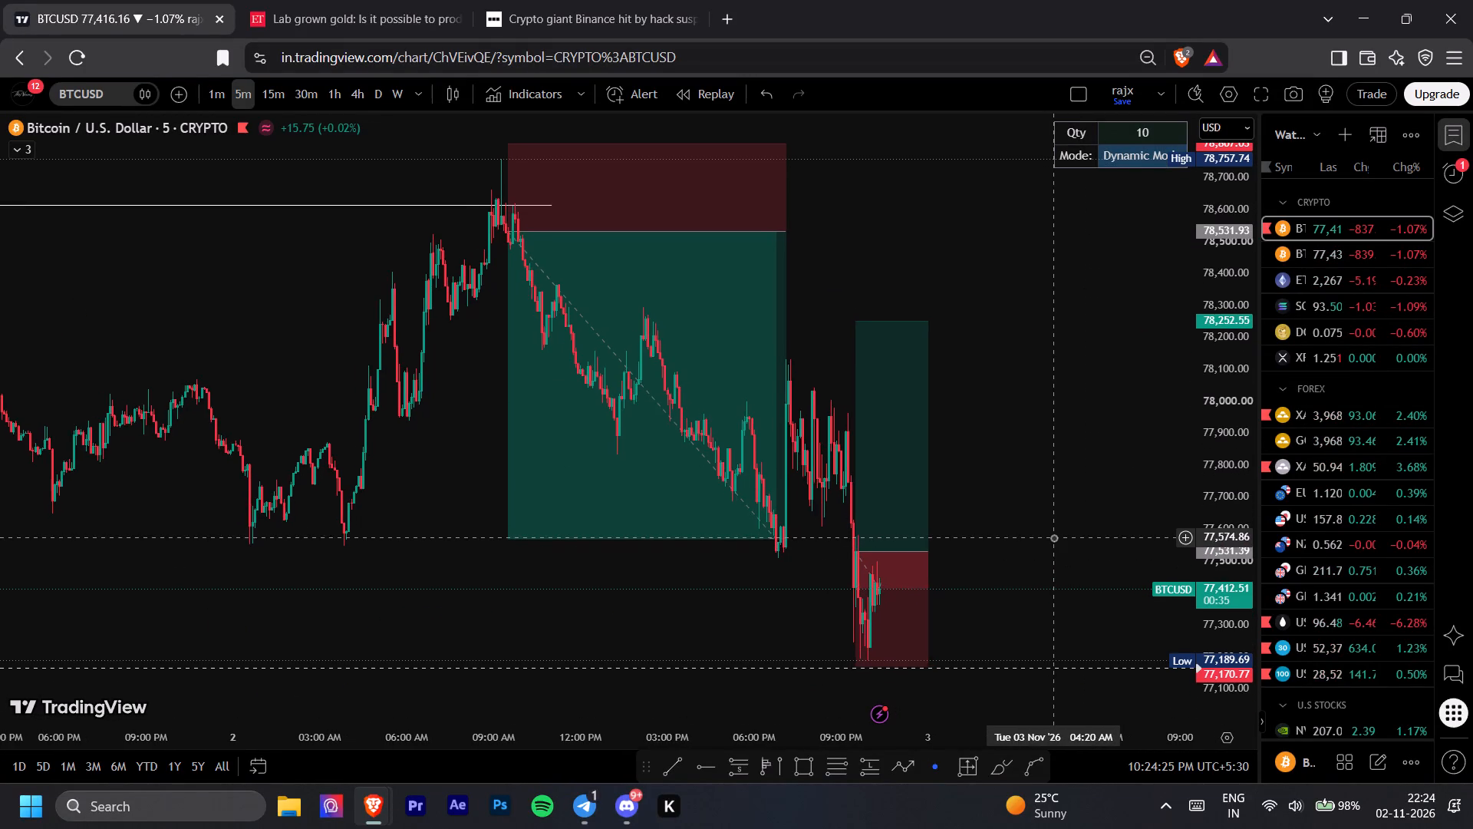
left_click_drag(1019, 565, 1018, 563)
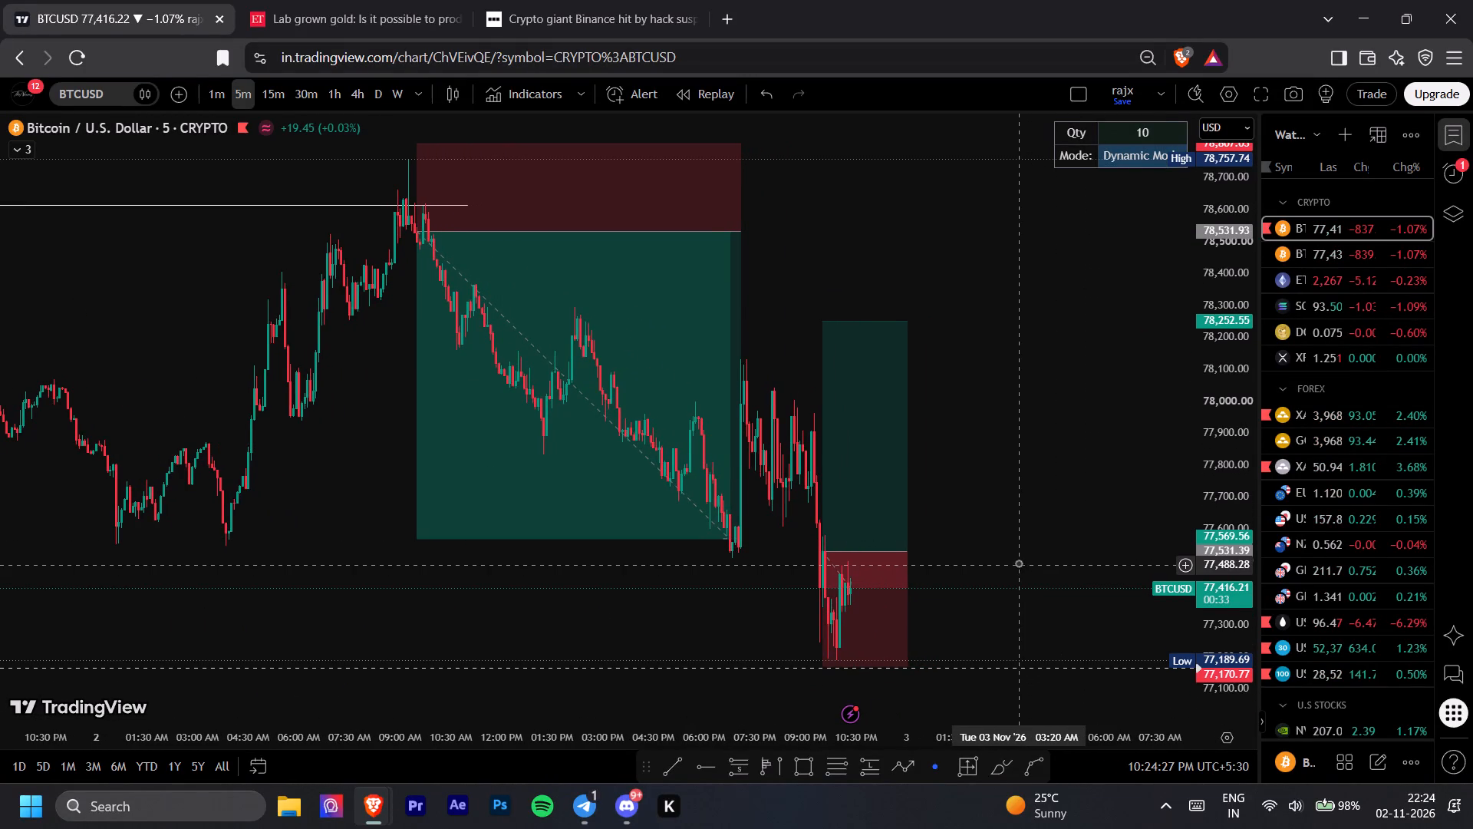
left_click_drag(1018, 563, 1003, 526)
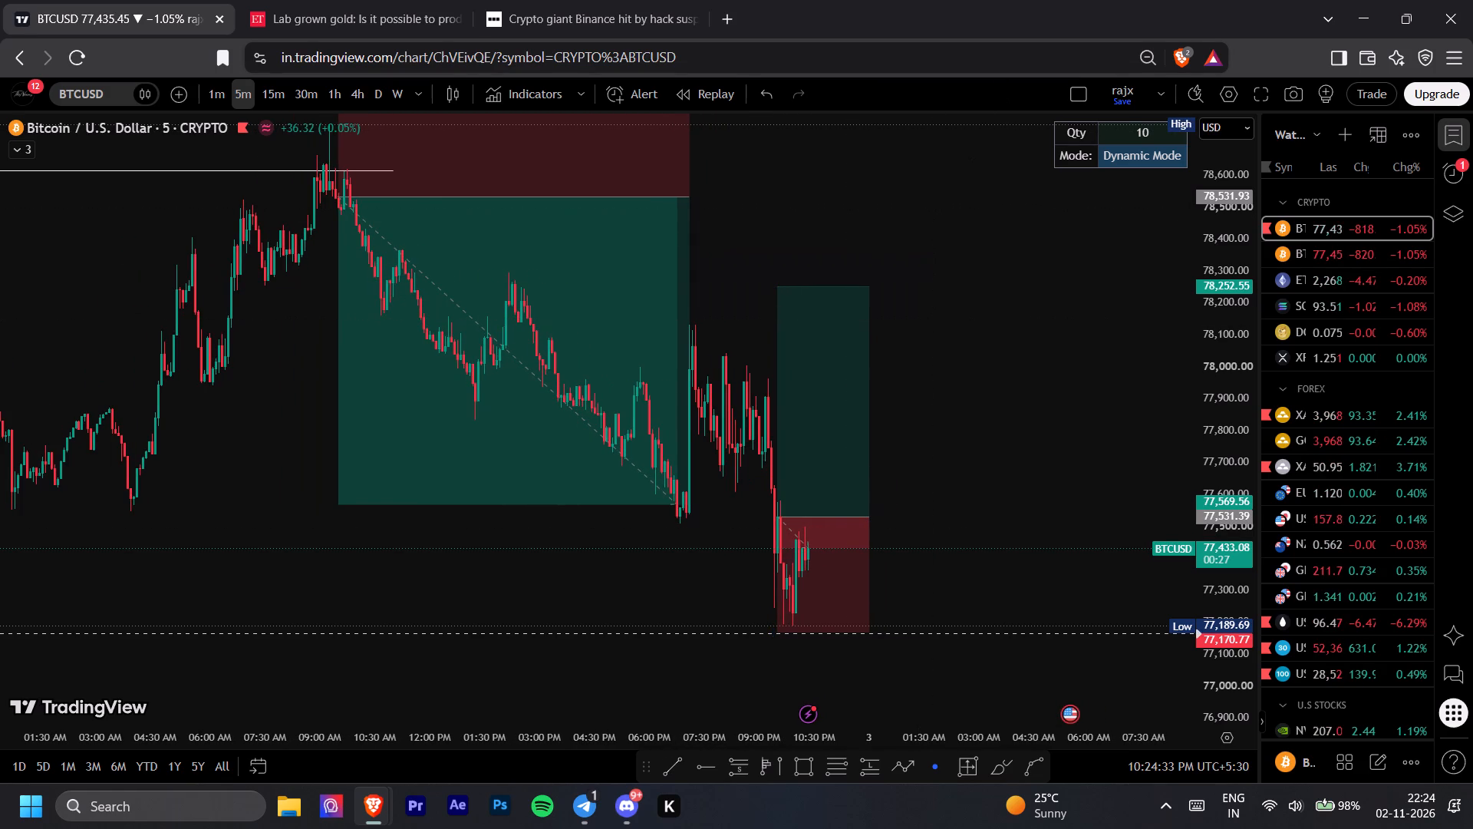
Close the Binance hack and lab-grown gold news pages, keeping only the chart open.
left_click(697, 16)
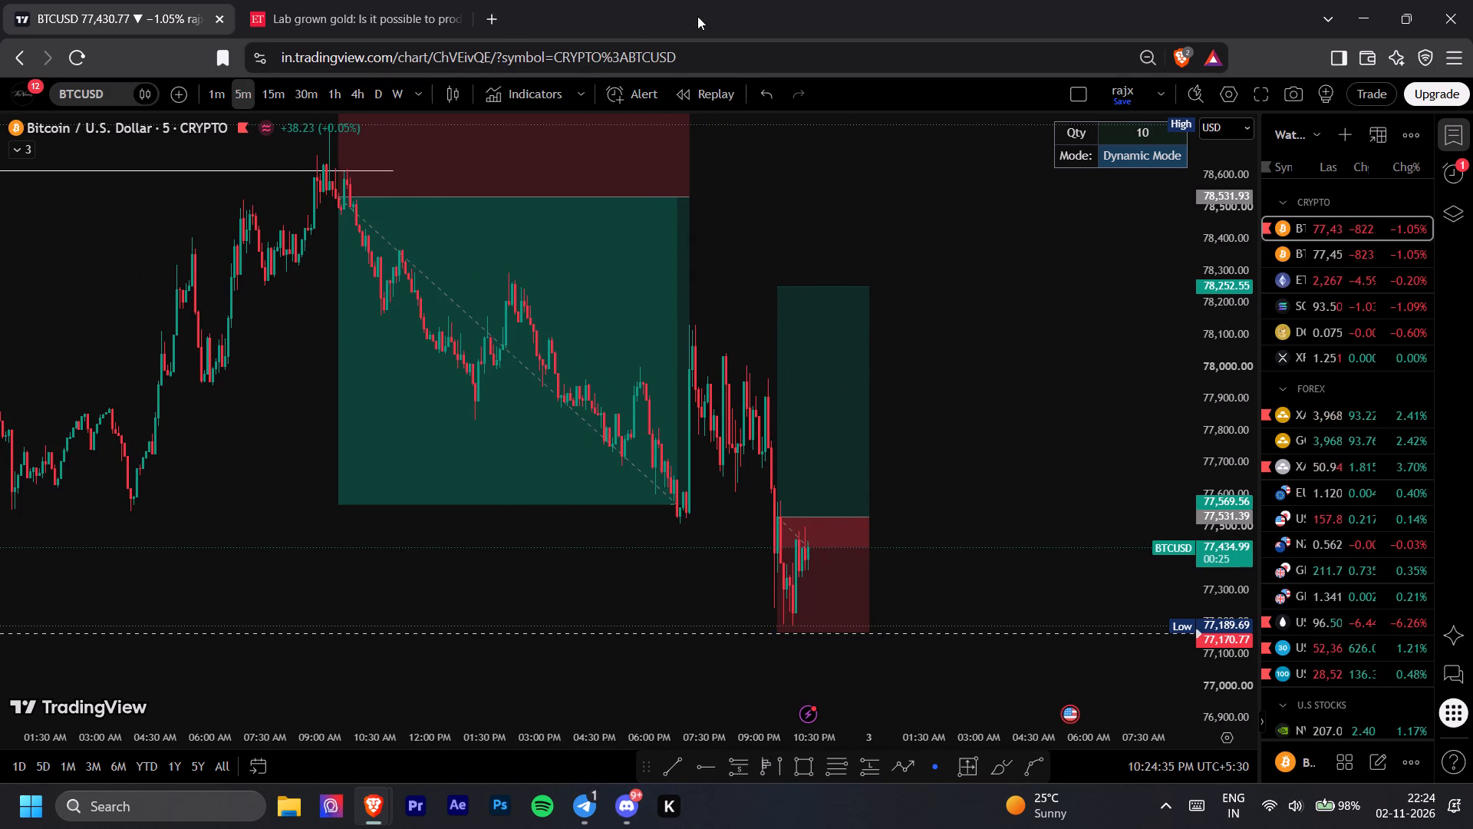
left_click(448, 19)
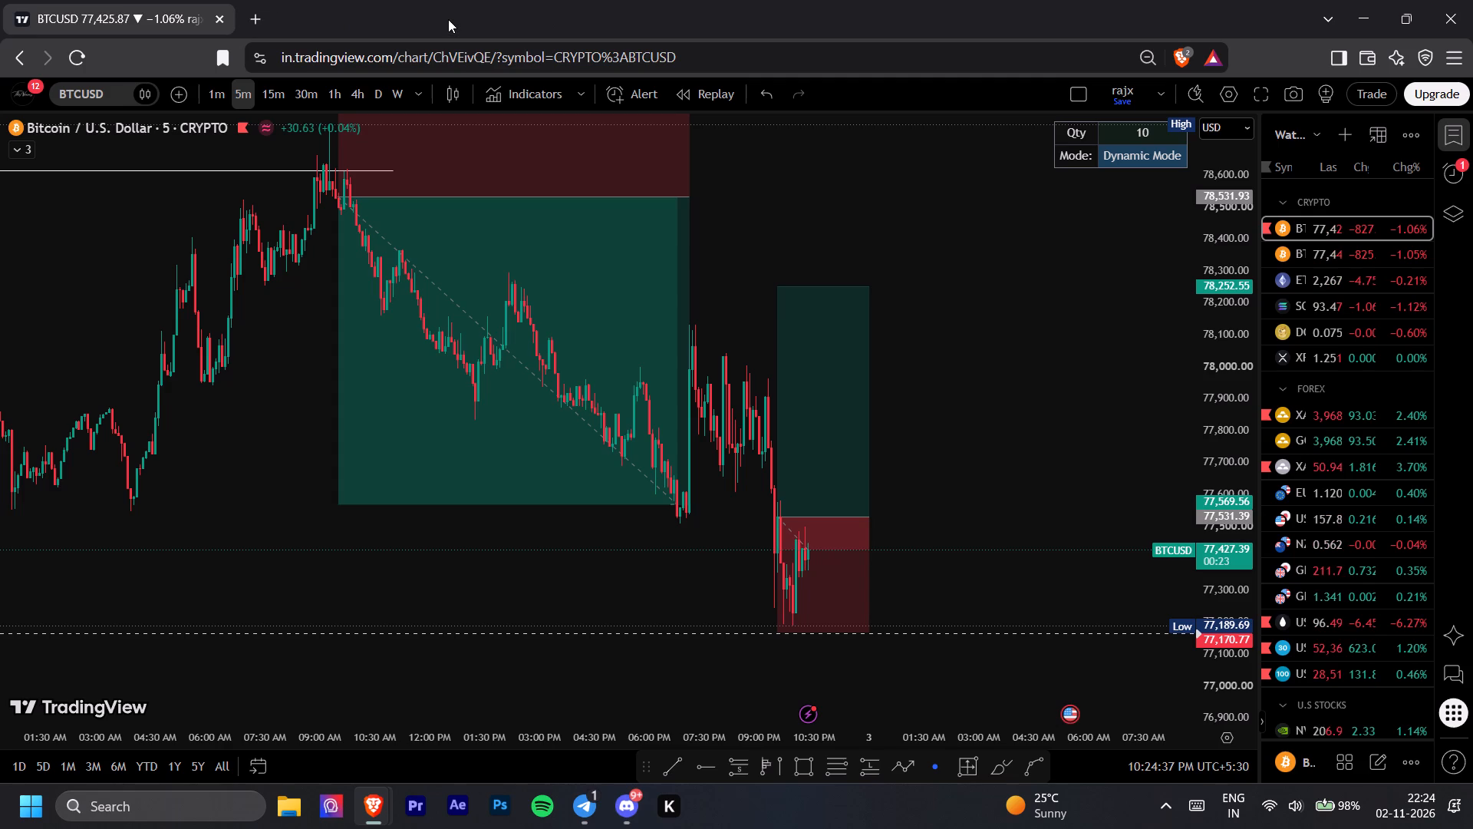
Undo the recent chart changes, including the upper "$$$" label, back to the 15-minute XAUUSD chart.
key("ctrl+z")
key("ctrl+z")
key("ctrl+z")
key("ctrl+z")
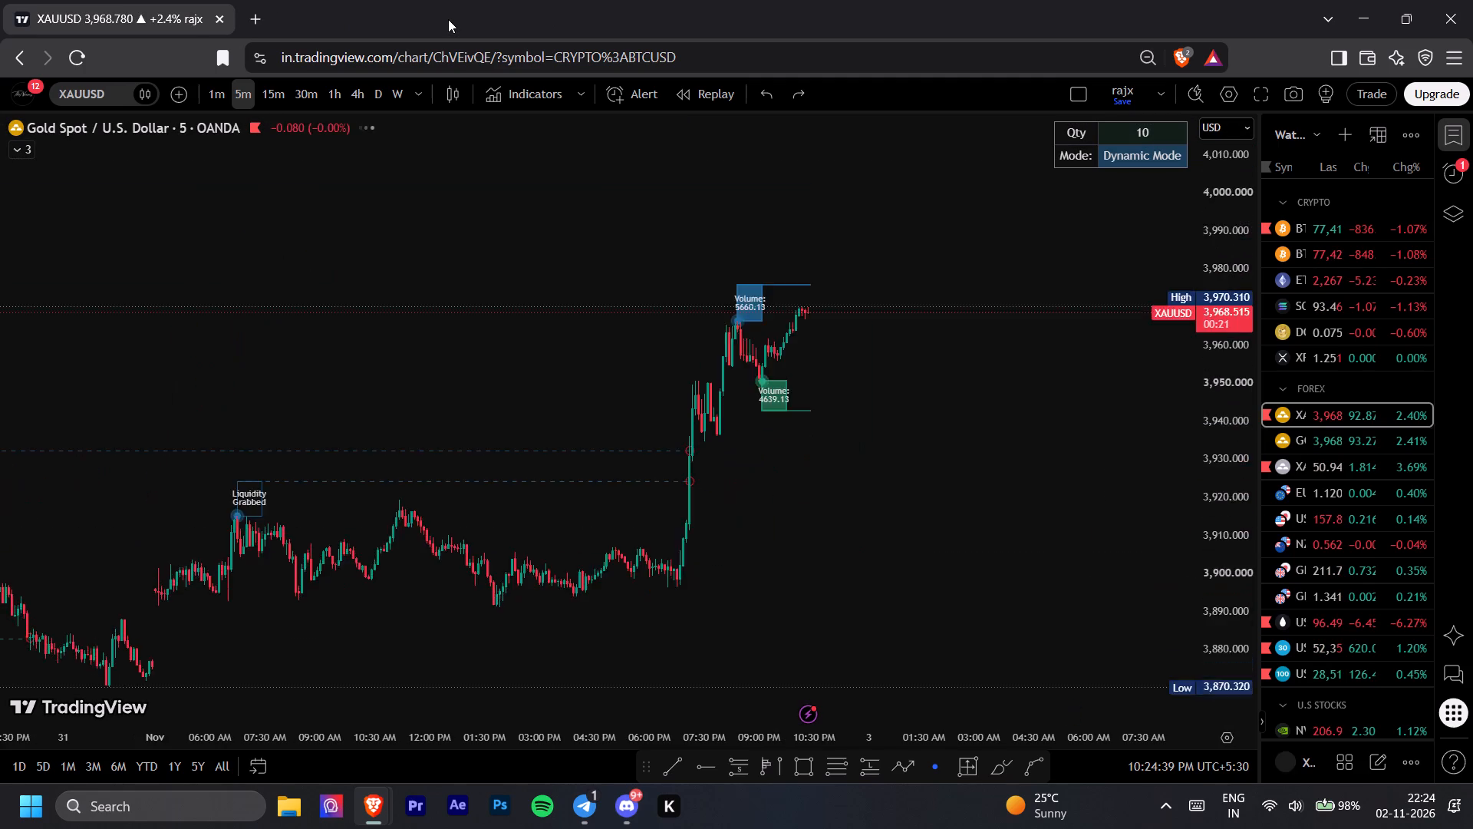
key("ctrl+z")
key("ctrl+z")
key("ctrl+z")
key("ctrl+z")
key("ctrl+z")
key("ctrl+z")
key("ctrl+z")
key("ctrl+z")
key("ctrl+z")
key("ctrl+z")
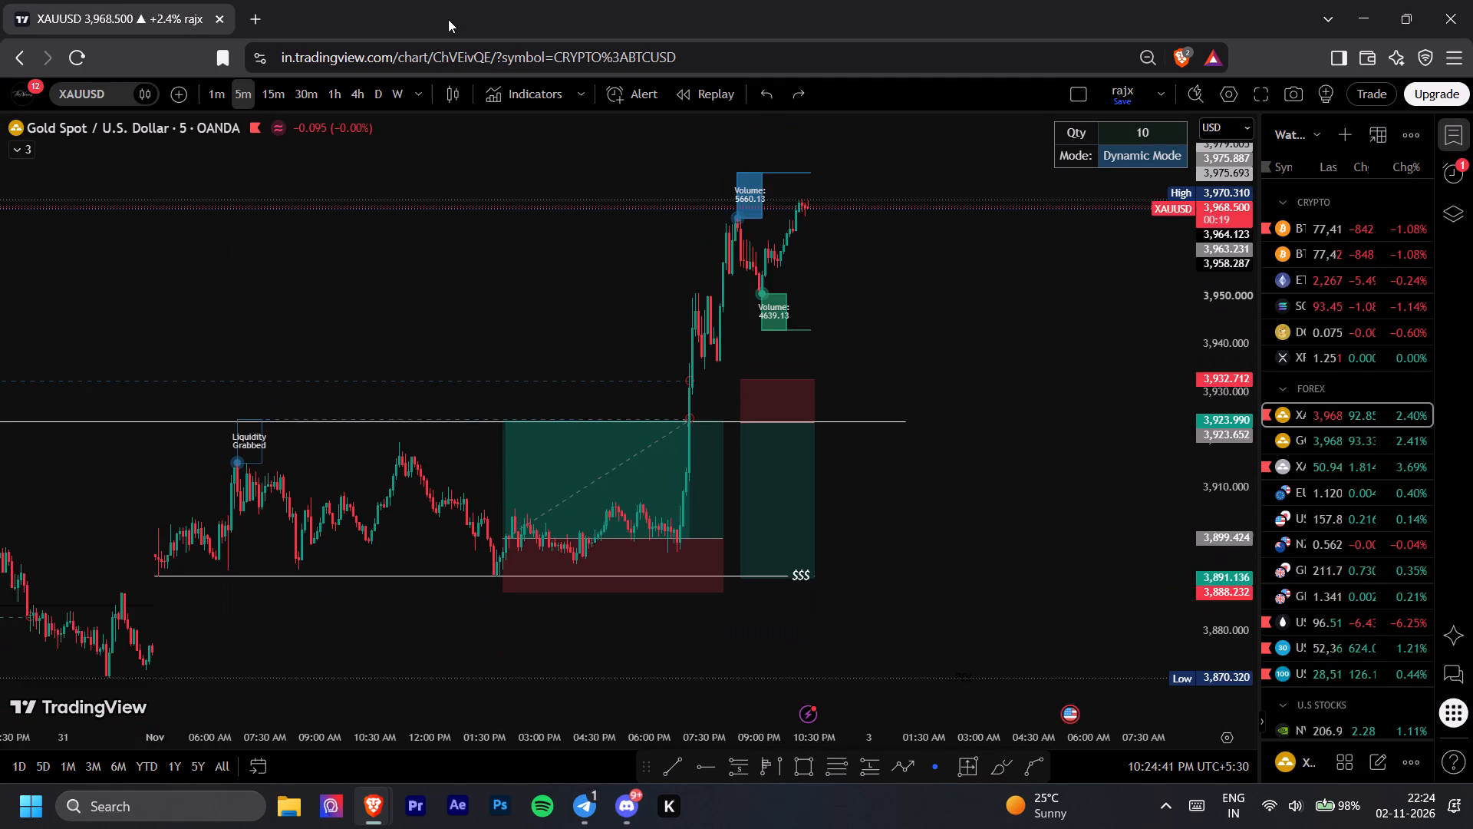
key("ctrl+z")
key("ctrl+z")
key("ctrl+z")
key("ctrl+z")
key("ctrl+z")
key("ctrl+z")
key("ctrl+z")
key("ctrl+z")
key("ctrl+z")
key("ctrl+z")
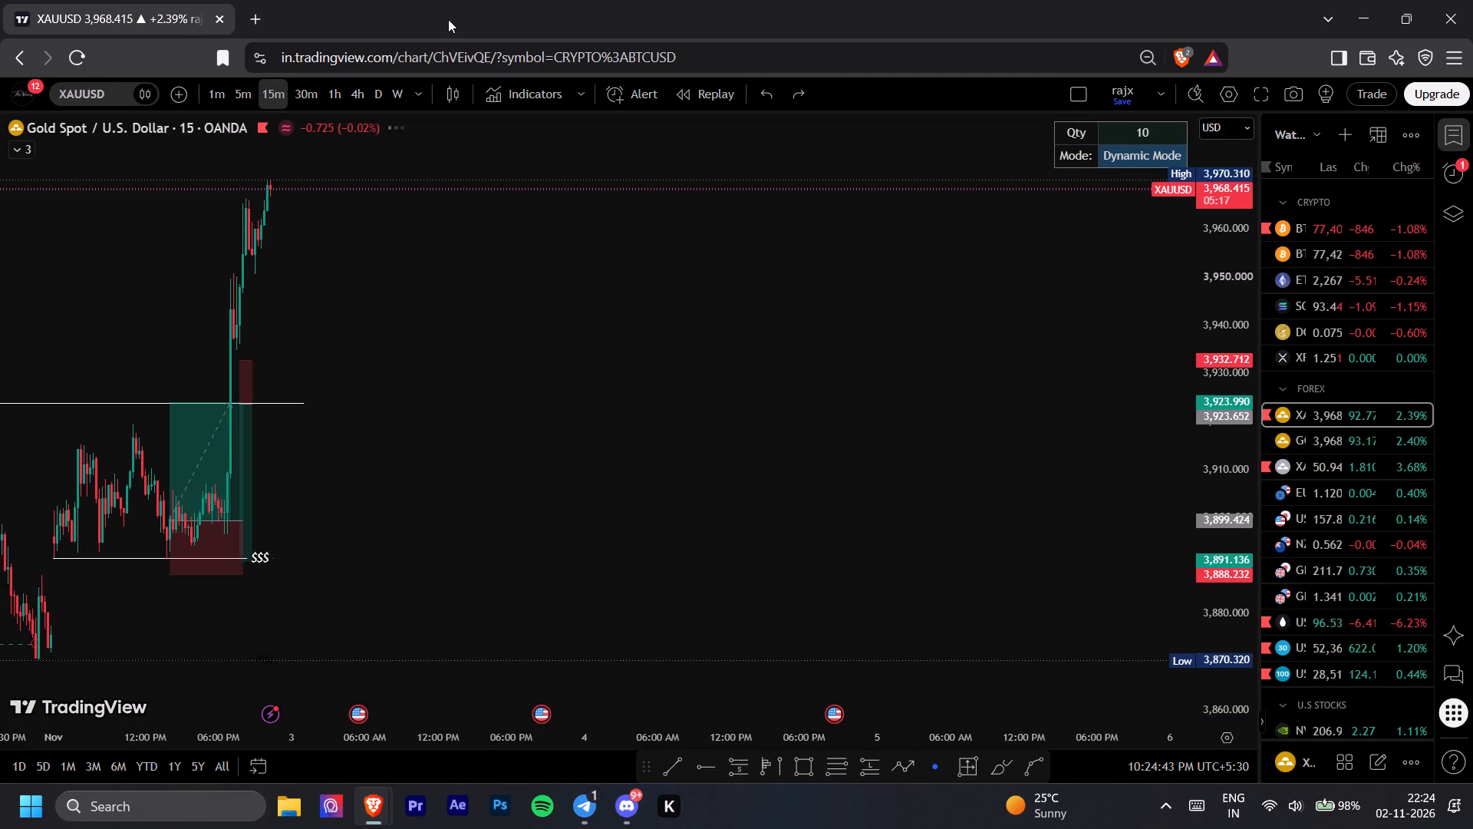
Undo the gold position edits and chart changes further, back to the 15-minute BTCUSD chart.
key("ctrl+z")
key("ctrl+z")
key("ctrl+z")
key("ctrl+z")
key("ctrl+z")
key("ctrl+z")
key("ctrl+z")
key("ctrl+z")
key("ctrl+z")
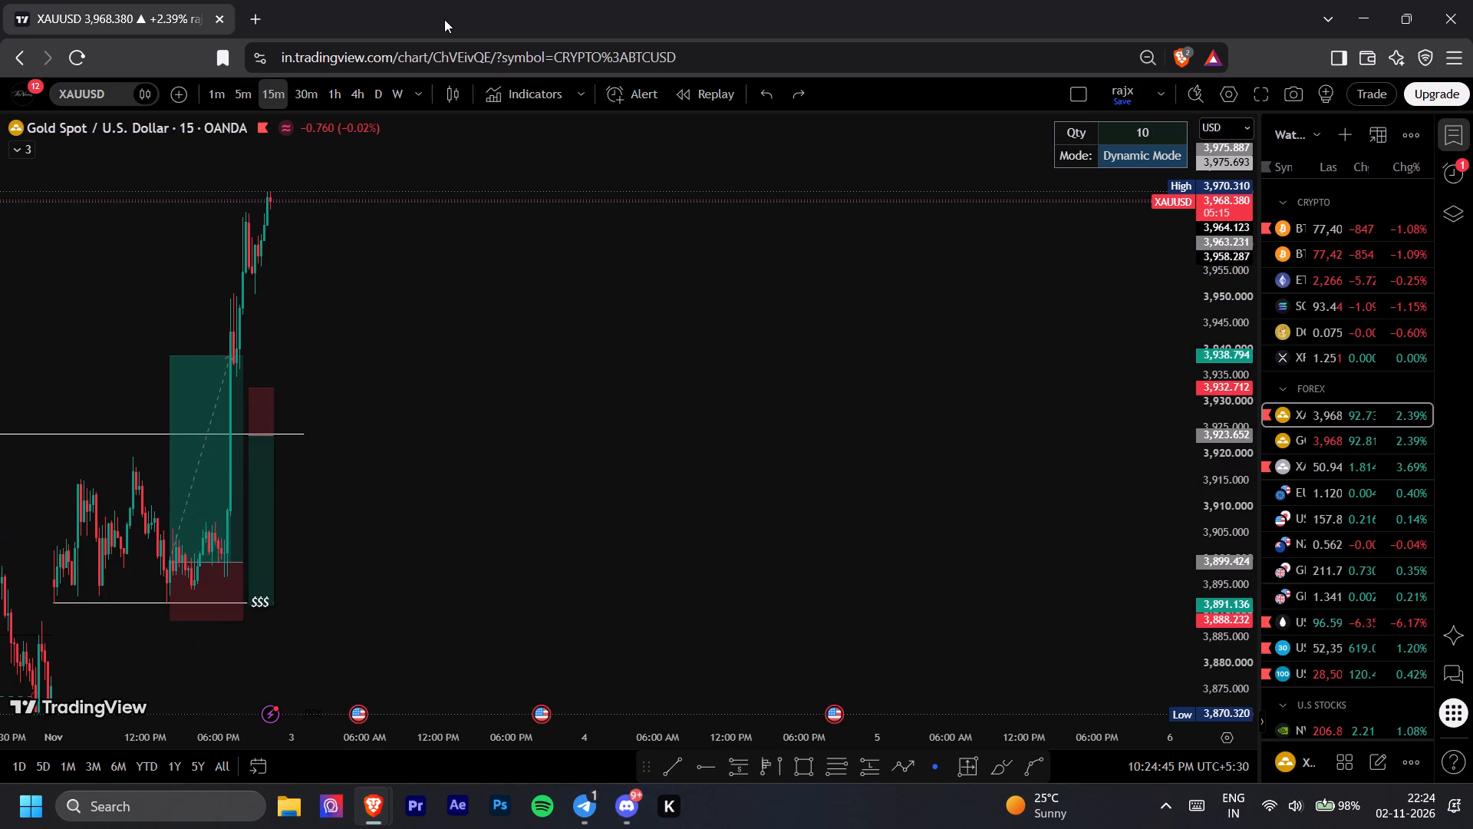
key("ctrl+z")
key("ctrl+z")
key("ctrl+z")
key("ctrl+z")
key("ctrl+z")
key("ctrl+z")
key("ctrl+z")
key("ctrl+z")
key("ctrl+z")
key("ctrl+z")
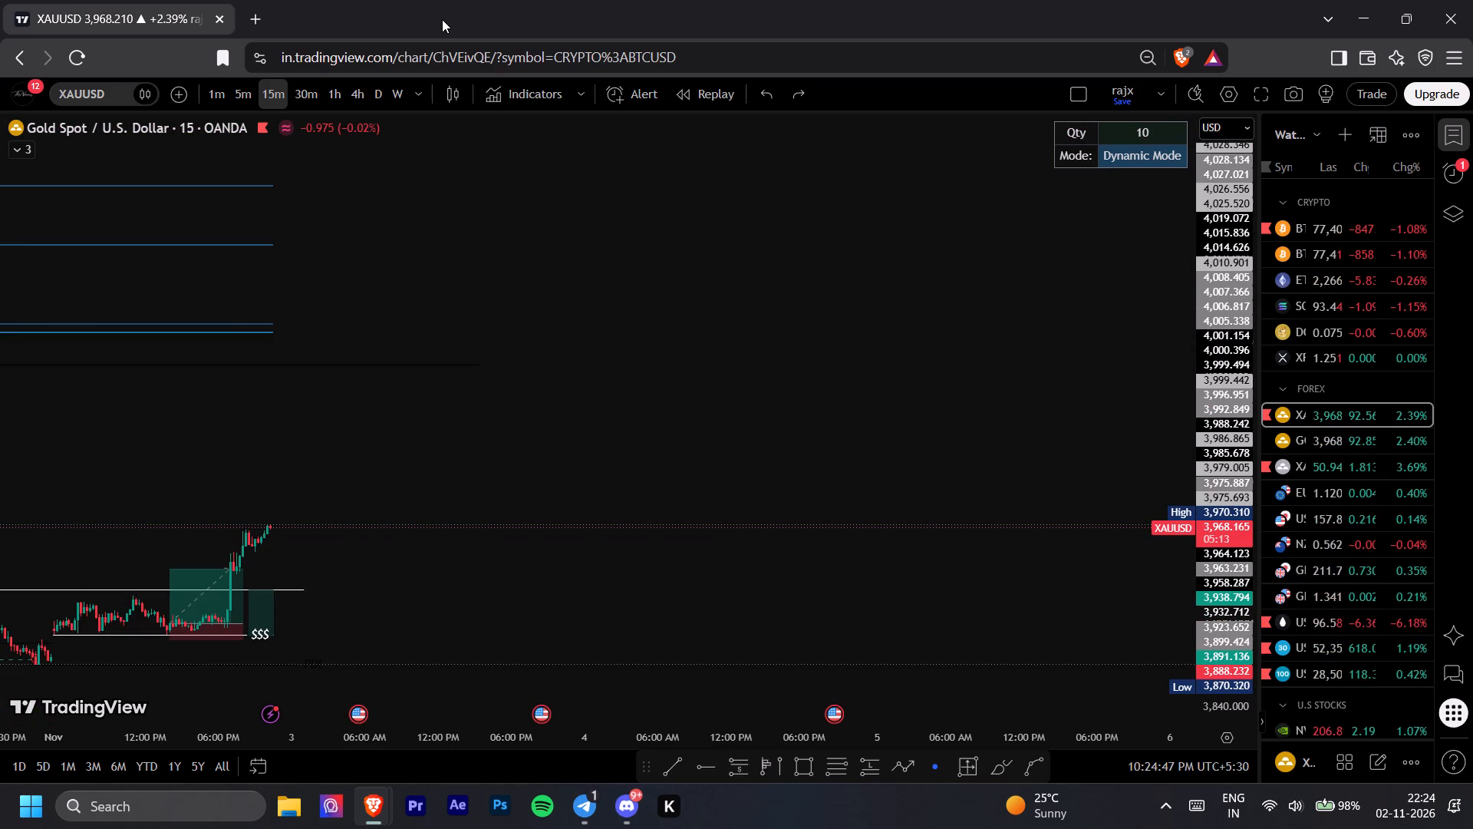
key("ctrl+z")
key("ctrl+z")
key("ctrl+z")
key("ctrl+z")
key("ctrl+z")
key("ctrl+z")
key("ctrl+z")
key("ctrl+z")
key("ctrl+z")
key("ctrl+z")
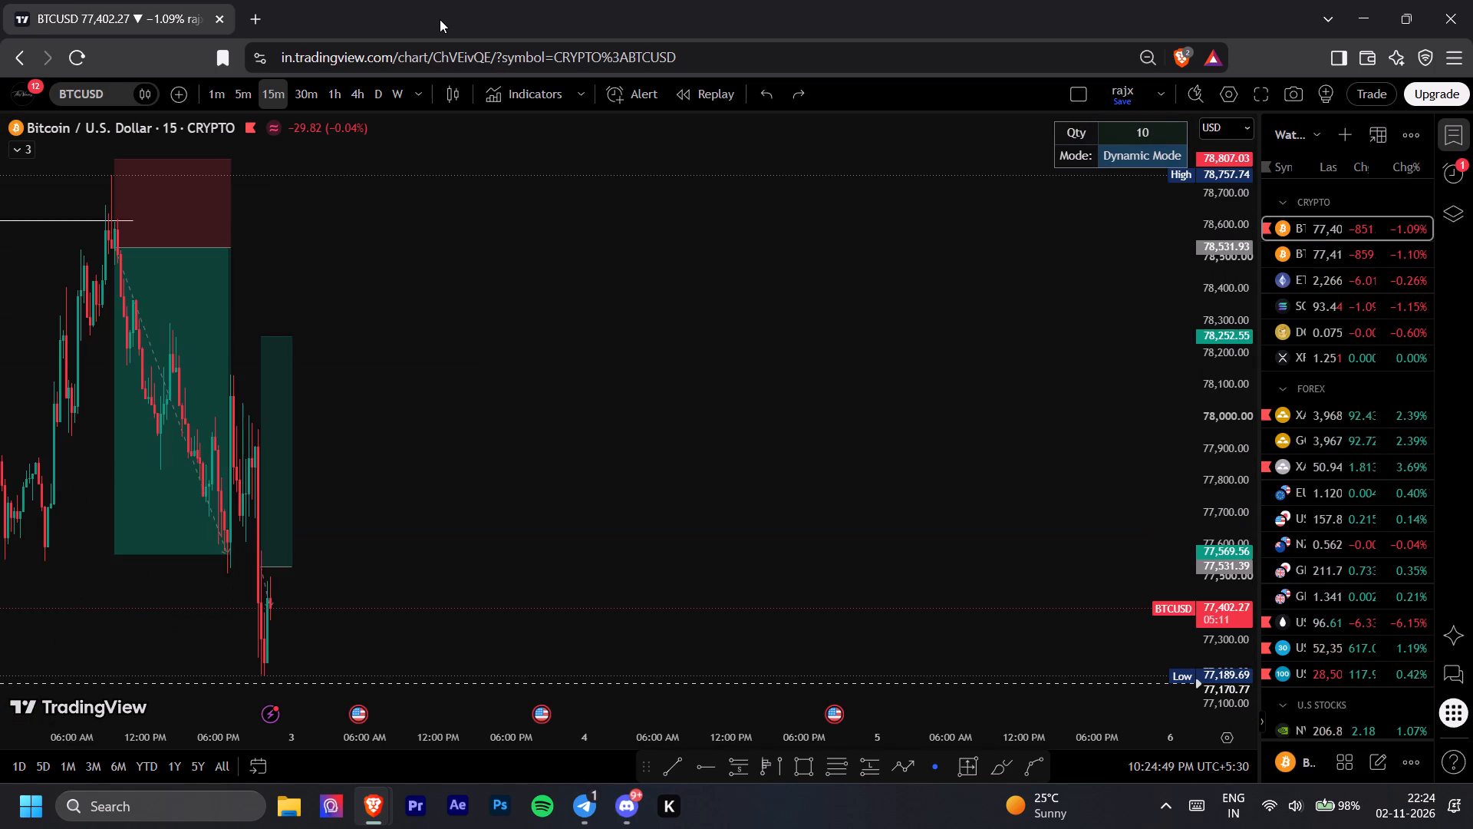
Undo further chart changes until the 4-hour BTCUSD CRYPTO chart is restored.
key("ctrl+z")
key("ctrl+z")
key("ctrl+z")
key("ctrl+z")
key("ctrl+z")
key("ctrl+z")
key("ctrl+z")
key("ctrl+z")
key("ctrl+z")
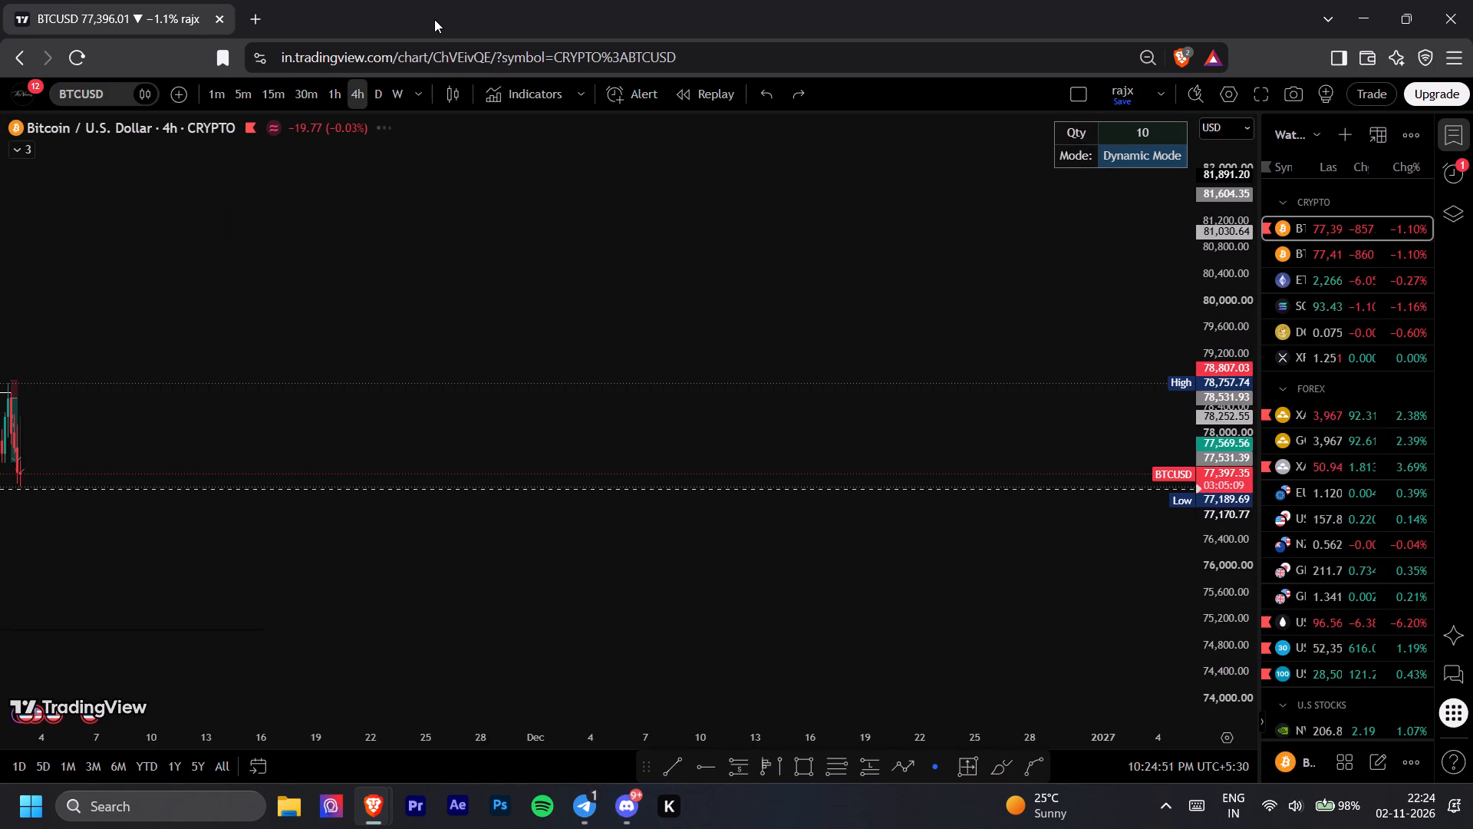
key("ctrl+z")
key("ctrl+z")
key("ctrl+z")
key("ctrl+z")
key("ctrl+z")
key("ctrl+z")
key("ctrl+z")
key("ctrl+z")
key("ctrl+z")
key("ctrl+z")
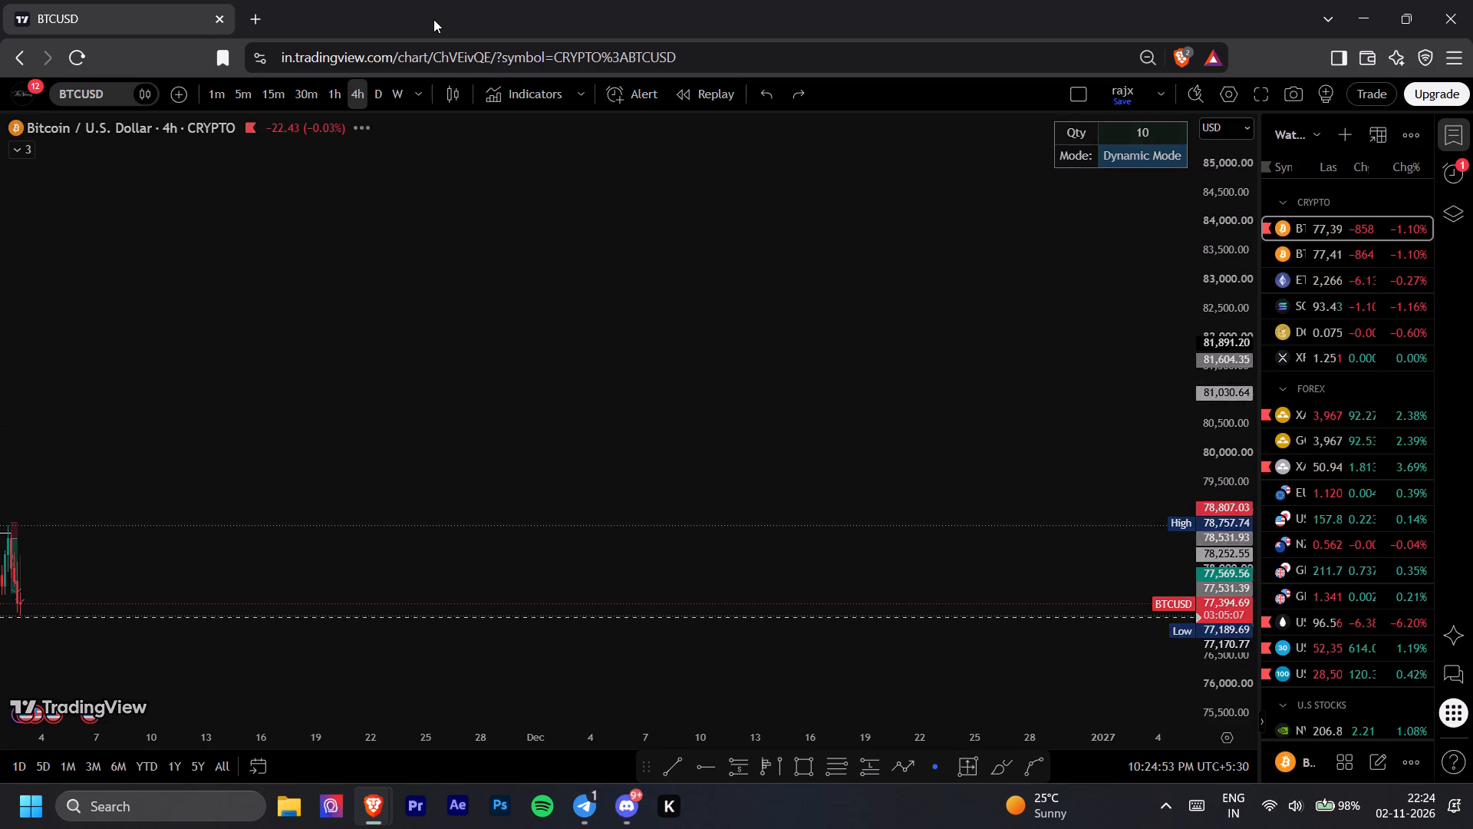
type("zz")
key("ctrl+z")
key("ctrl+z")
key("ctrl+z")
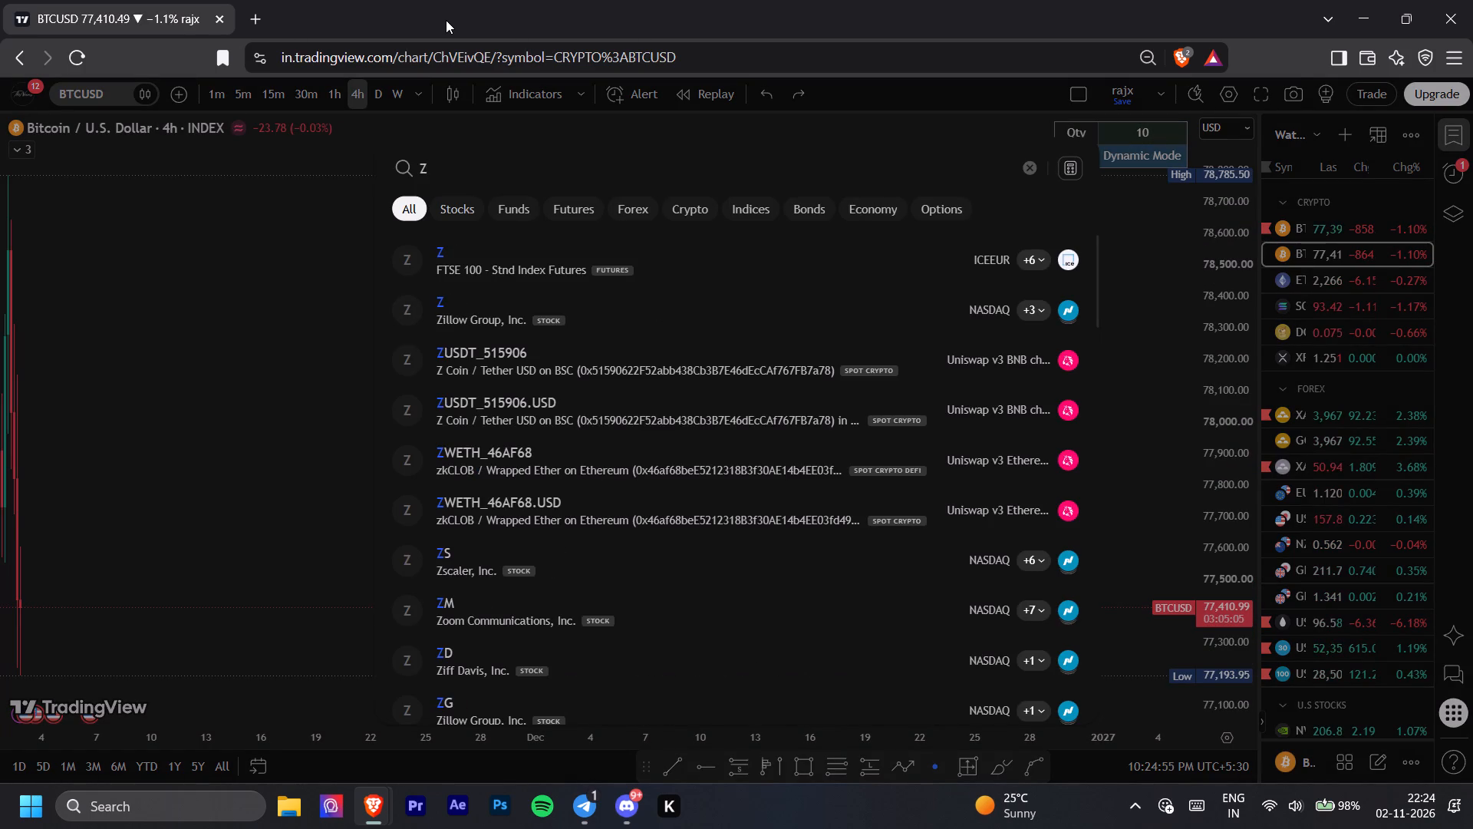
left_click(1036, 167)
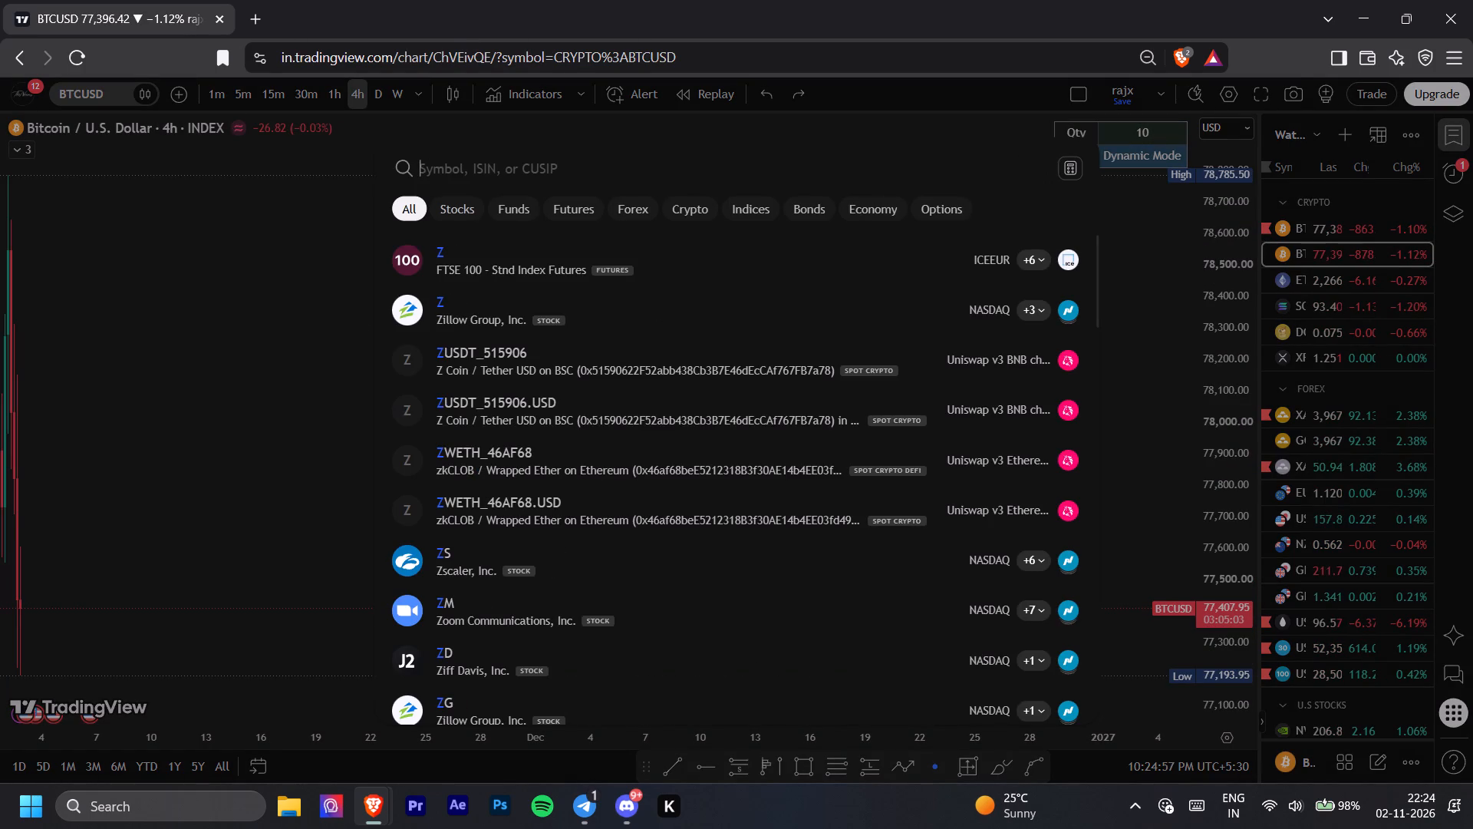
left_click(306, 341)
Undo the earlier symbol and interval changes through the BTCUSD and XAUUSD charts, back to the 4-hour TVC Gold chart.
key("ctrl+z")
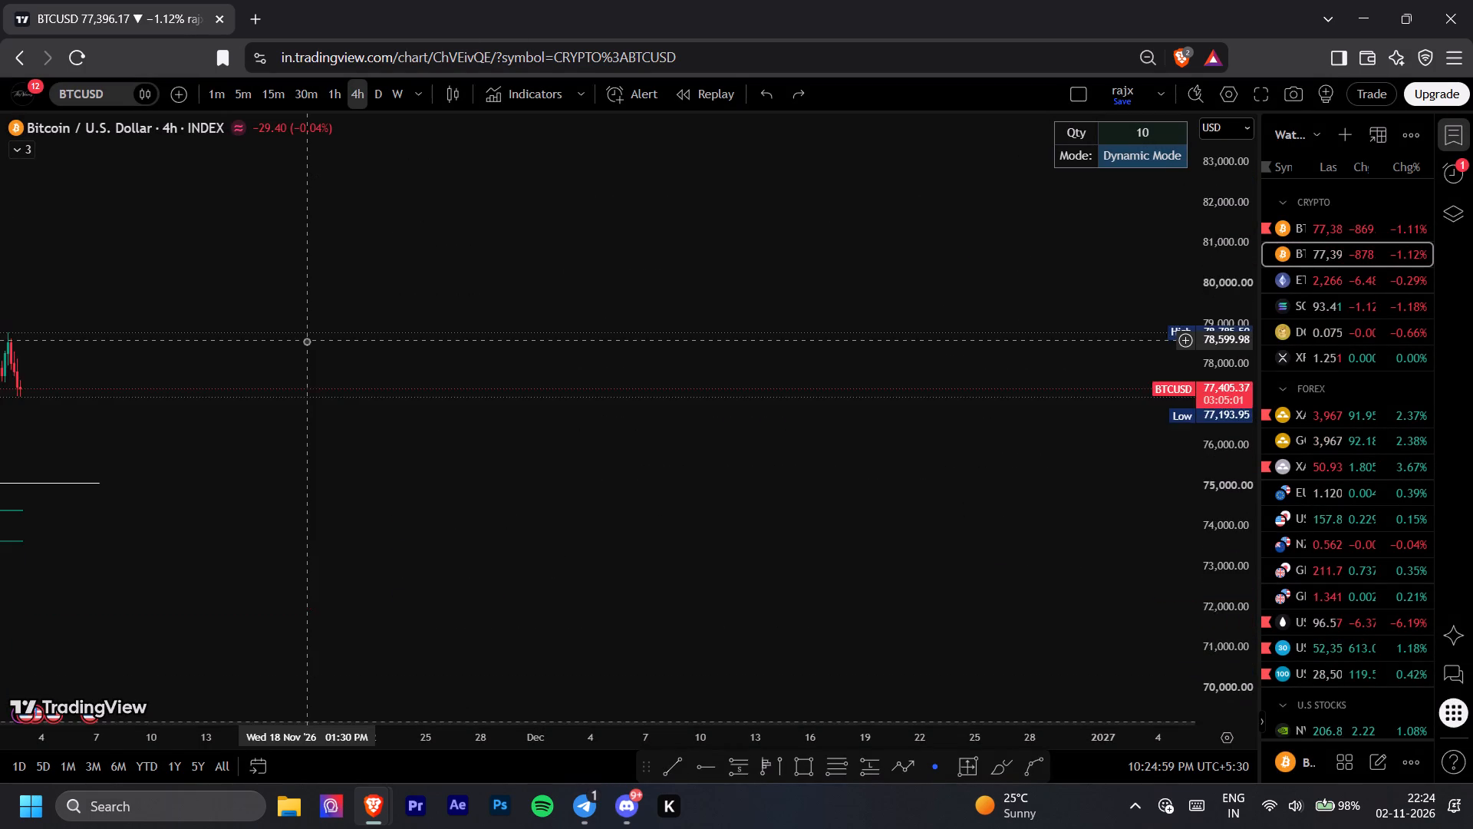
key("ctrl+z")
key("ctrl+z")
key("ctrl+z")
key("ctrl+z")
key("ctrl+z")
key("ctrl+z")
key("ctrl+z")
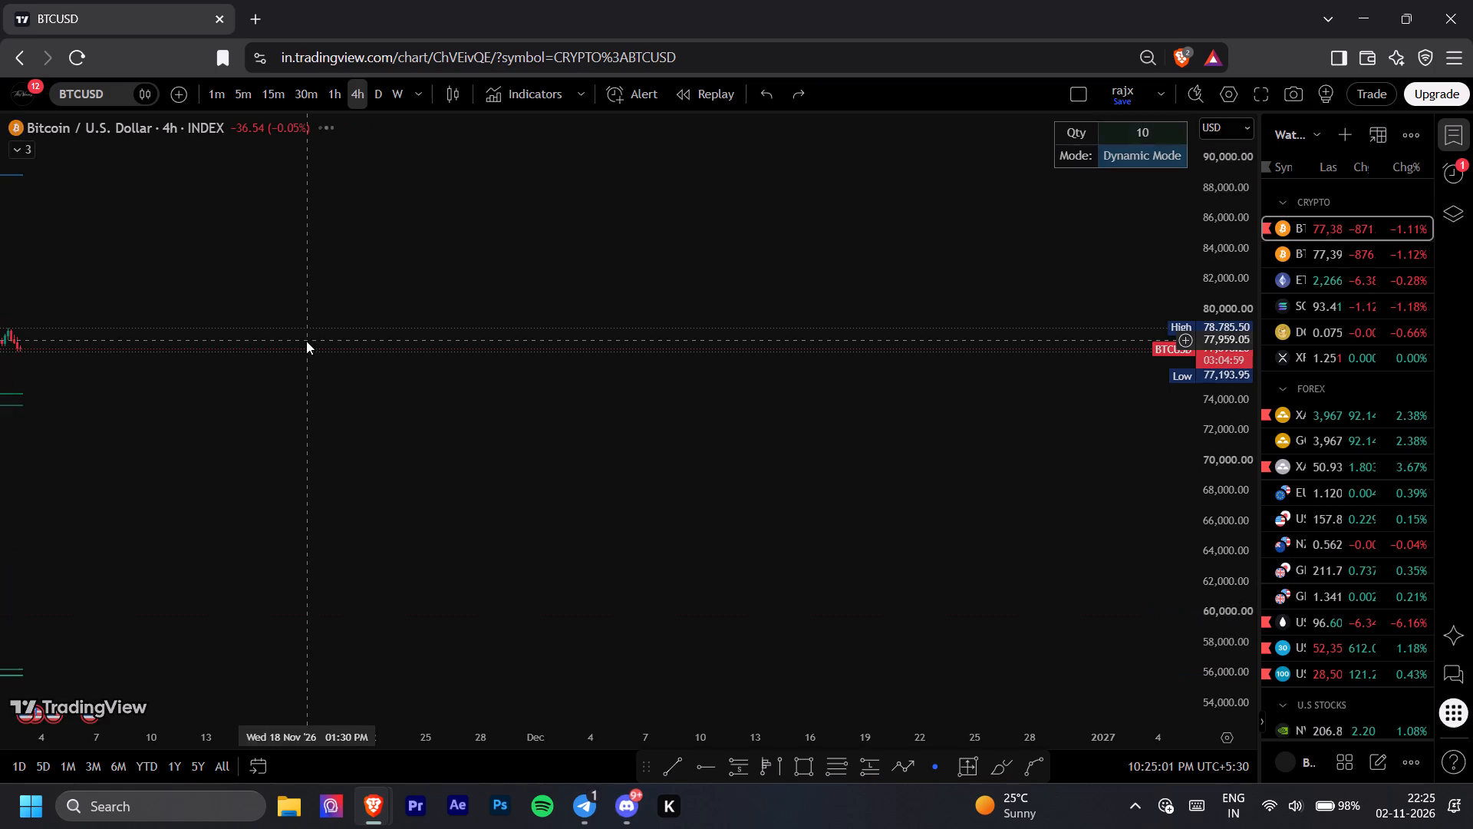
key("ctrl+z")
key("ctrl+z")
key("ctrl+z")
key("ctrl+z")
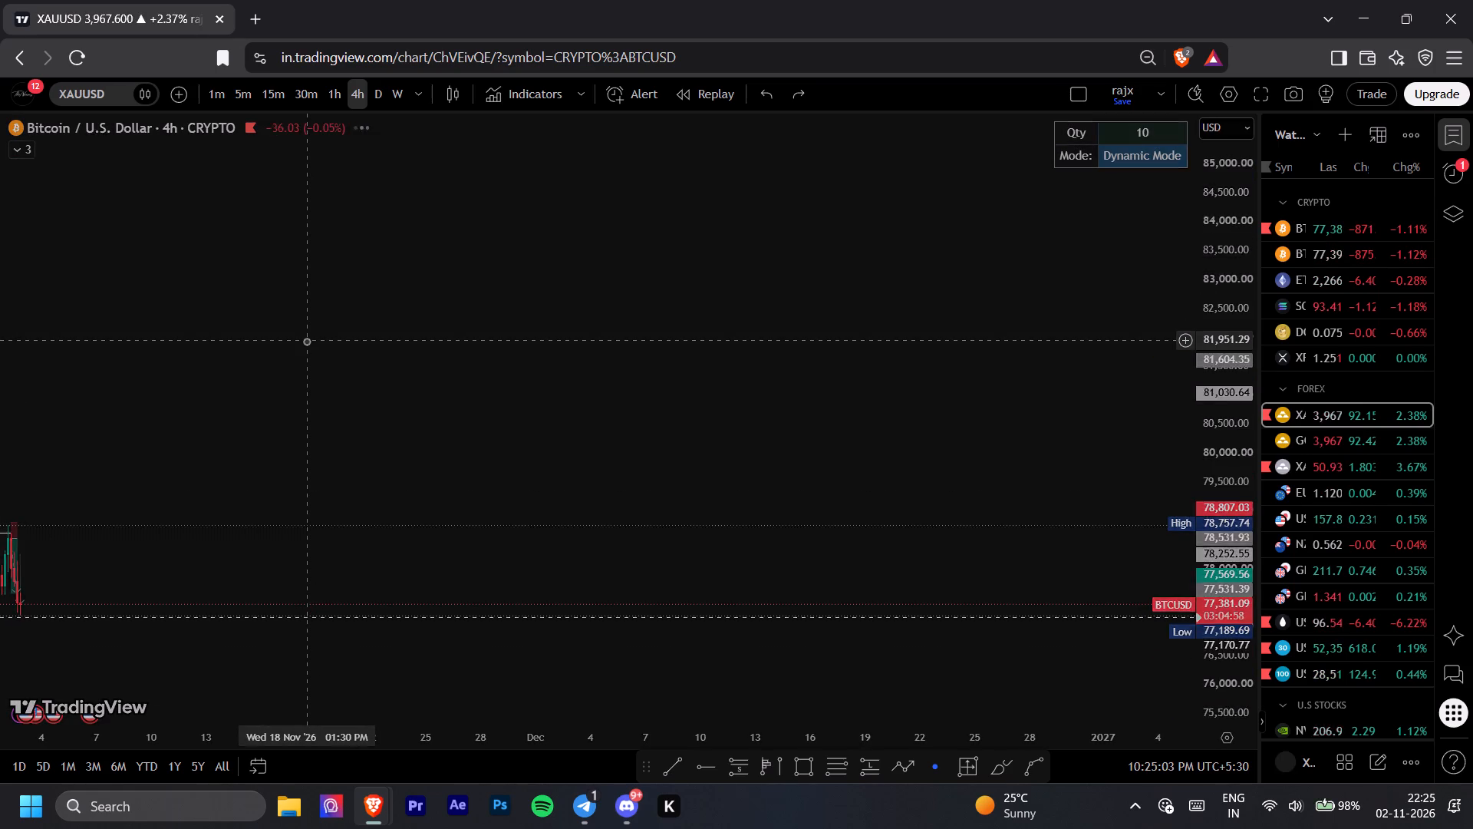
key("ctrl+z")
key("ctrl+z")
key("ctrl+z")
key("ctrl+z")
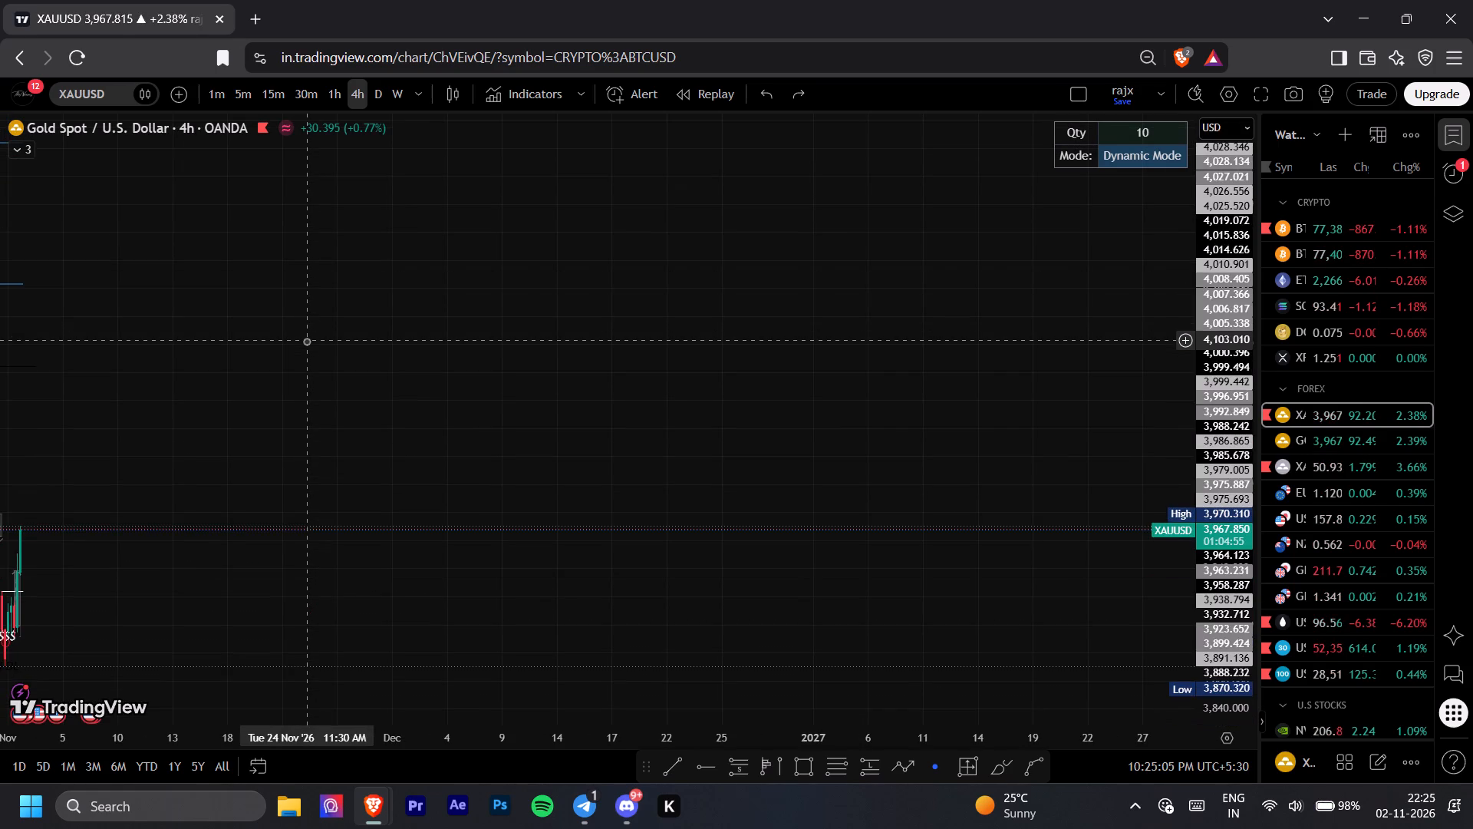
key("ctrl+z")
key("ctrl+z")
key("ctrl+z")
key("ctrl+z")
key("ctrl+z")
key("ctrl+z")
key("ctrl+z")
key("ctrl+z")
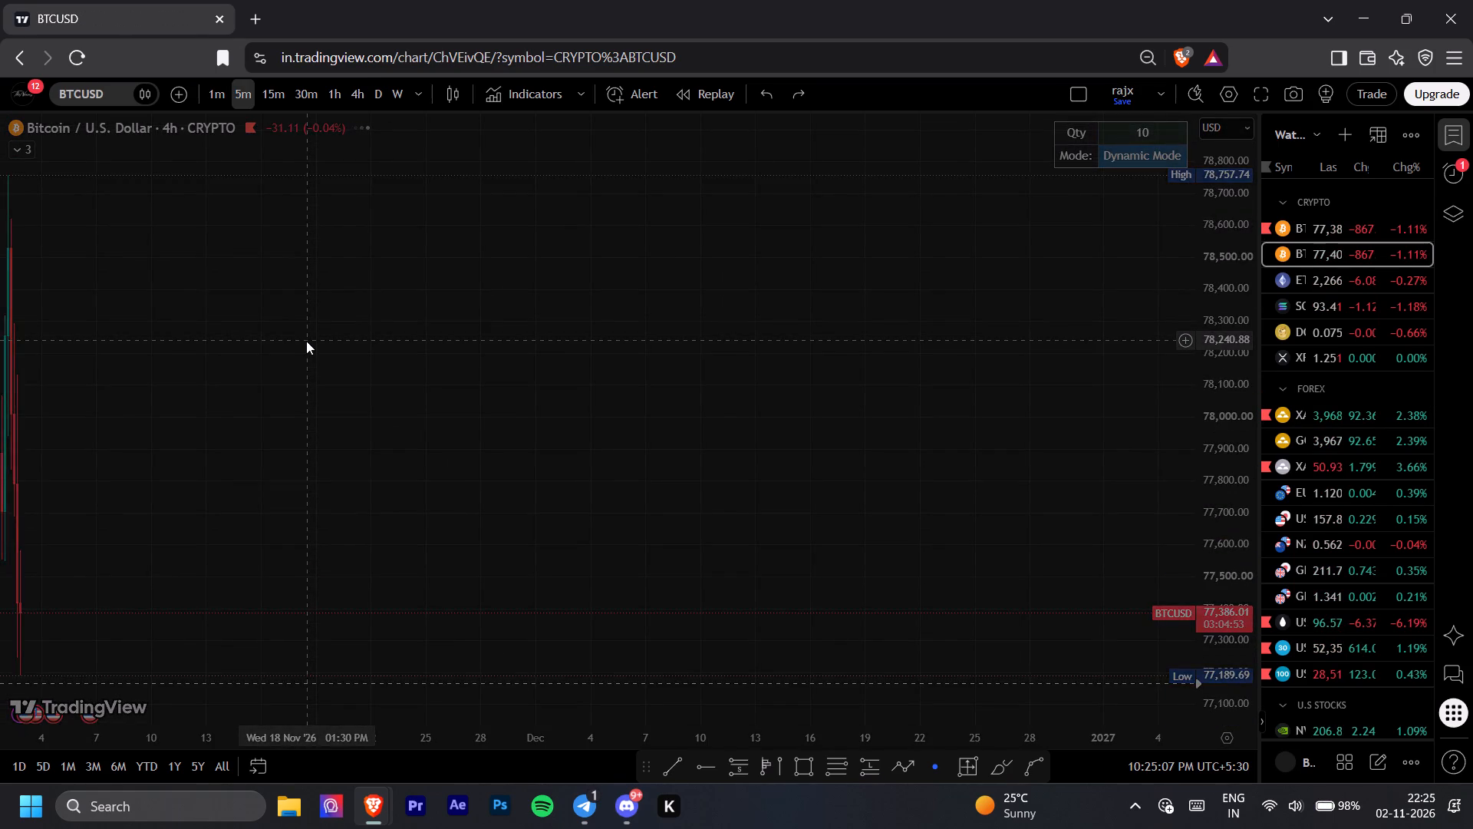
key("ctrl+z")
key("ctrl+z")
key("ctrl+z")
key("ctrl+z")
key("ctrl+z")
key("ctrl+z")
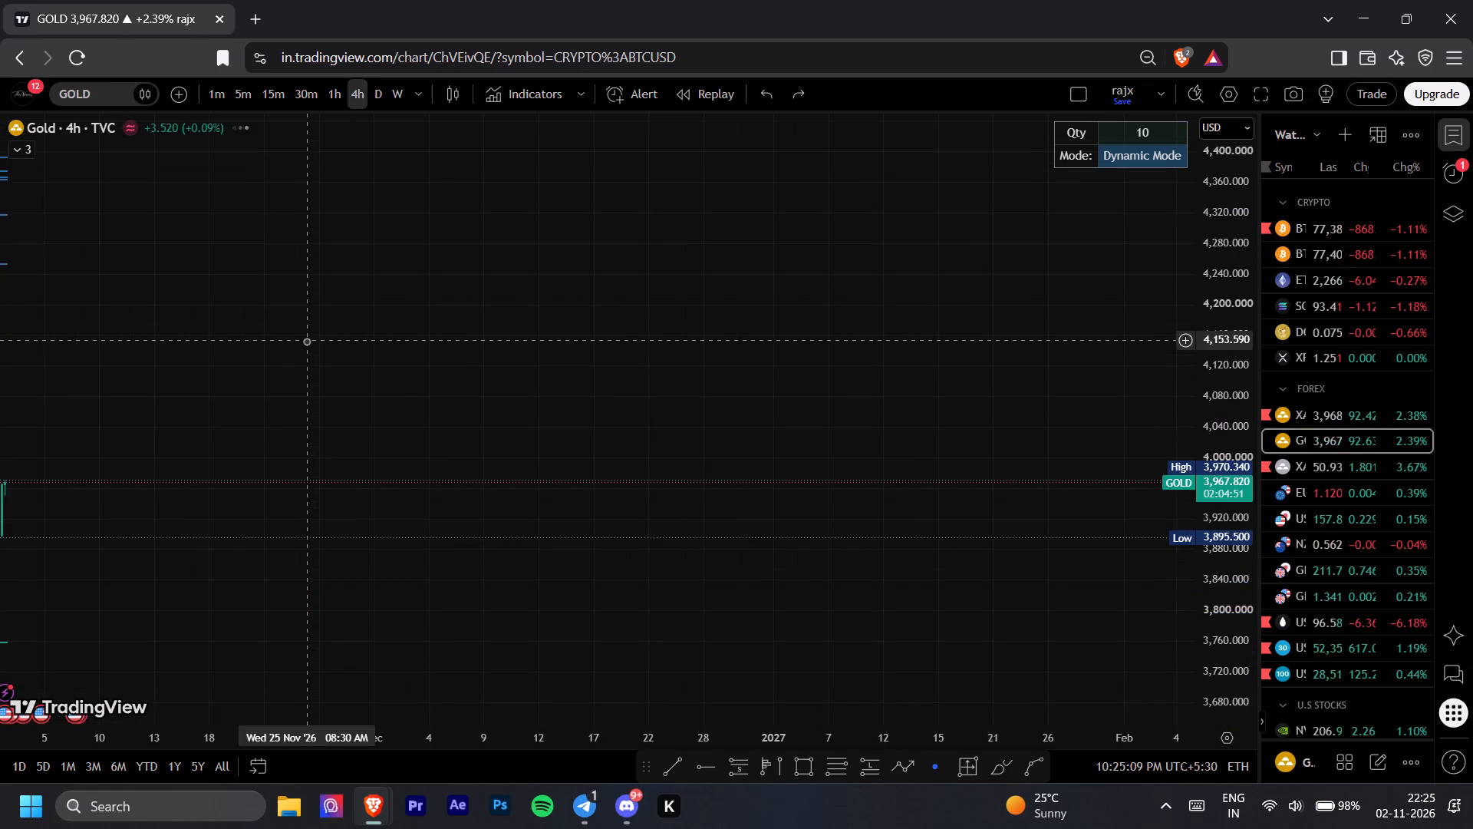
Undo the remaining changes back to the white-themed 1-hour BTCUSD INDEX chart.
key("ctrl+z")
key("ctrl+z")
key("ctrl+z")
key("ctrl+z")
key("ctrl+z")
key("ctrl+z")
key("ctrl+z")
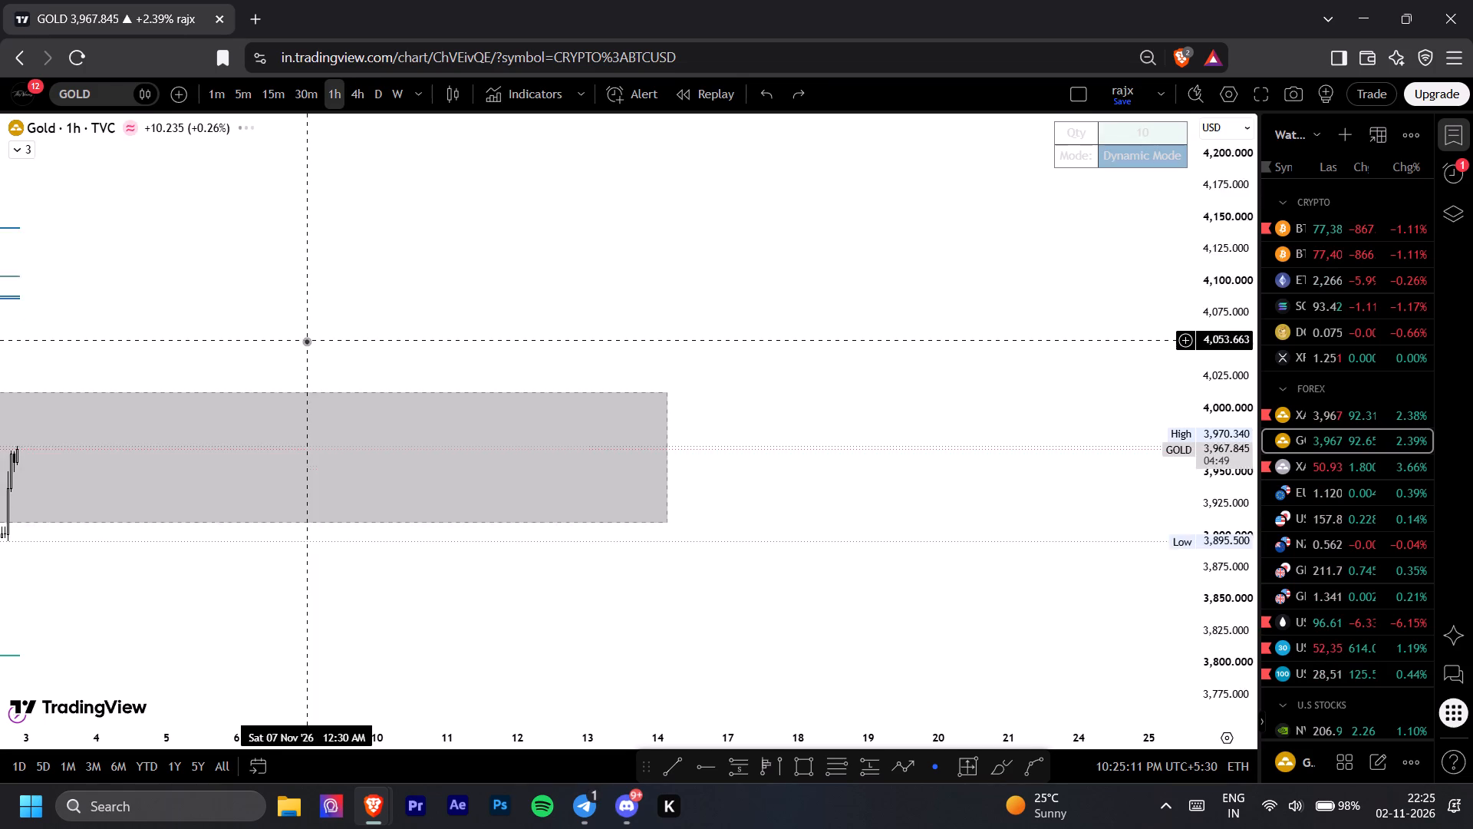
key("ctrl+z")
key("ctrl+z")
key("ctrl+z")
key("ctrl+z")
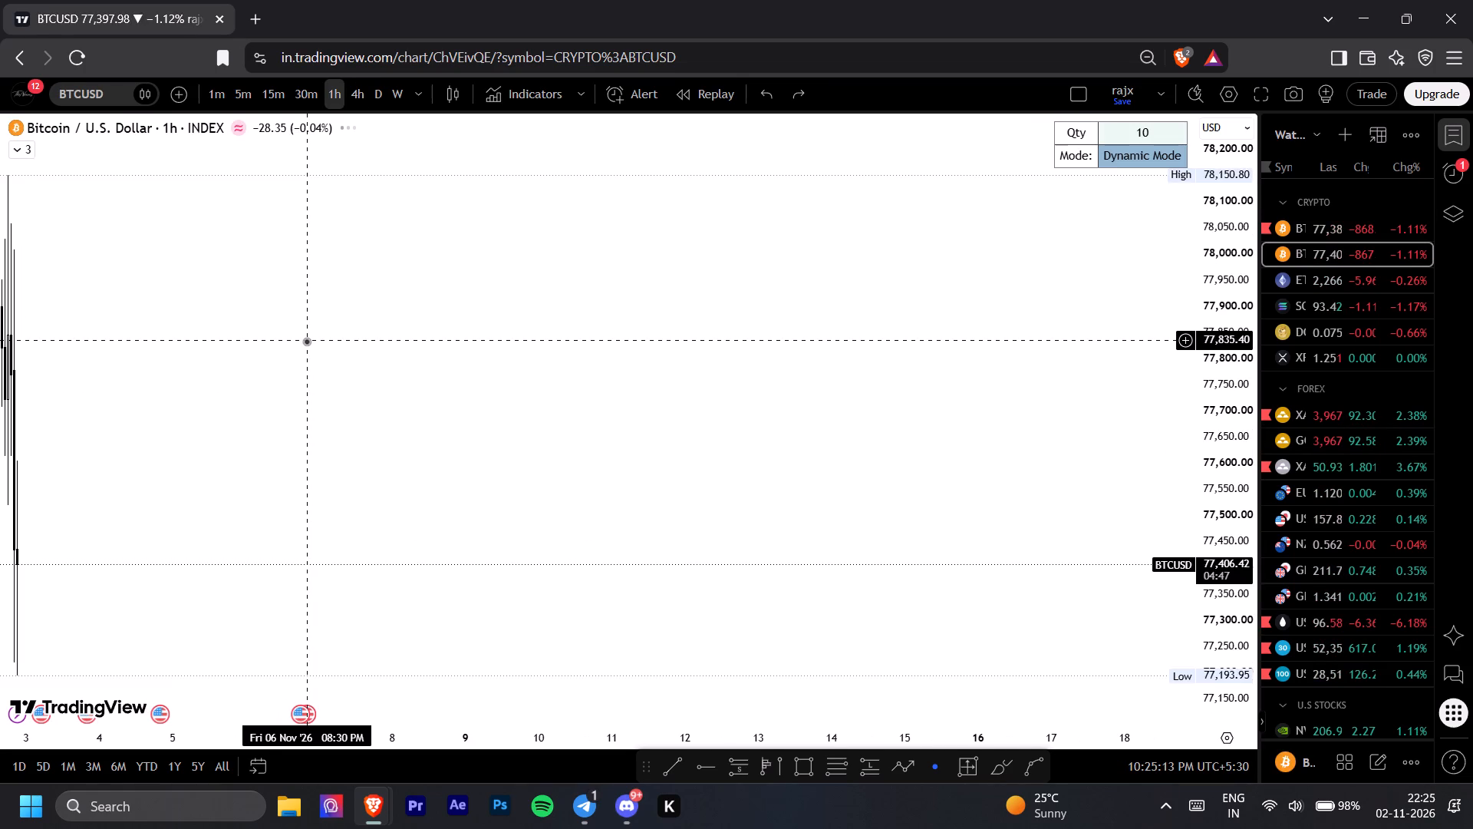
Examine the 1-hour BTCUSD candles from the 30 October drop to the latest price over a wider price range.
left_click_drag(335, 424, 855, 338)
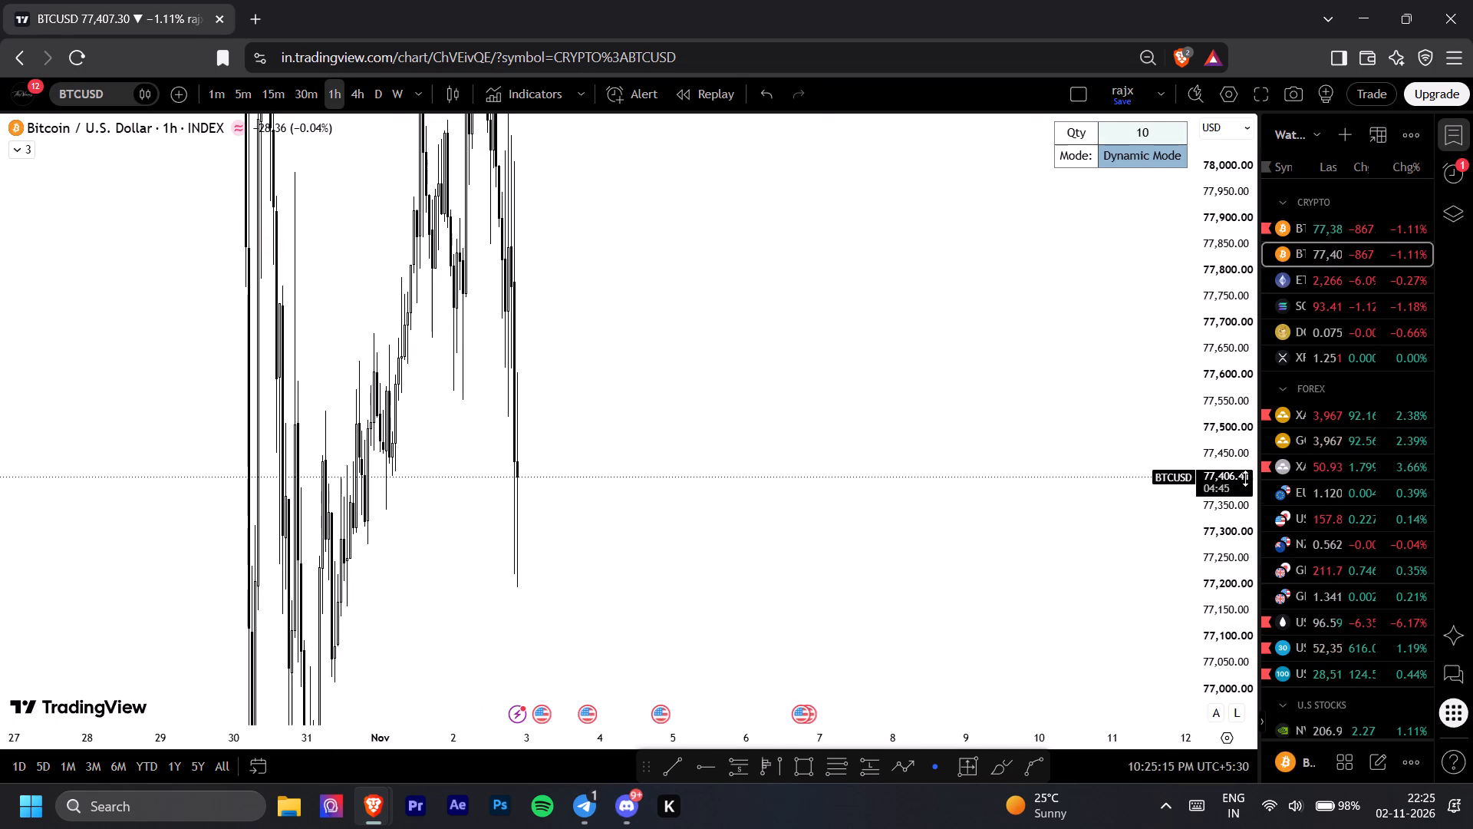
left_click_drag(1245, 478, 1259, 679)
left_click_drag(1228, 537, 1236, 702)
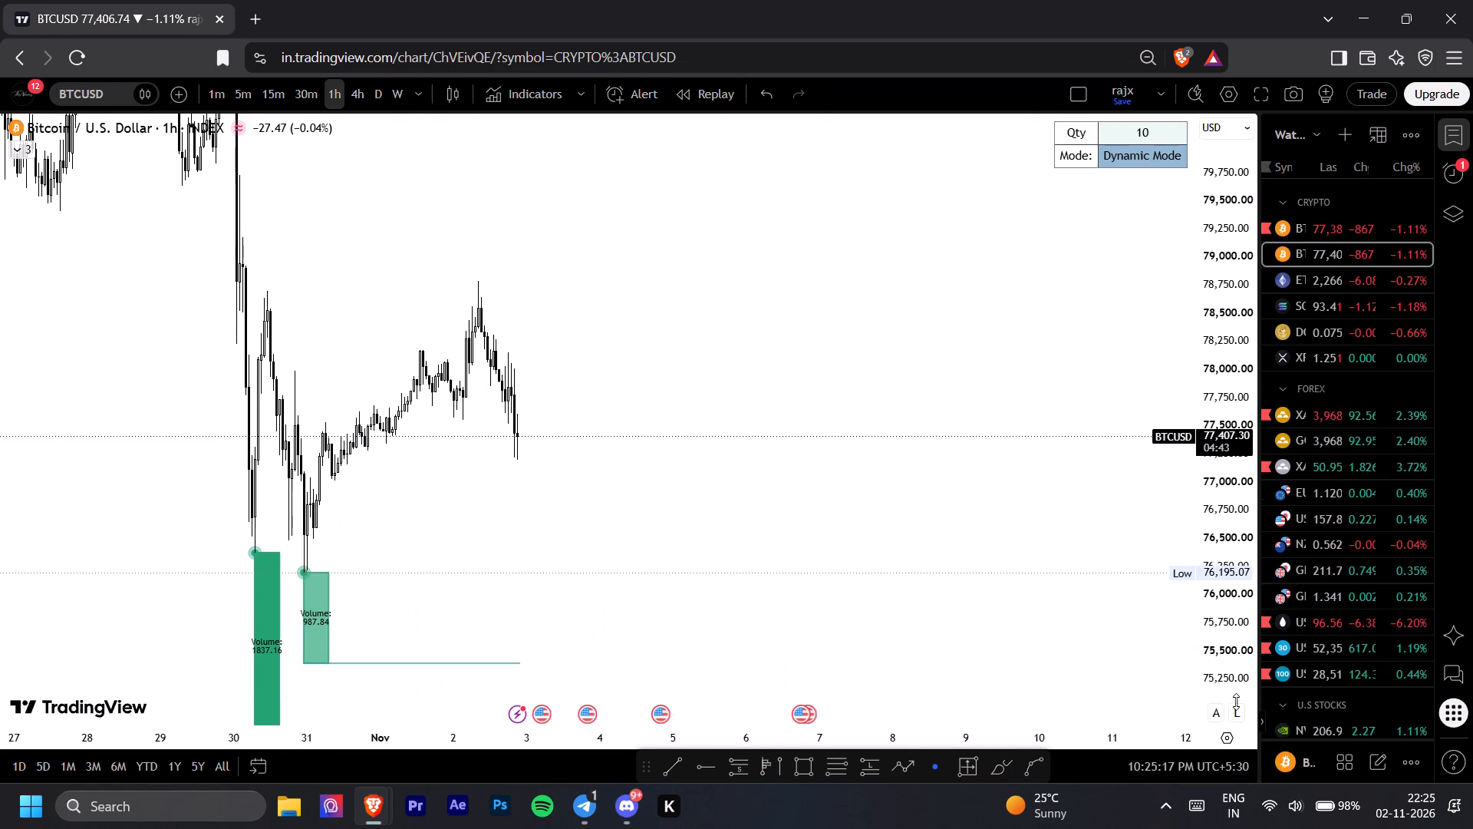
Close the browser window with the chart.
left_click(1472, 41)
left_click(1472, 0)
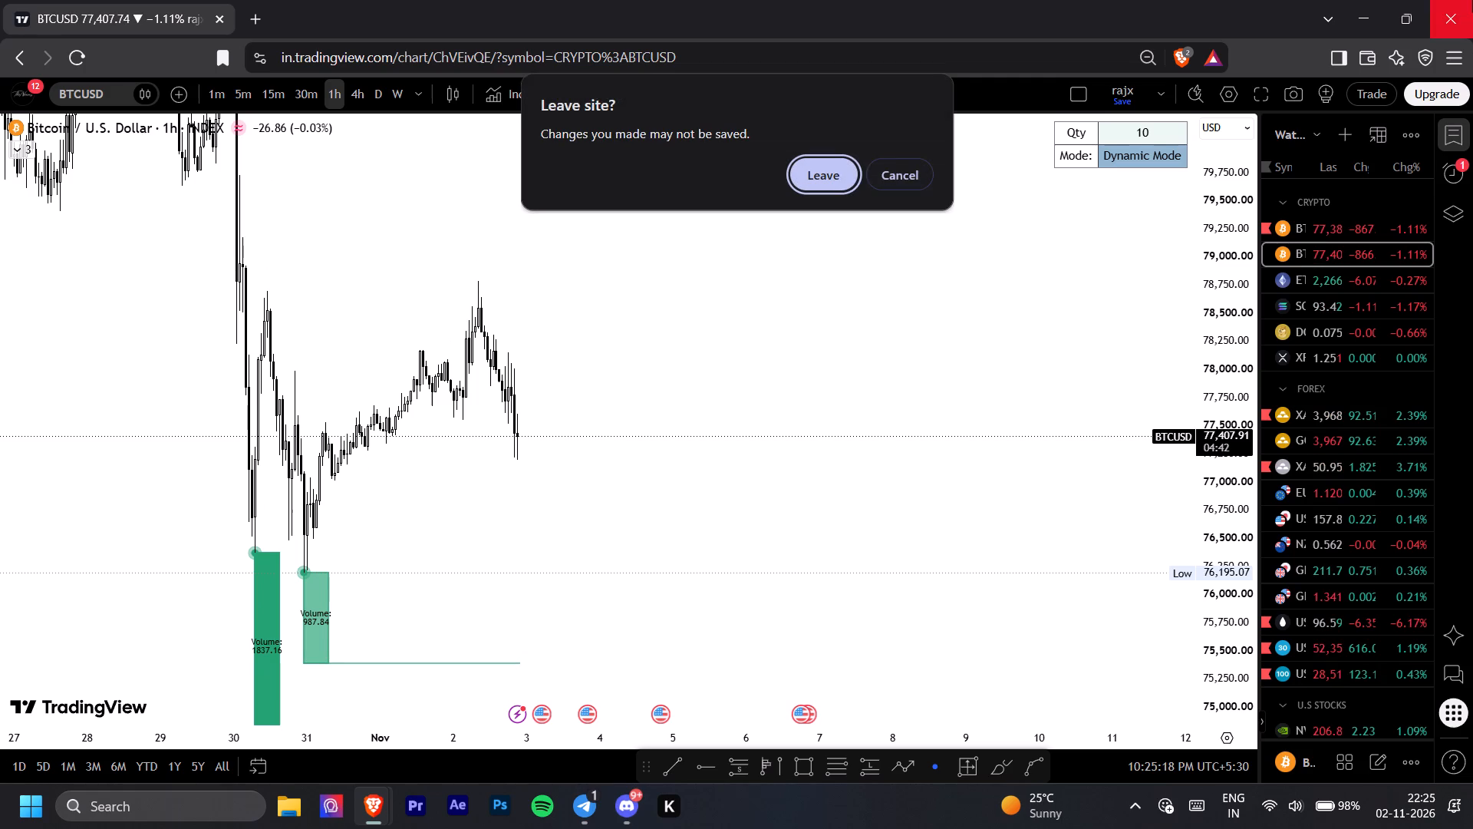
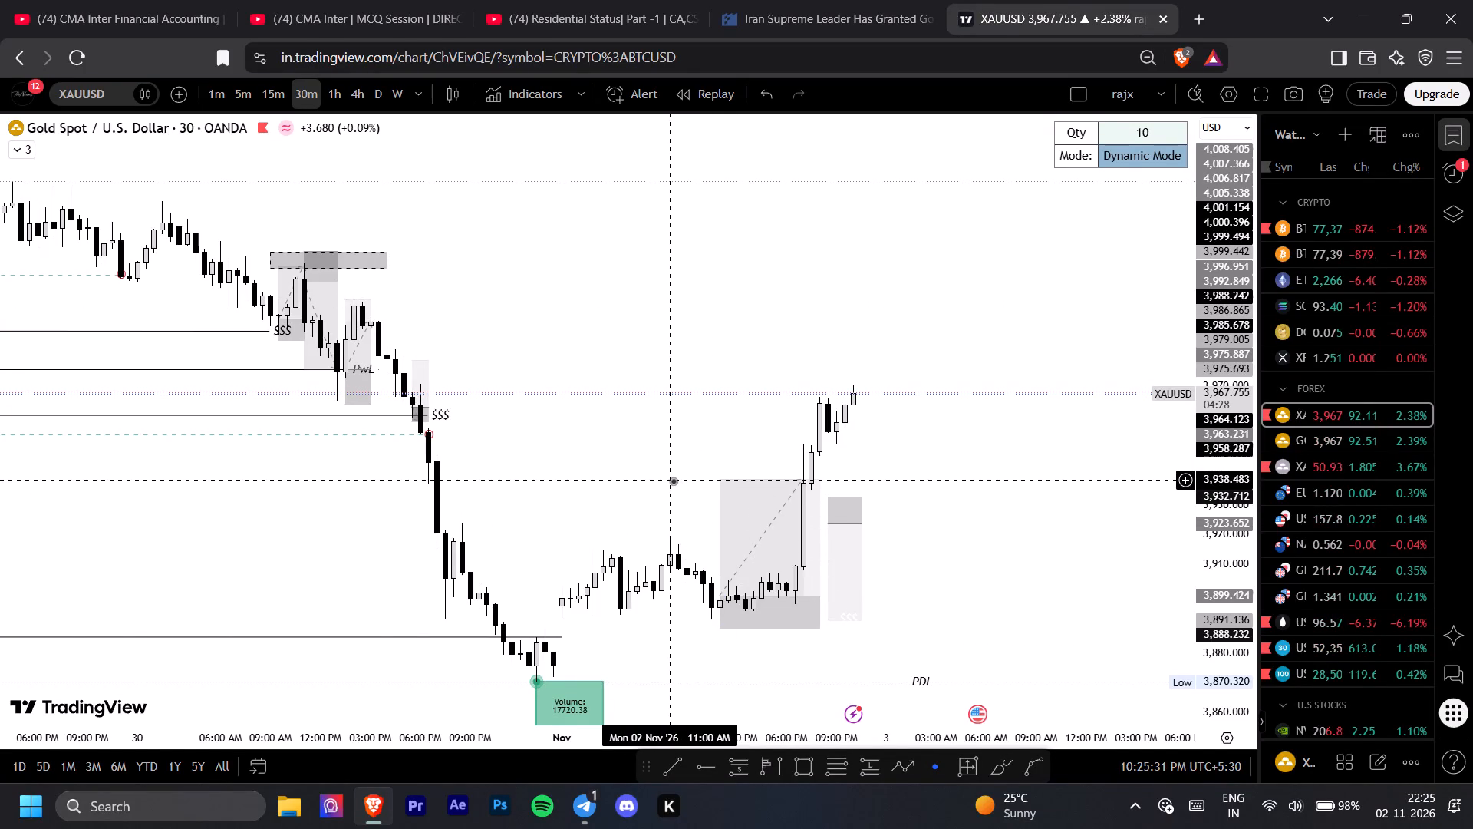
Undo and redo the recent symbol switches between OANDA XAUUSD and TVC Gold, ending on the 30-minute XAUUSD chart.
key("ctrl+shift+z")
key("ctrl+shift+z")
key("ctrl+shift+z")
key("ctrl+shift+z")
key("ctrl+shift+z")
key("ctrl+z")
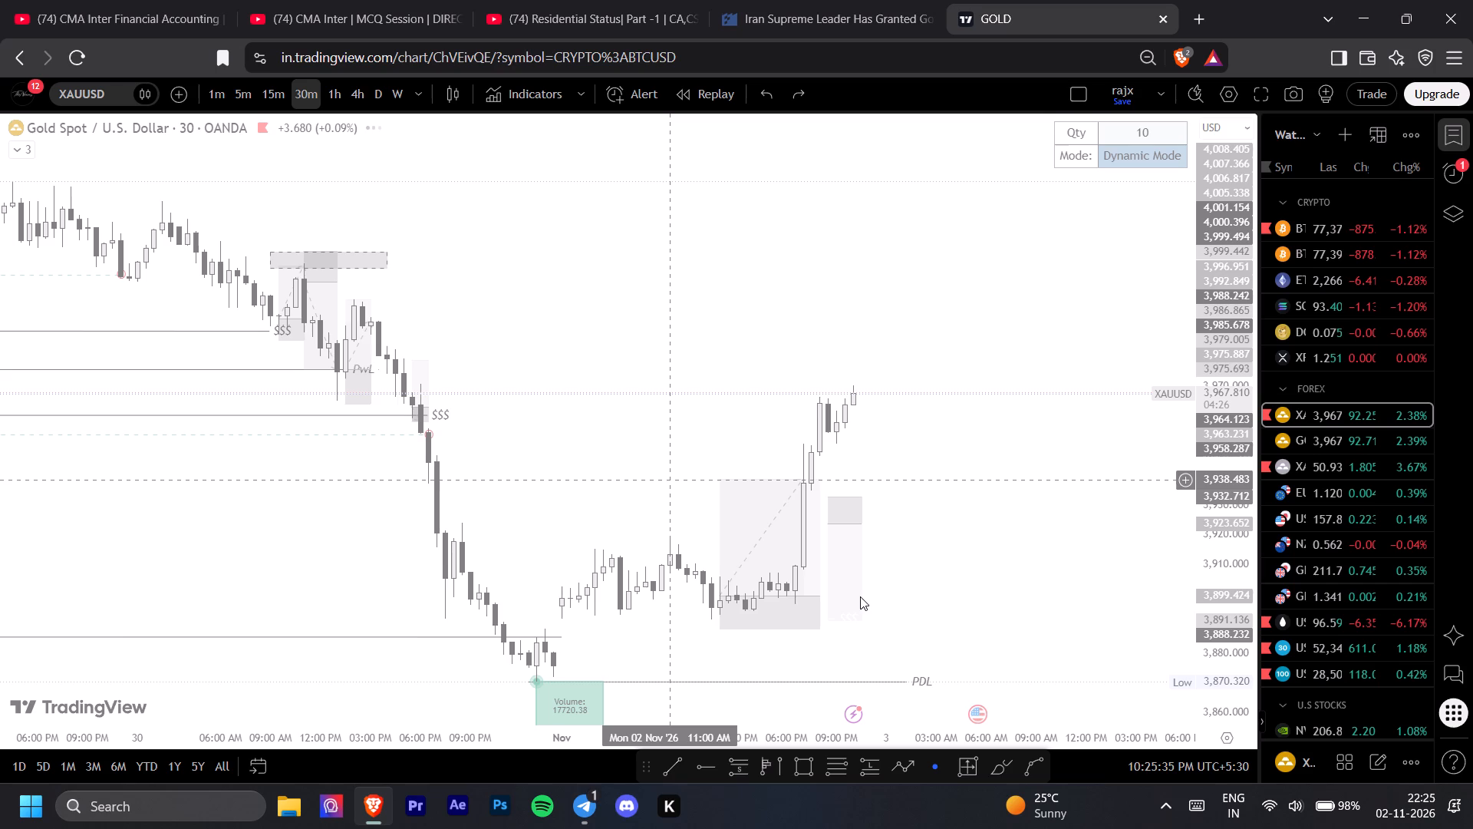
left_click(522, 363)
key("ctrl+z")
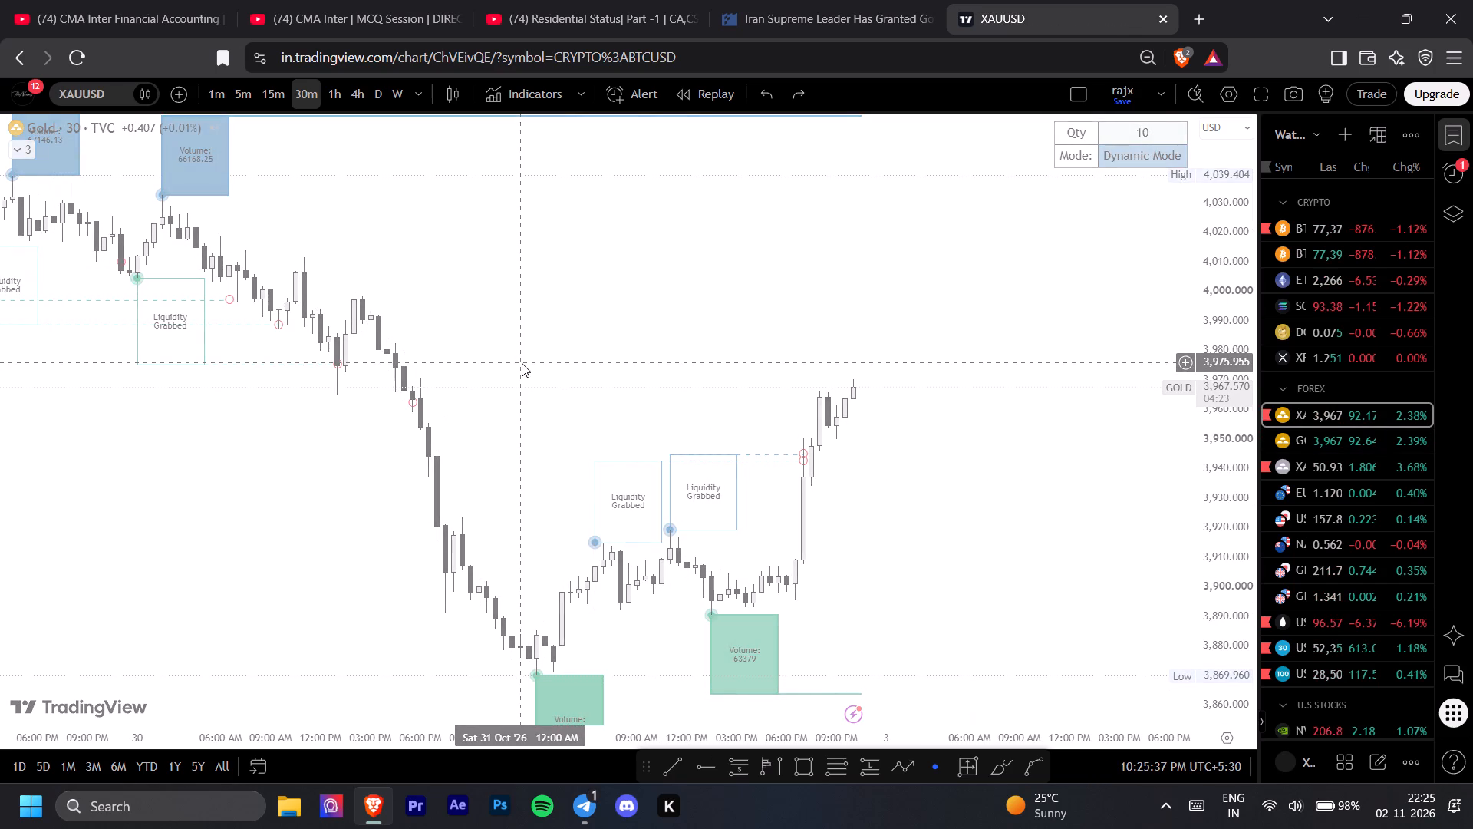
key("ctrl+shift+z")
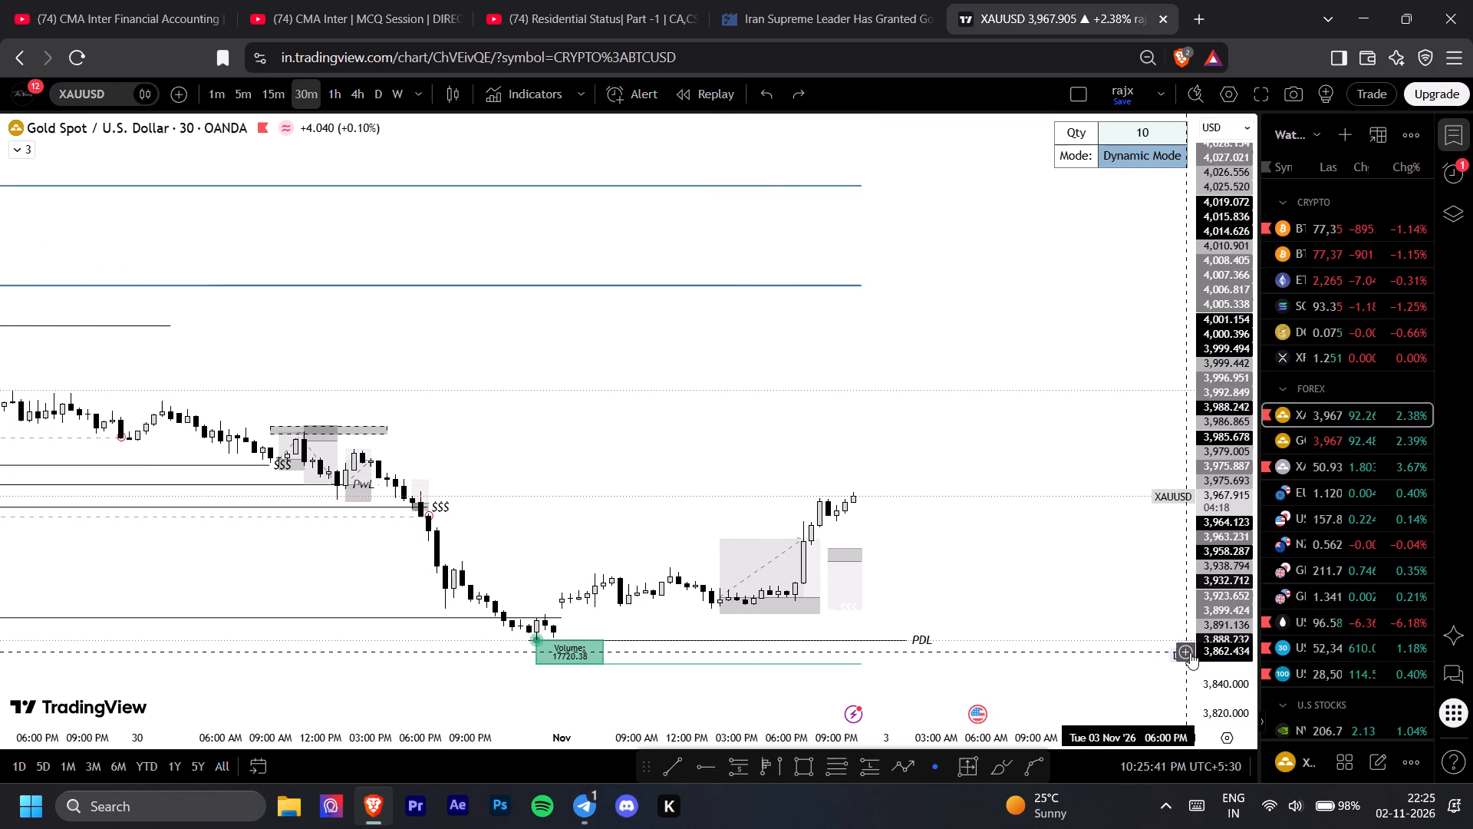
Examine the 30-minute XAUUSD candles from the 30 October drop to the latest price.
left_click_drag(1231, 655, 1131, 431)
left_click_drag(1050, 647, 1019, 394)
left_click_drag(985, 525, 970, 504)
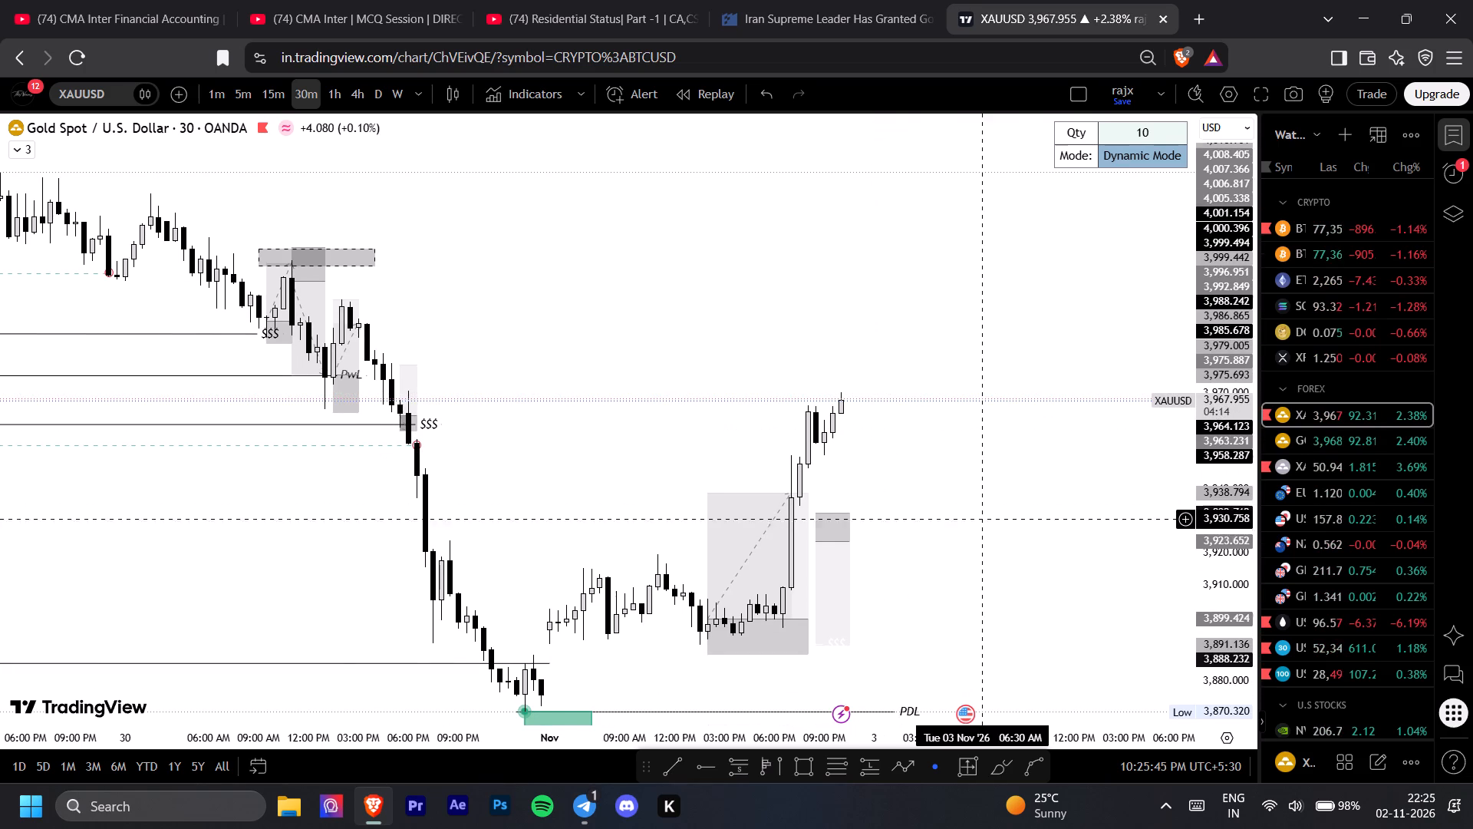
left_click_drag(970, 504, 939, 434)
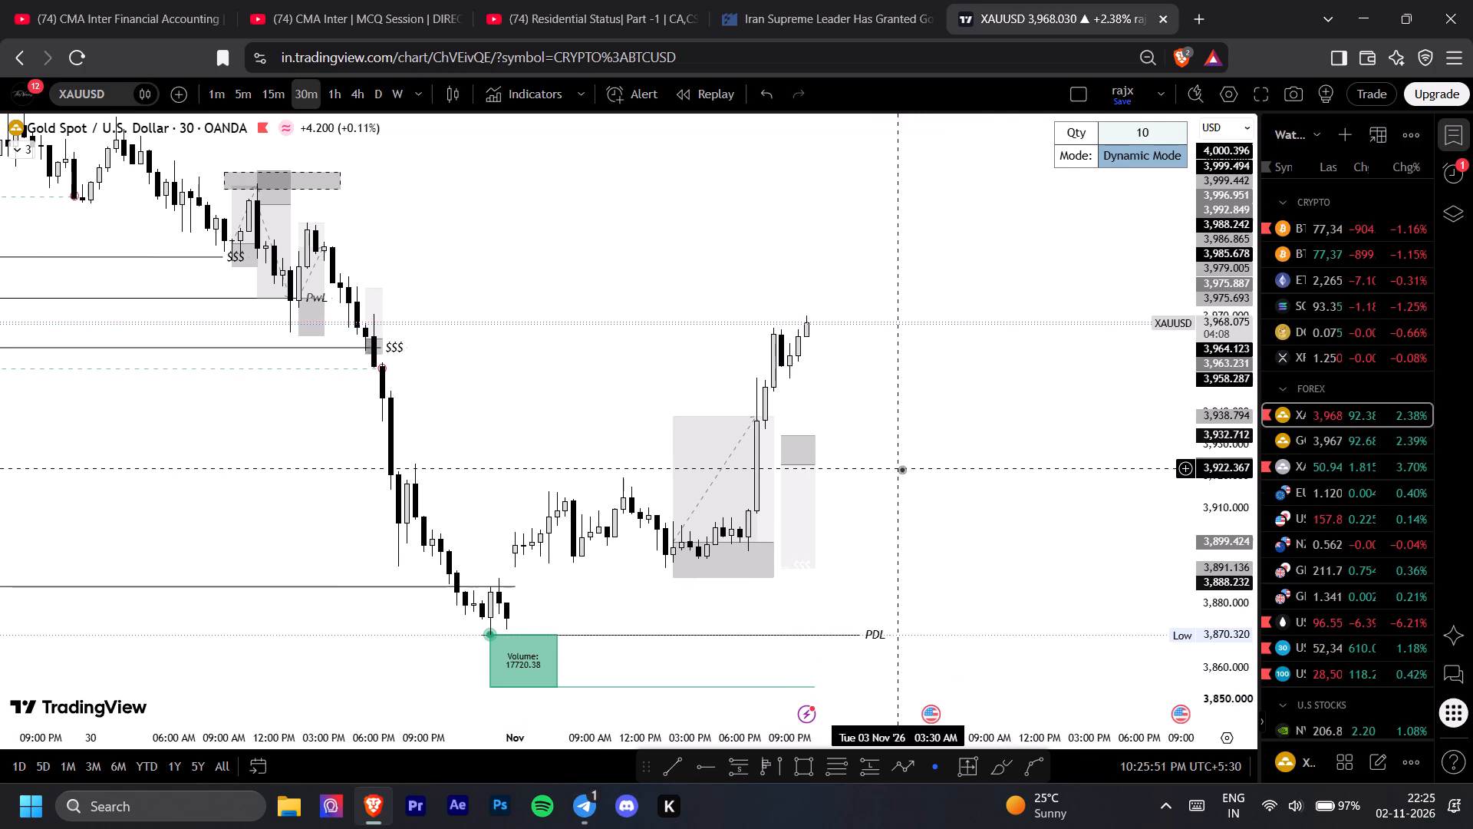
Switch to the BTCUSD chart and apply the saved grey template to the short position starting 2 November 09:30.
left_click(1331, 232)
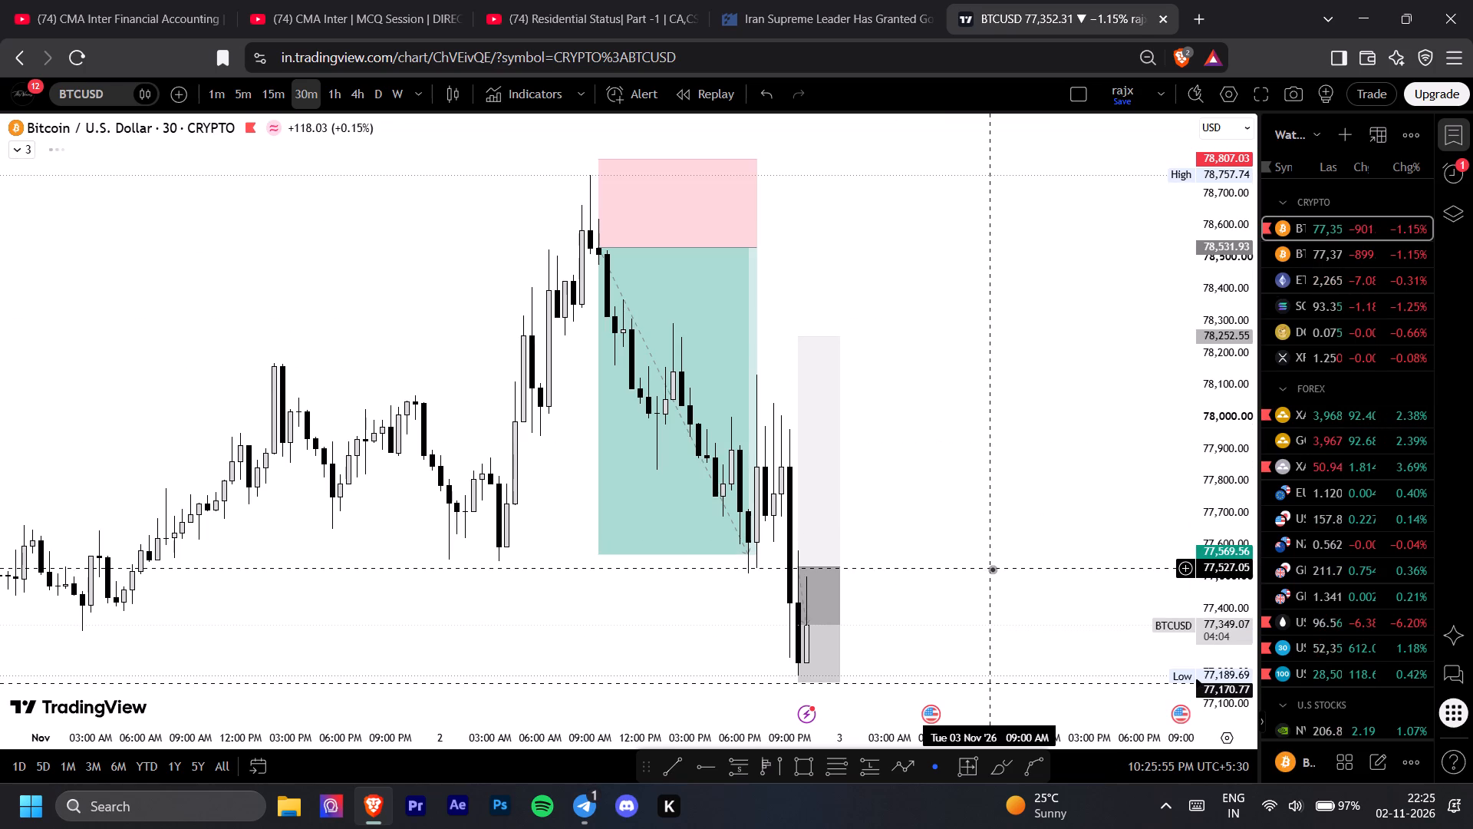
left_click(659, 510)
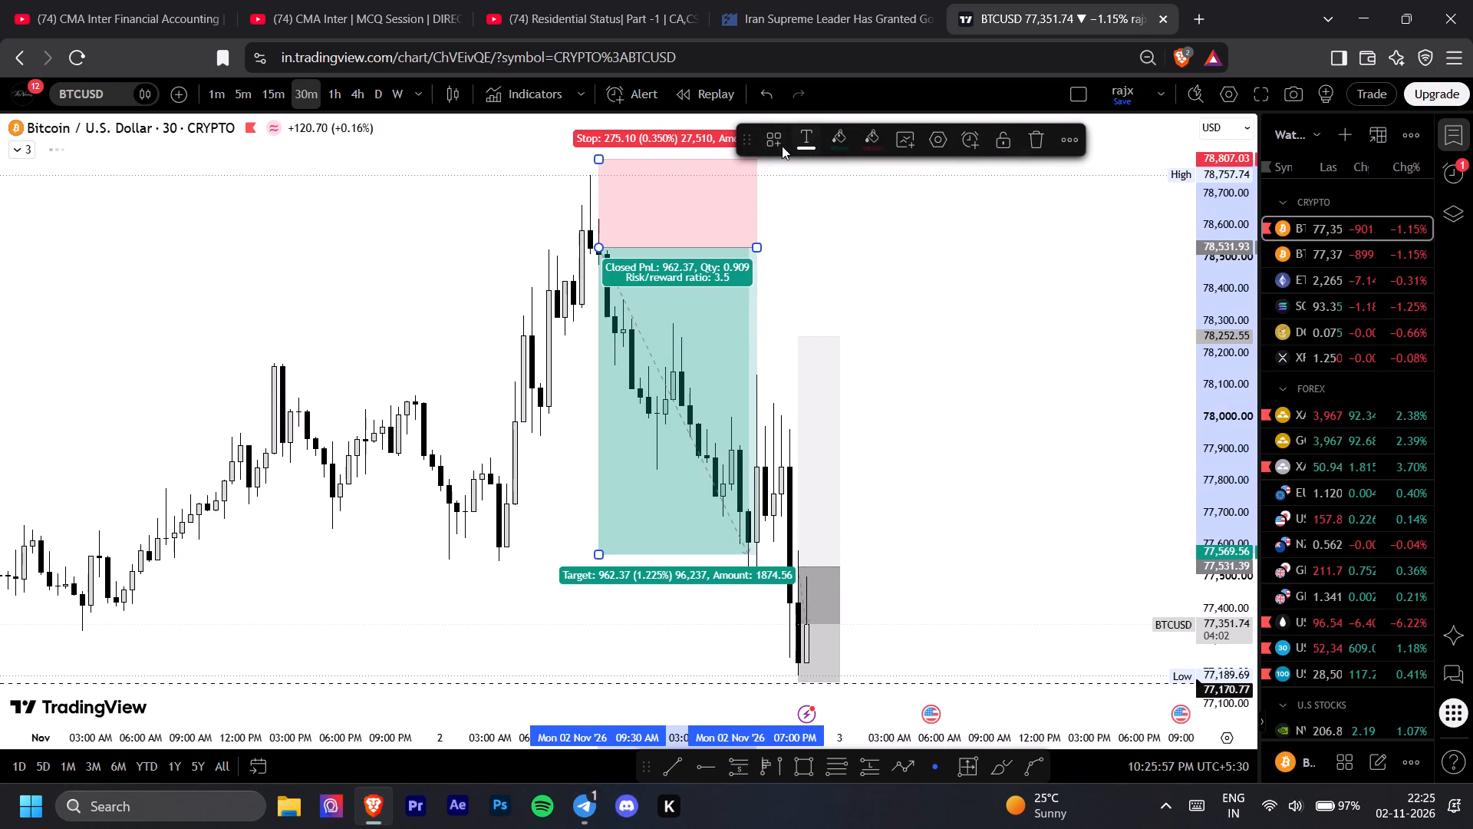
left_click(780, 146)
left_click(802, 247)
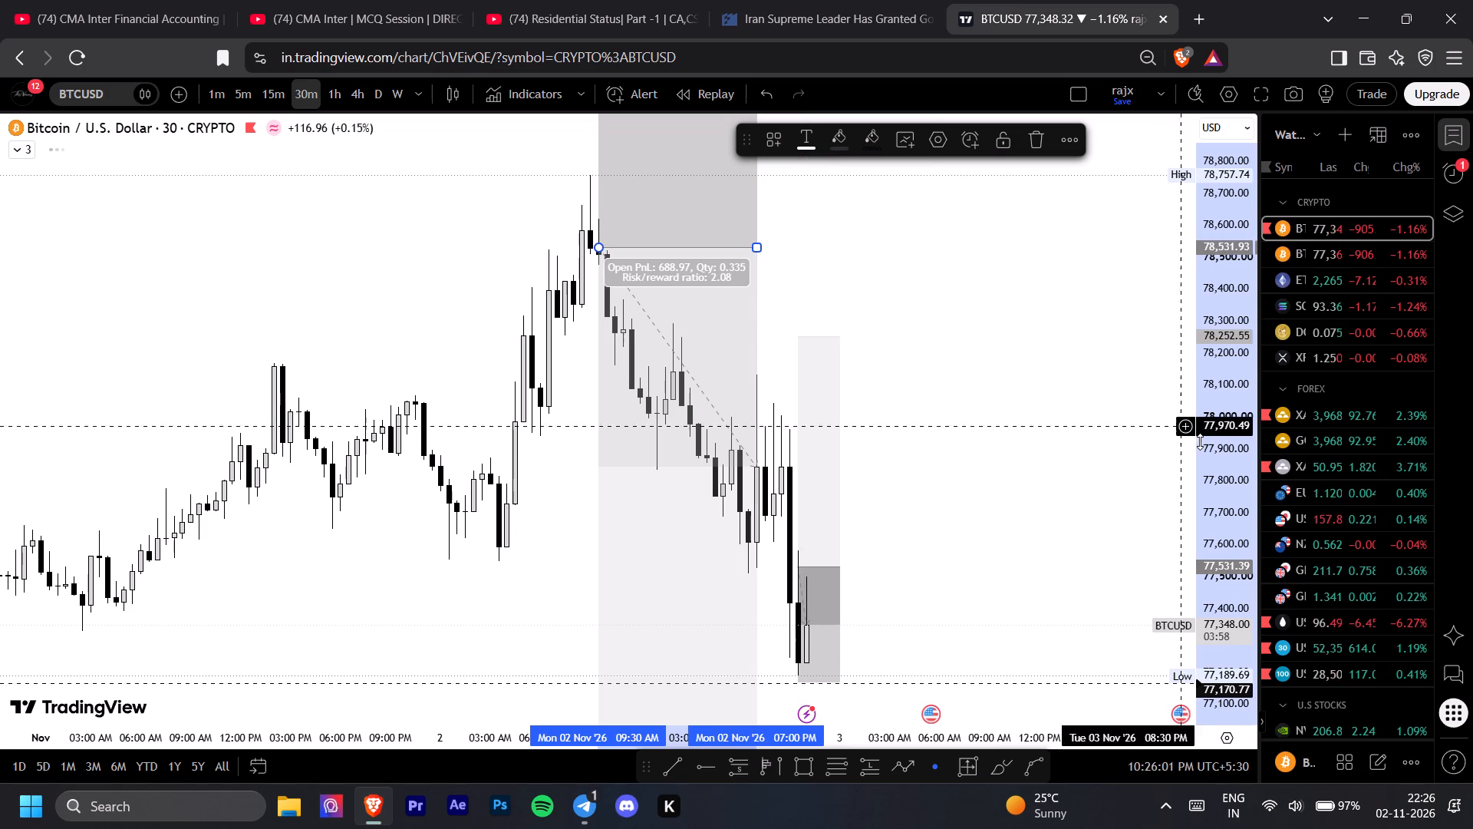
Adjust the BTCUSD short position's stop to about 78,804 and its target to about 77,540.
left_click_drag(1225, 474, 1205, 612)
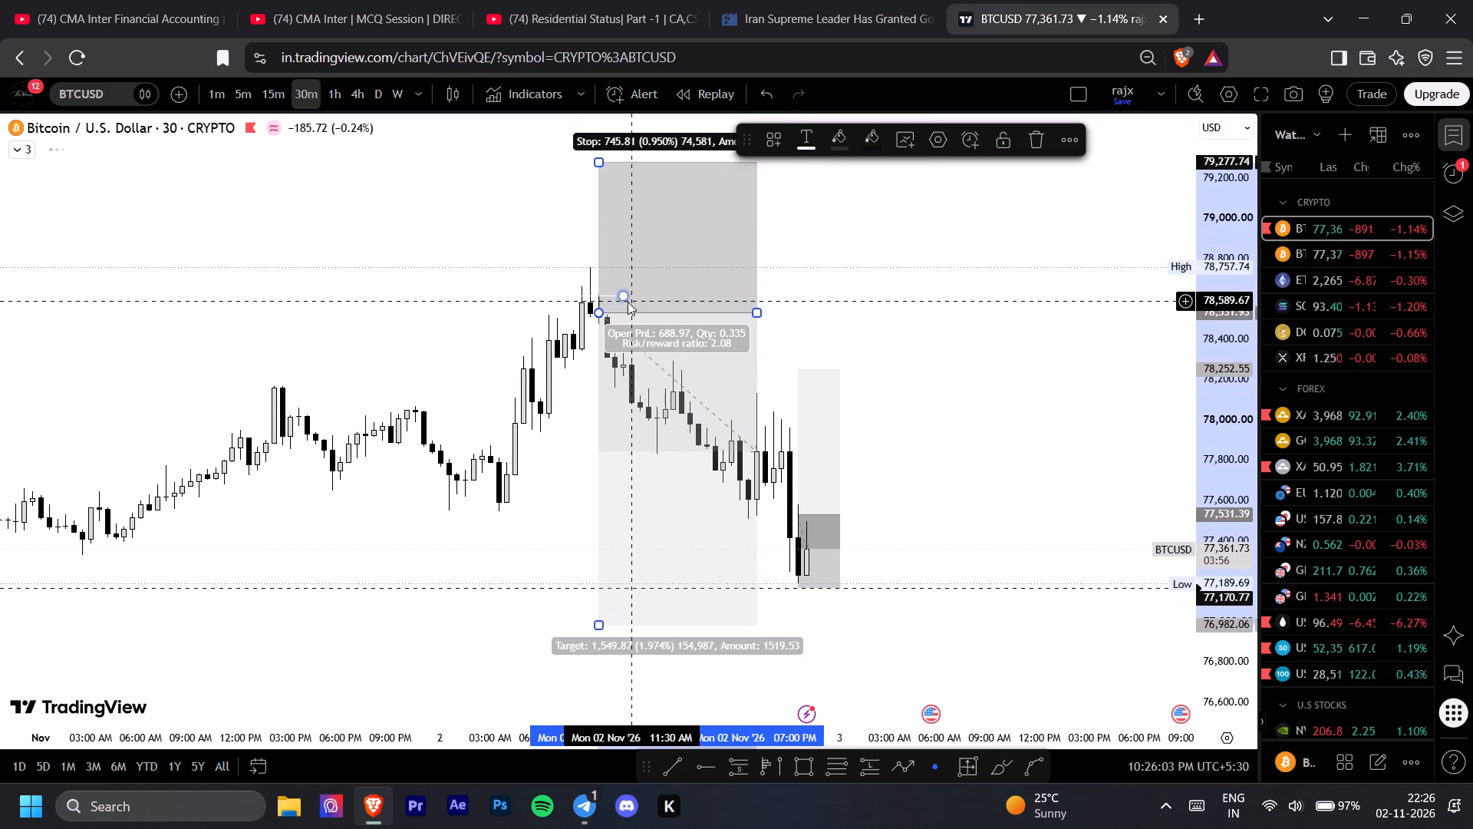
left_click_drag(599, 161, 615, 253)
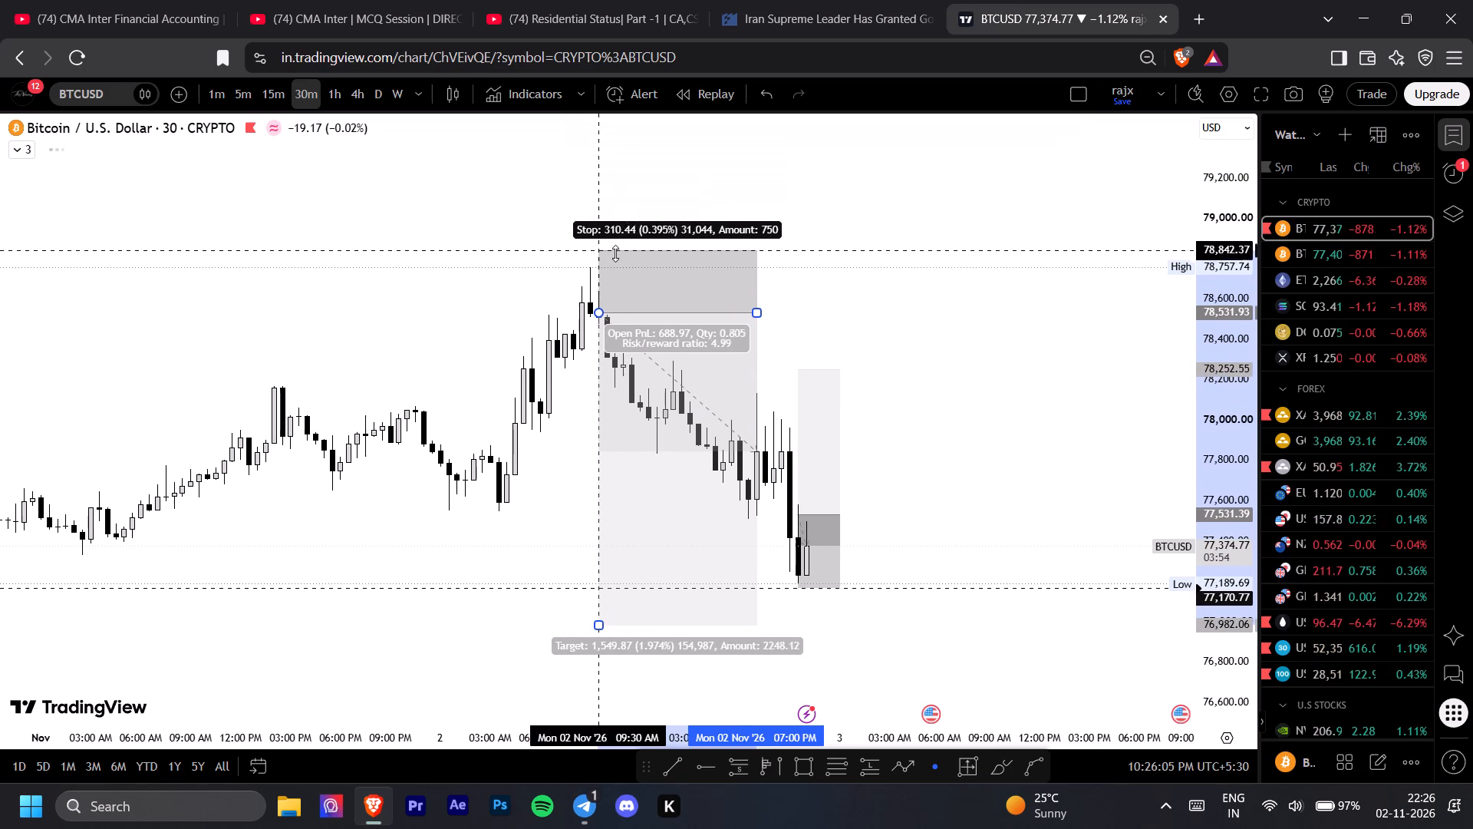
left_click_drag(615, 253, 616, 259)
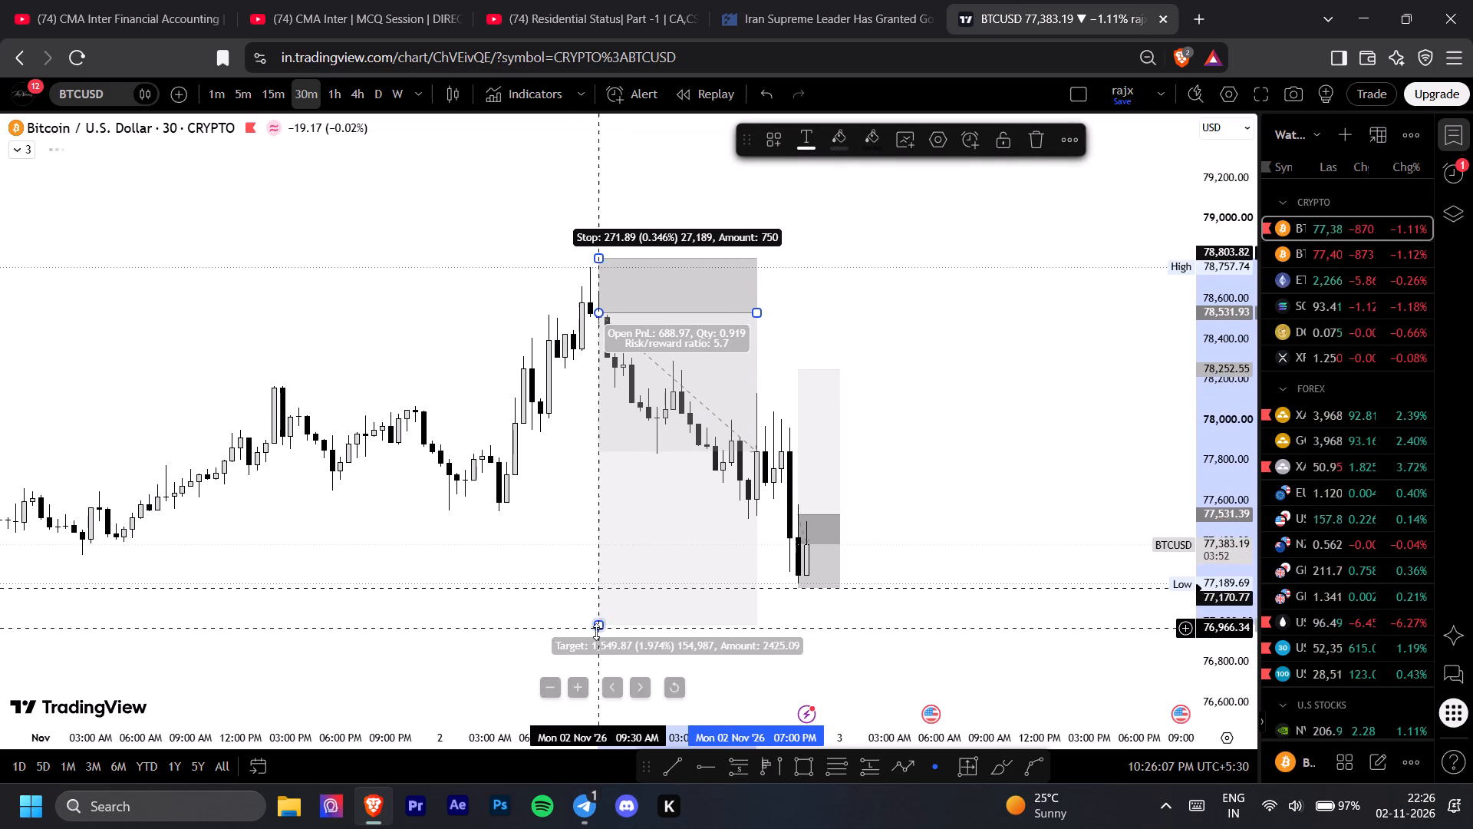
left_click_drag(605, 626, 648, 552)
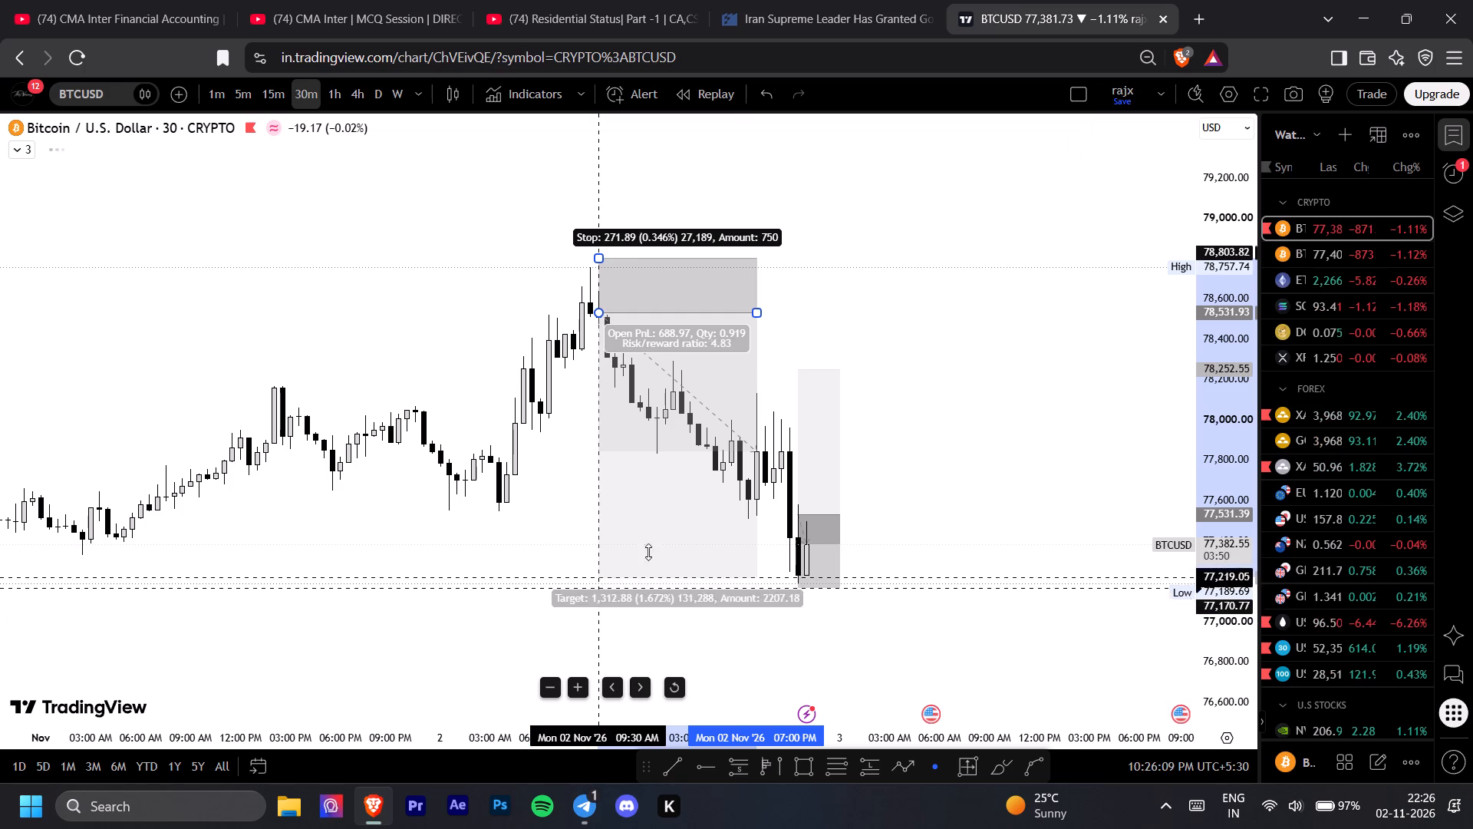
left_click_drag(648, 552, 659, 514)
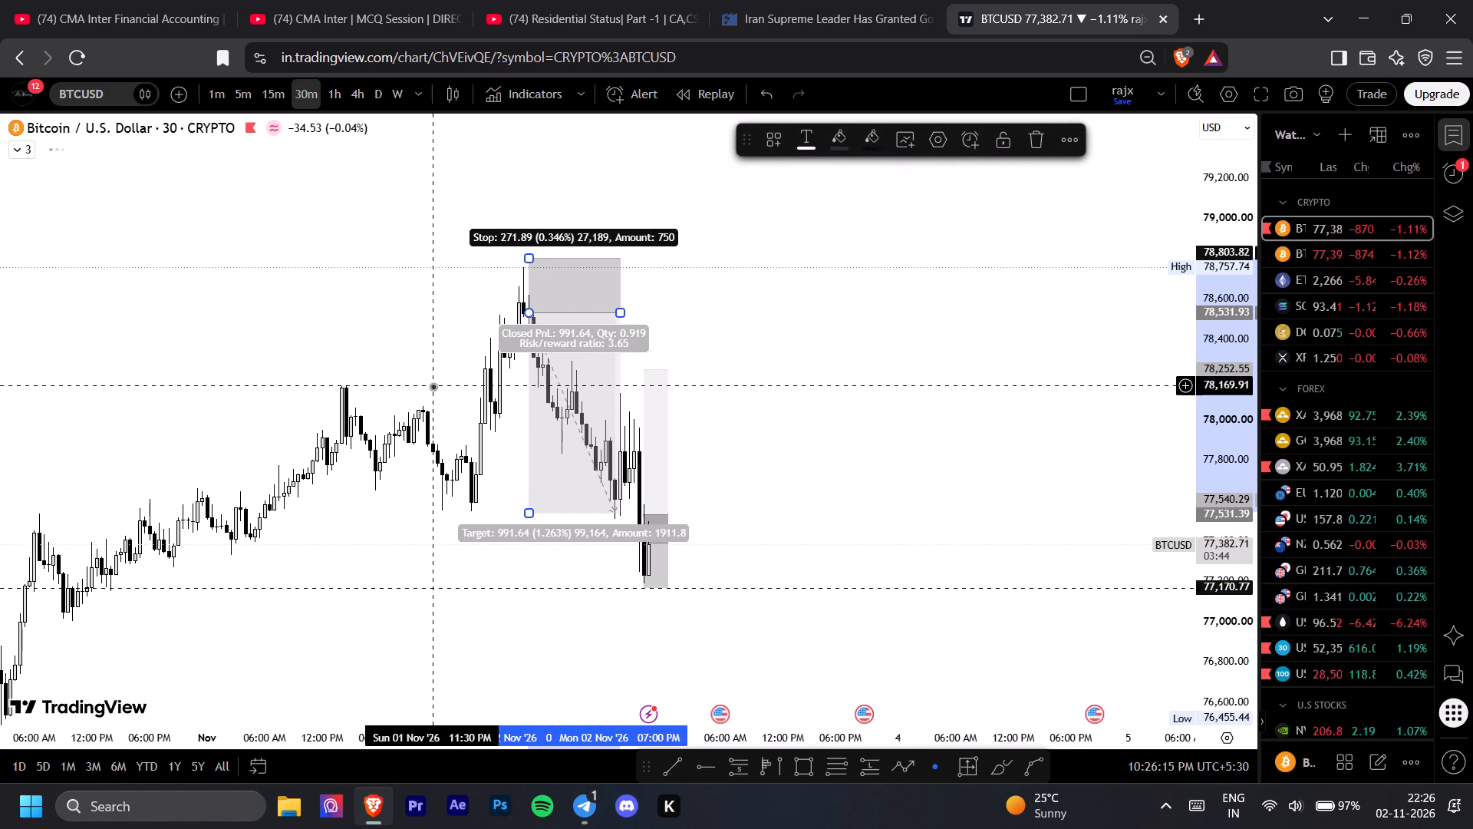
Draw a horizontal trend line at about 78,611 from the 30 October 11:00 high to 2 November 10:30.
left_click_drag(374, 386, 859, 414)
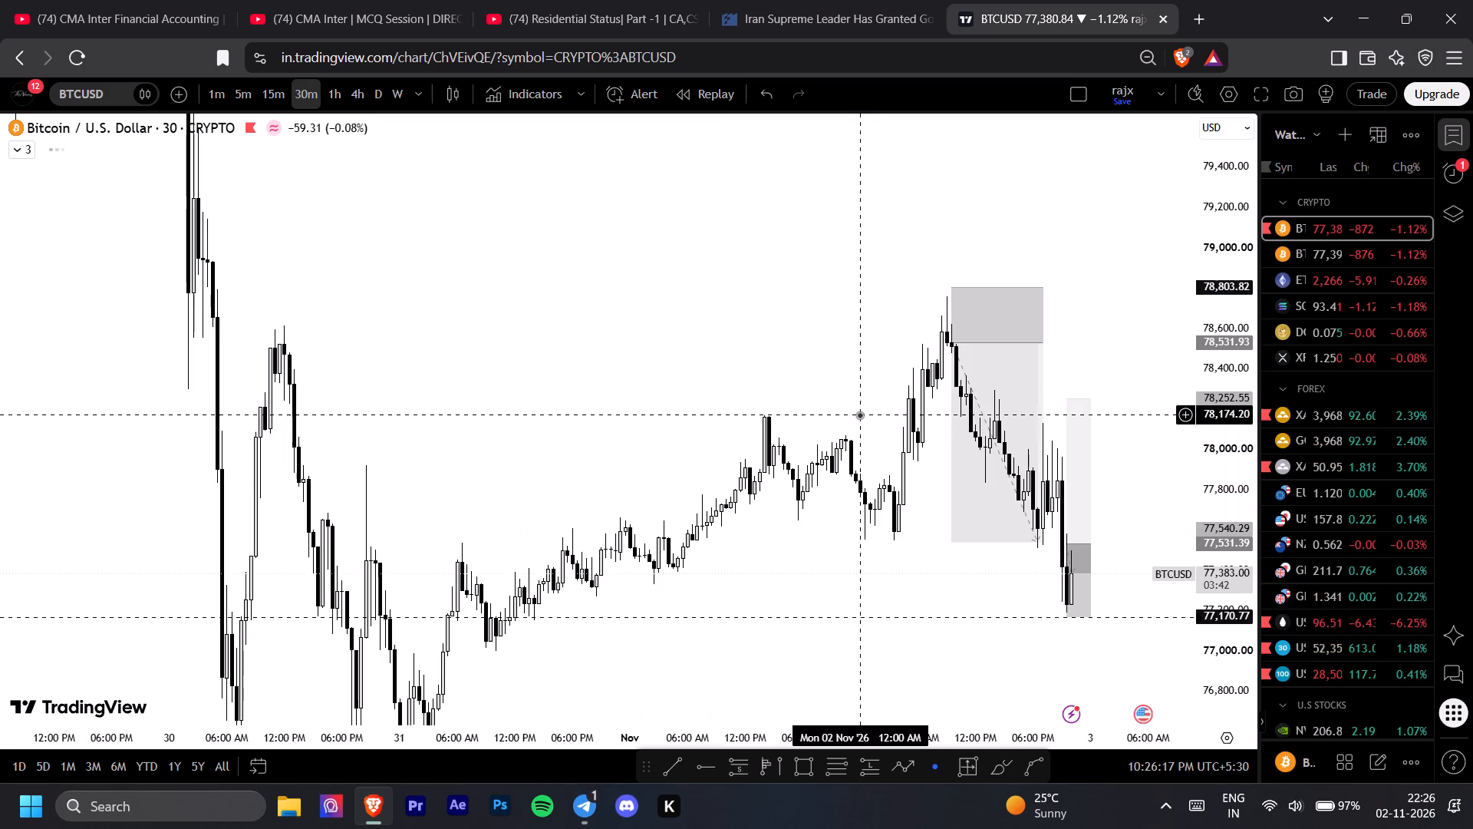
left_click_drag(667, 372, 625, 354)
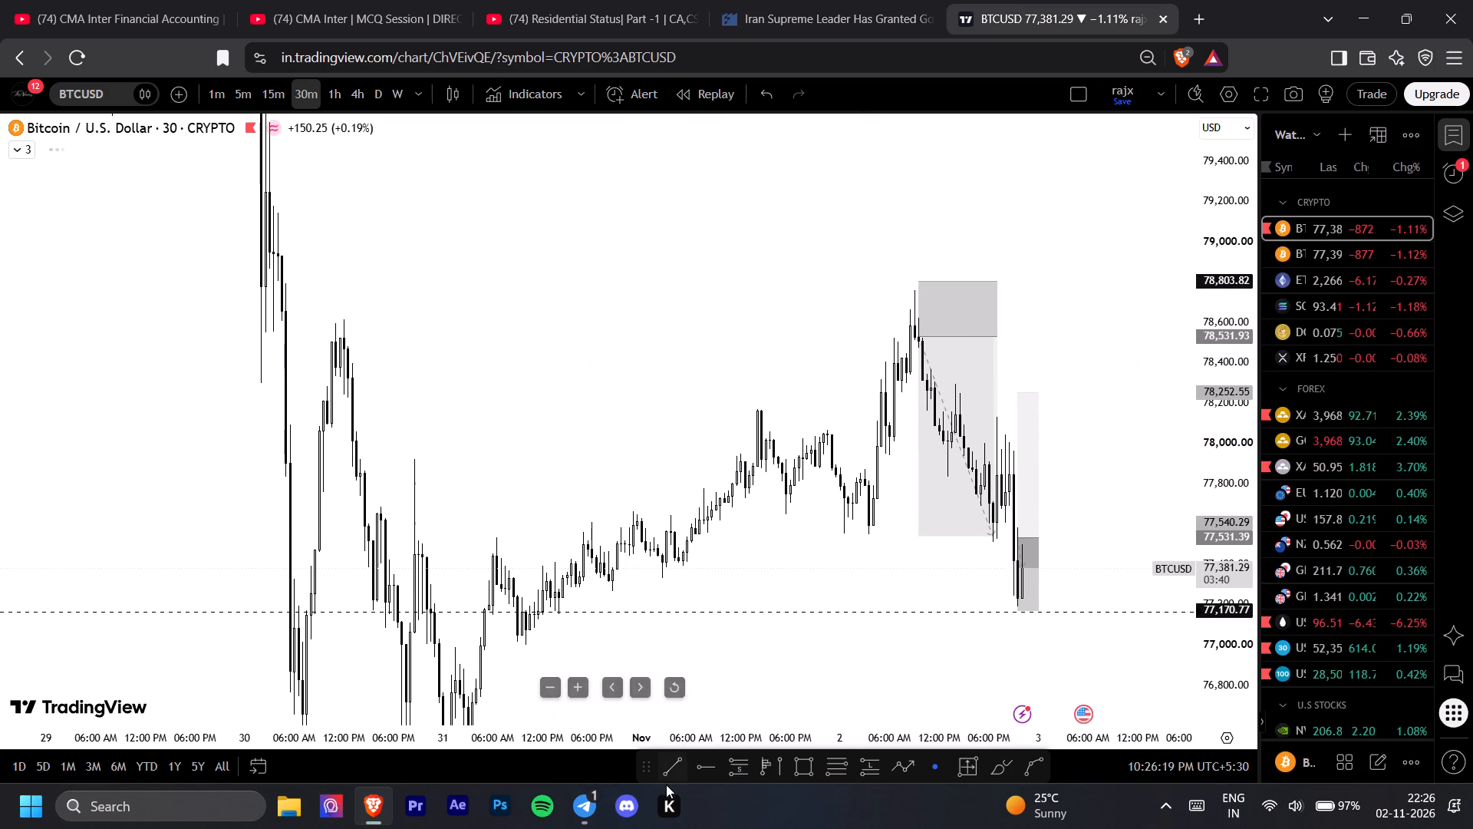
left_click(673, 763)
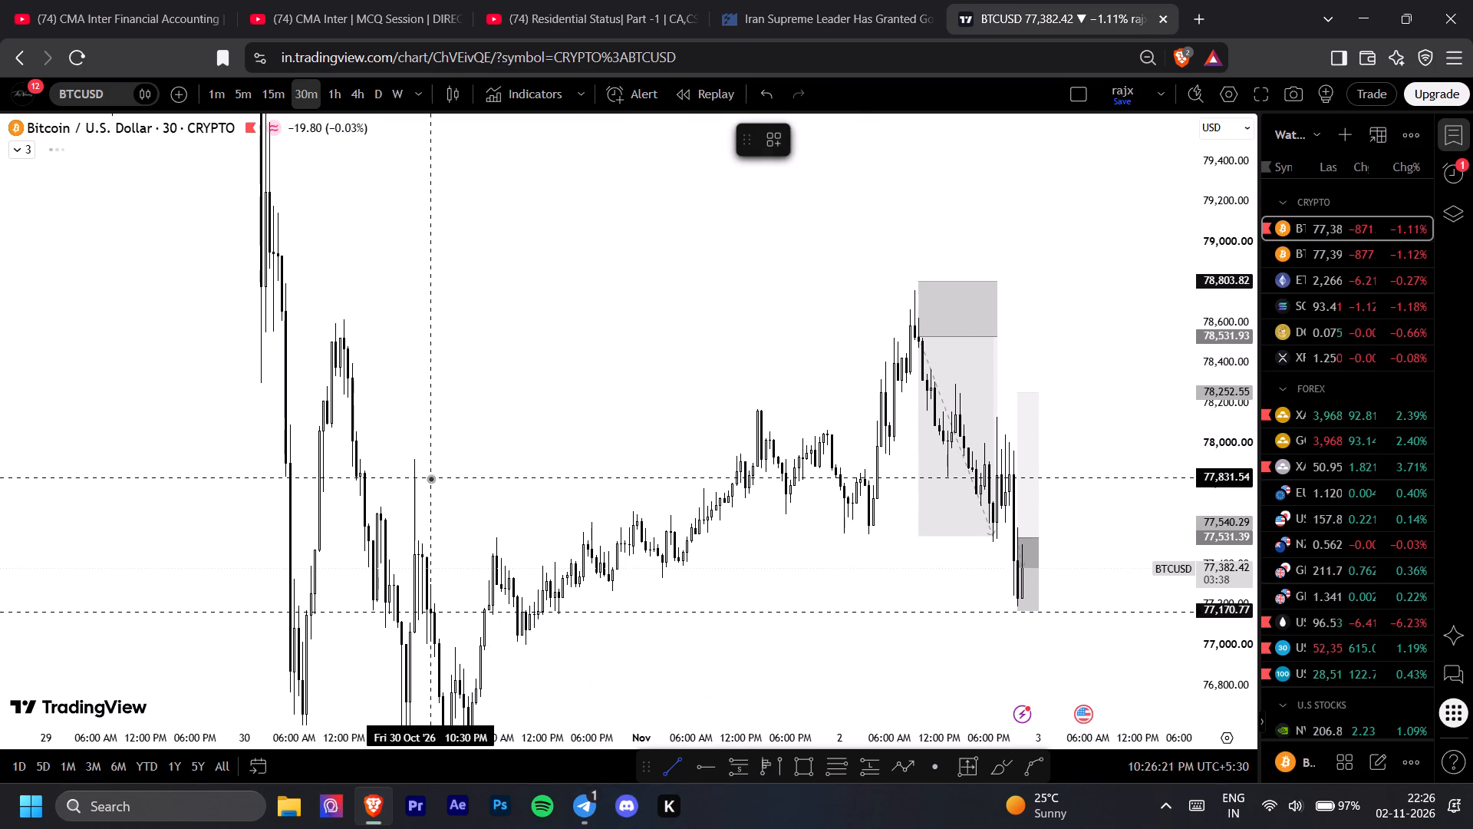
left_click(337, 321, "shift")
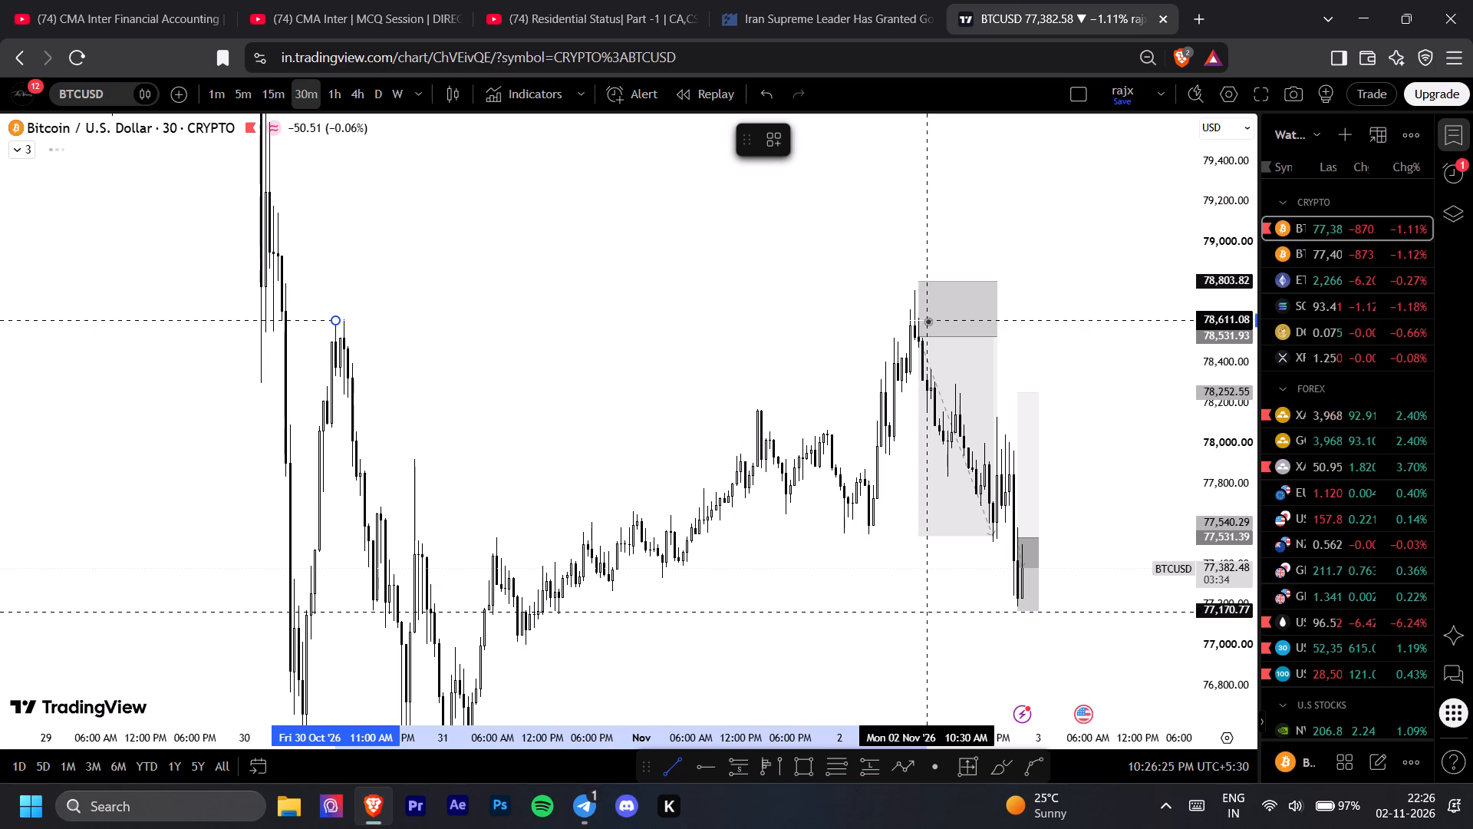
left_click(928, 321, "shift")
Set the new trend line's line colour and text colour to black.
left_click(816, 145)
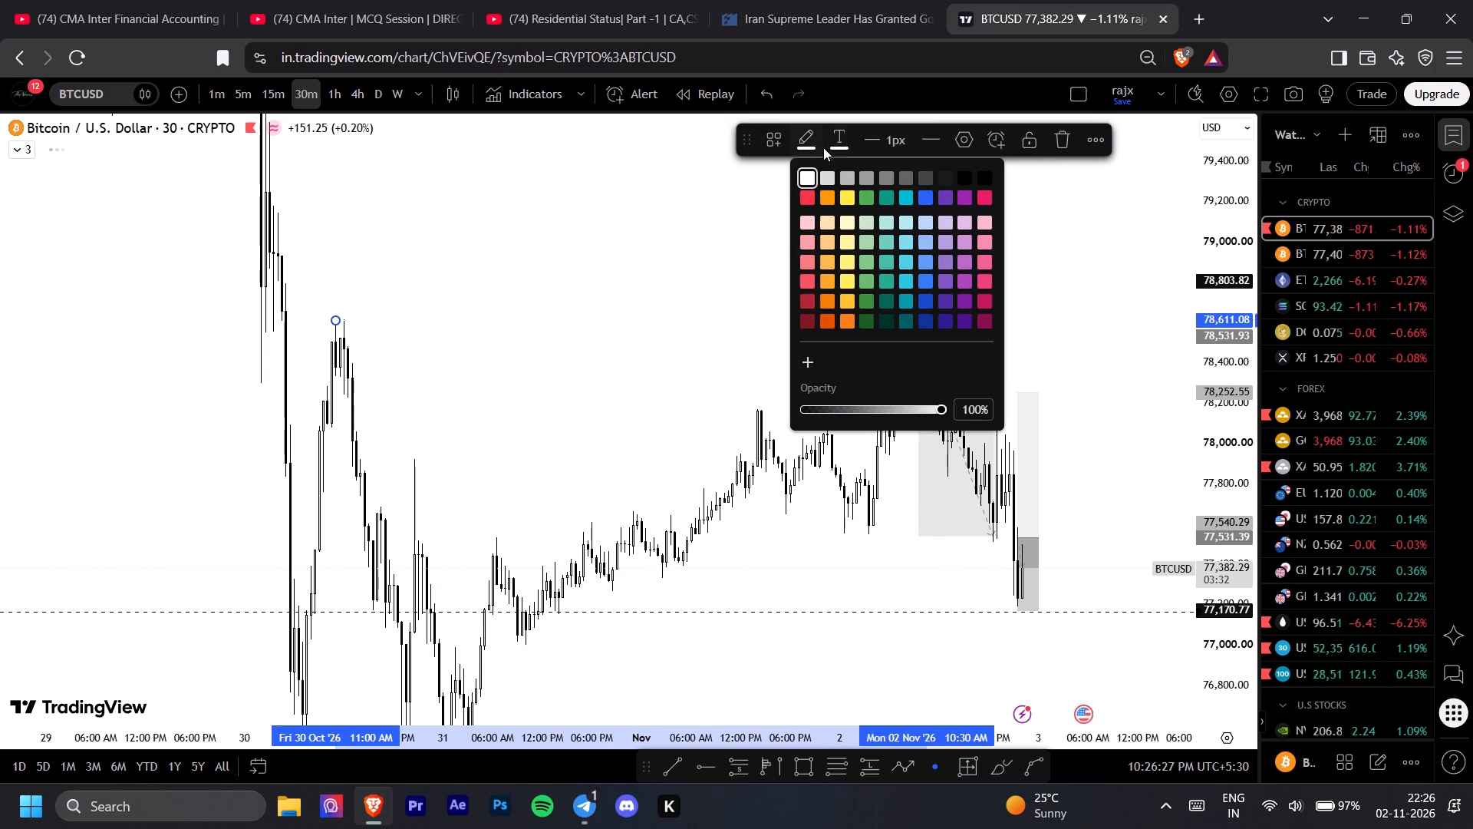
left_click(984, 182)
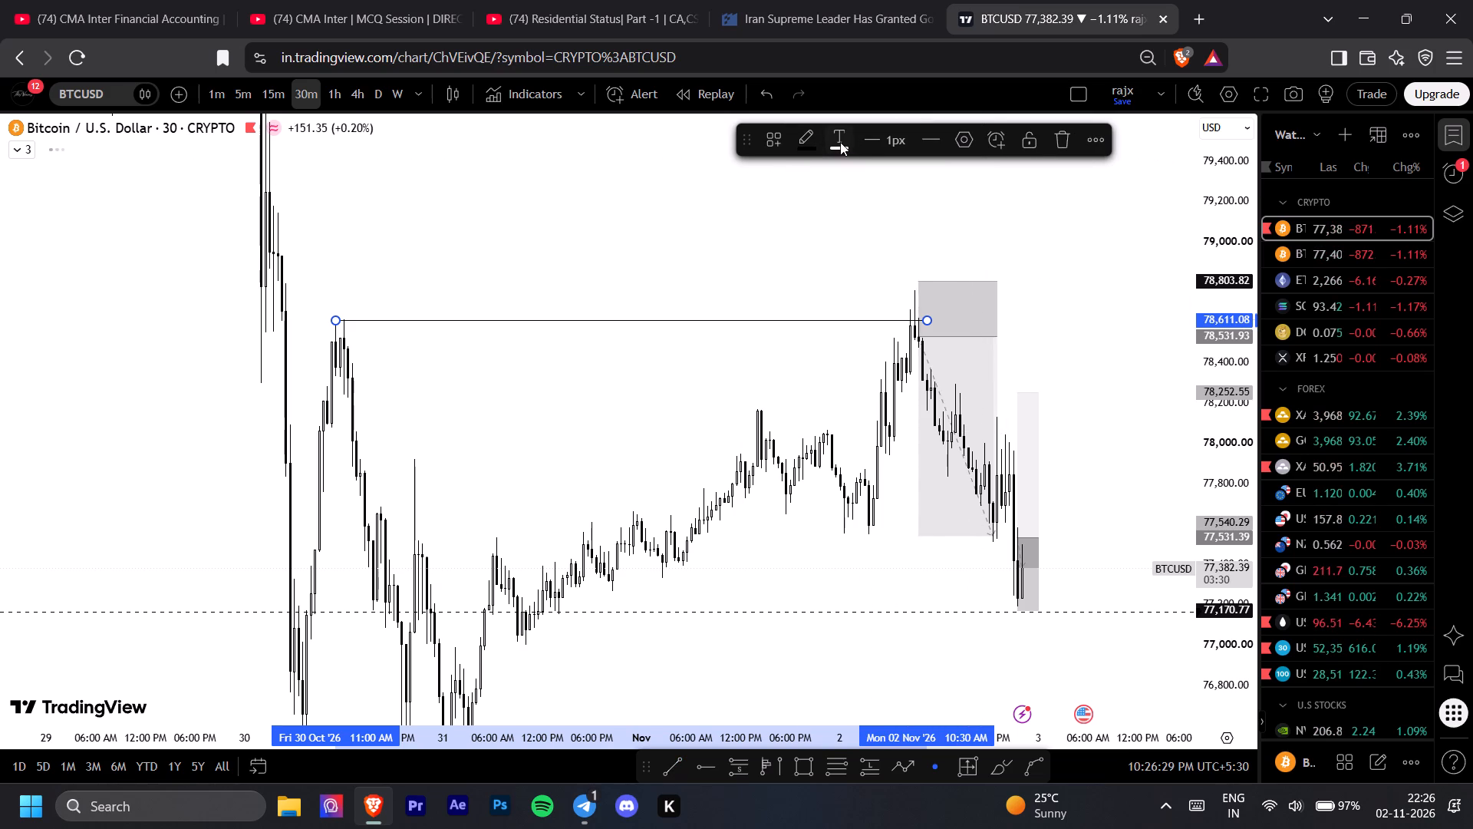
left_click(840, 142)
left_click(1019, 177)
Draw a horizontal trend line at about 77,339 from the 1 November 02:30 low to 3 November 00:00.
left_click_drag(1105, 342, 1018, 299)
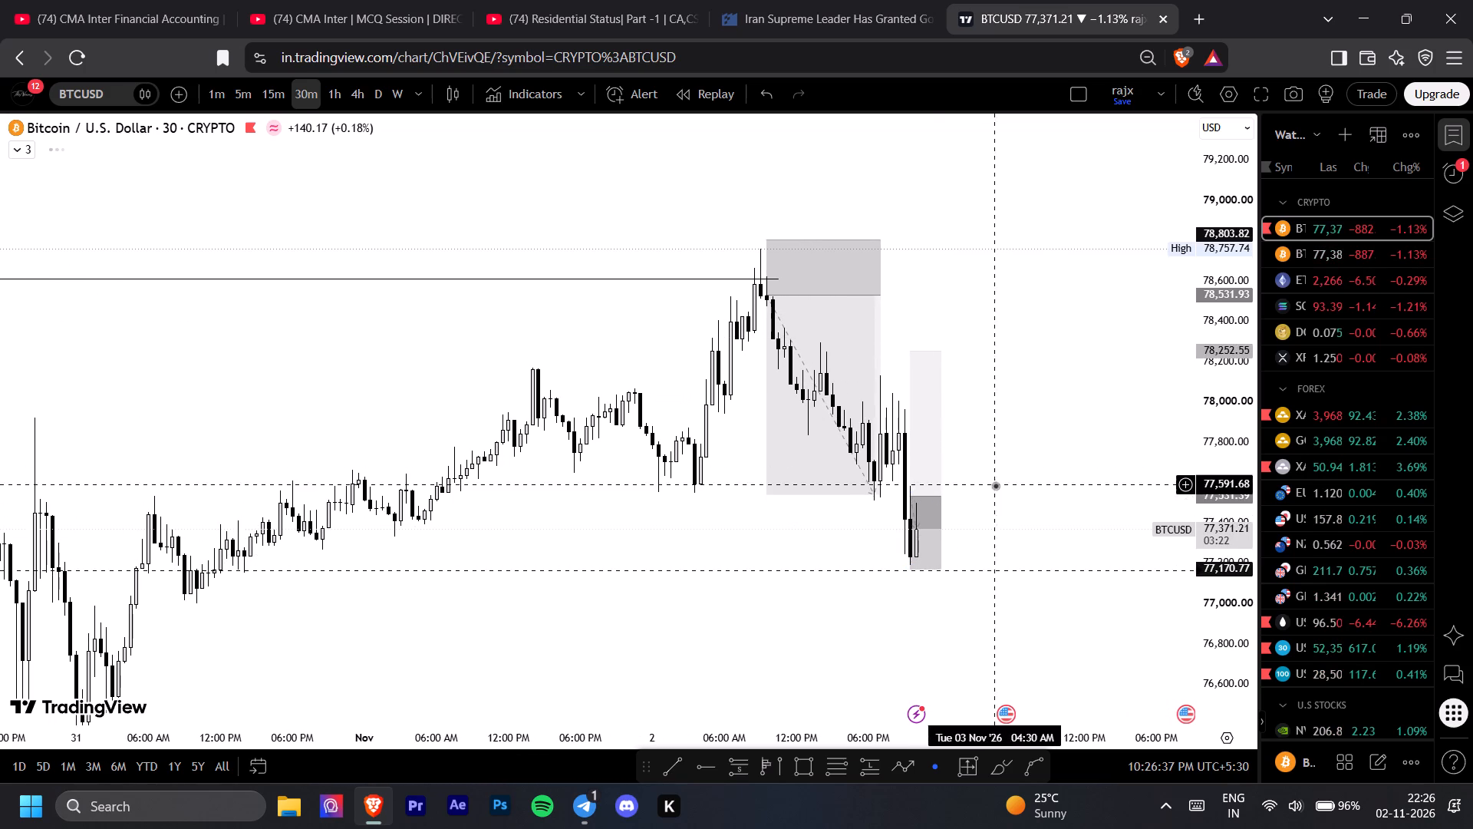
left_click(676, 770)
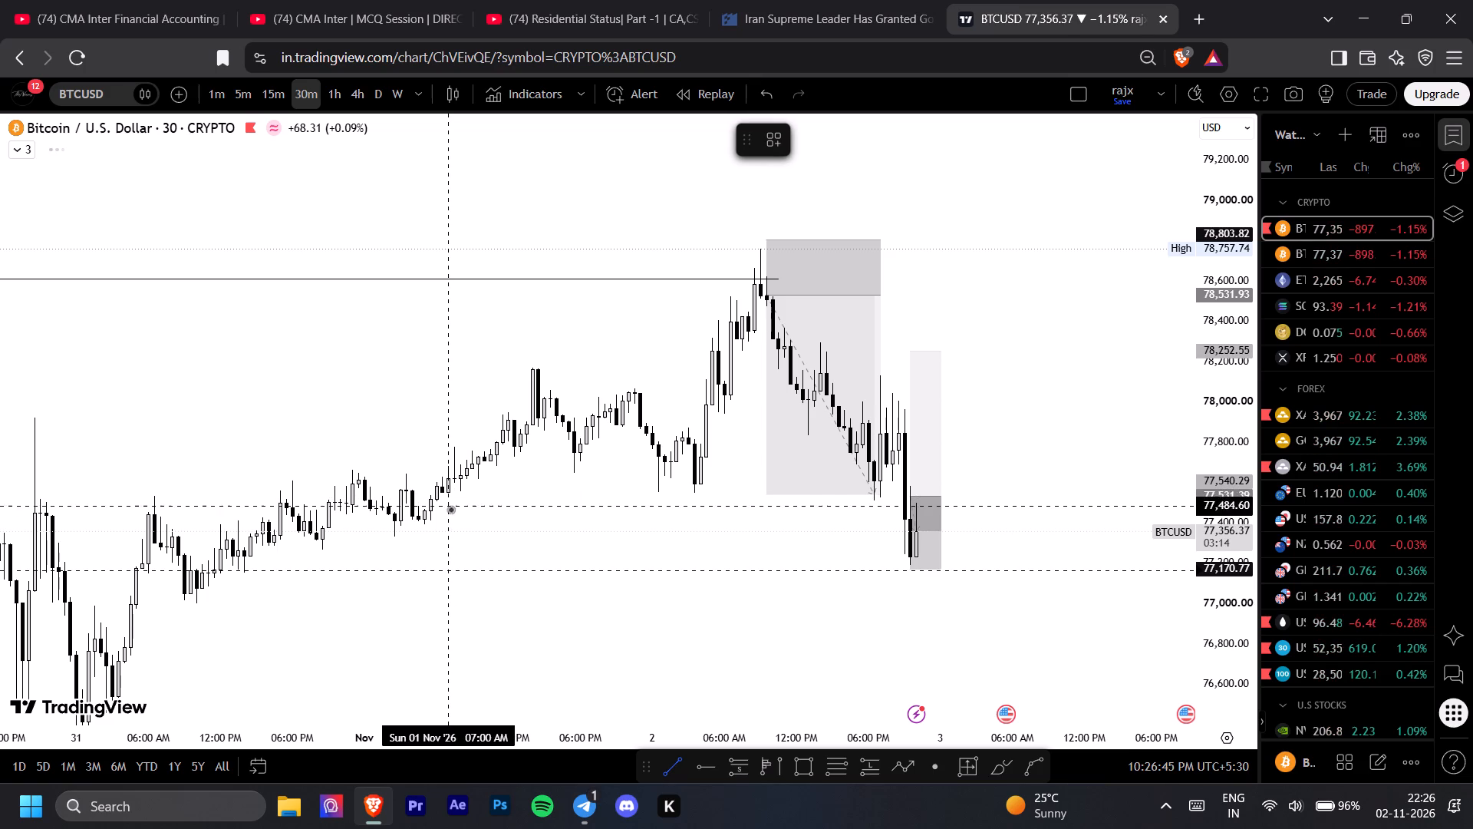
left_click(394, 536)
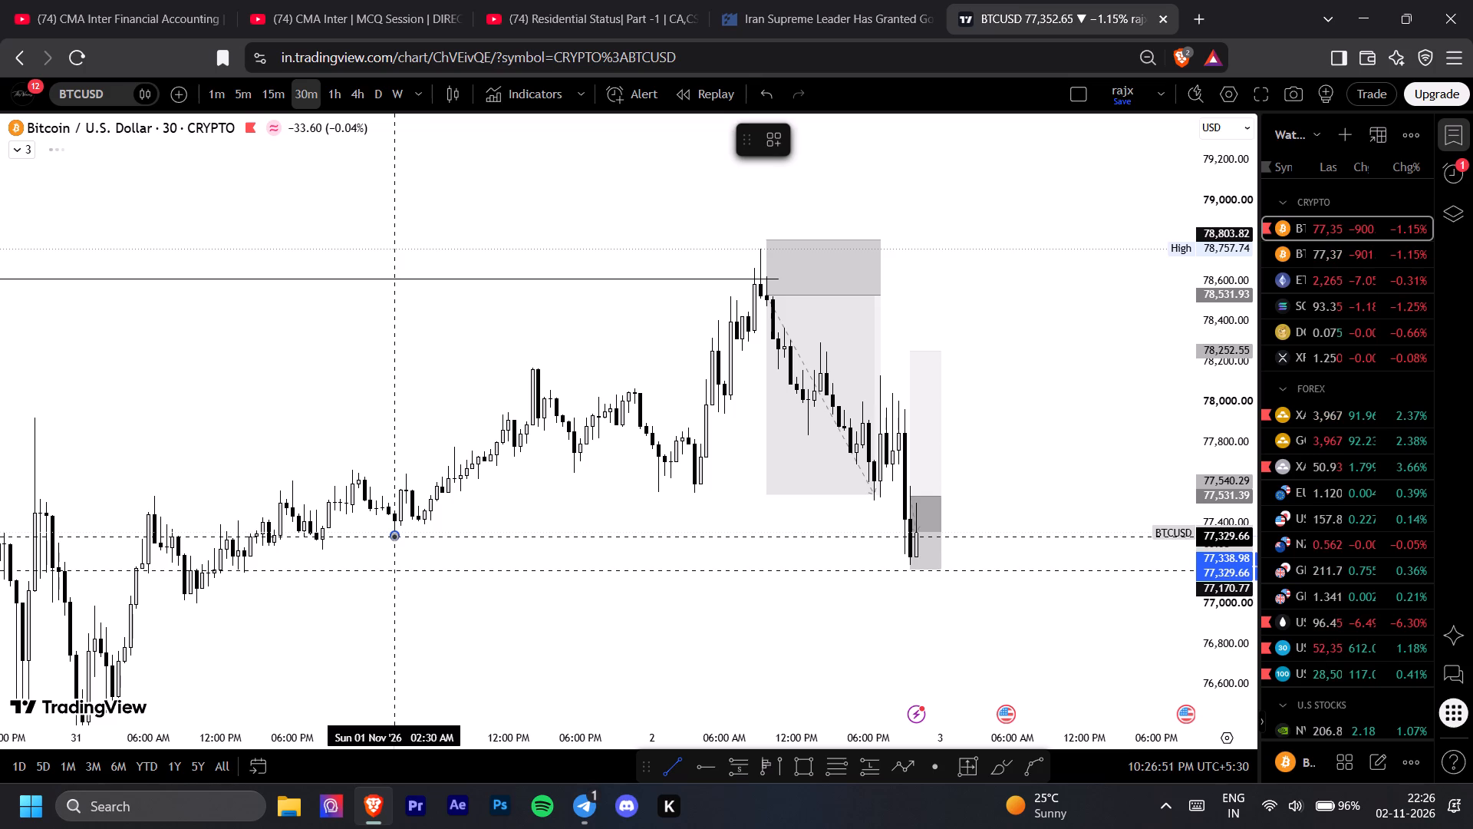
left_click(938, 512, "shift")
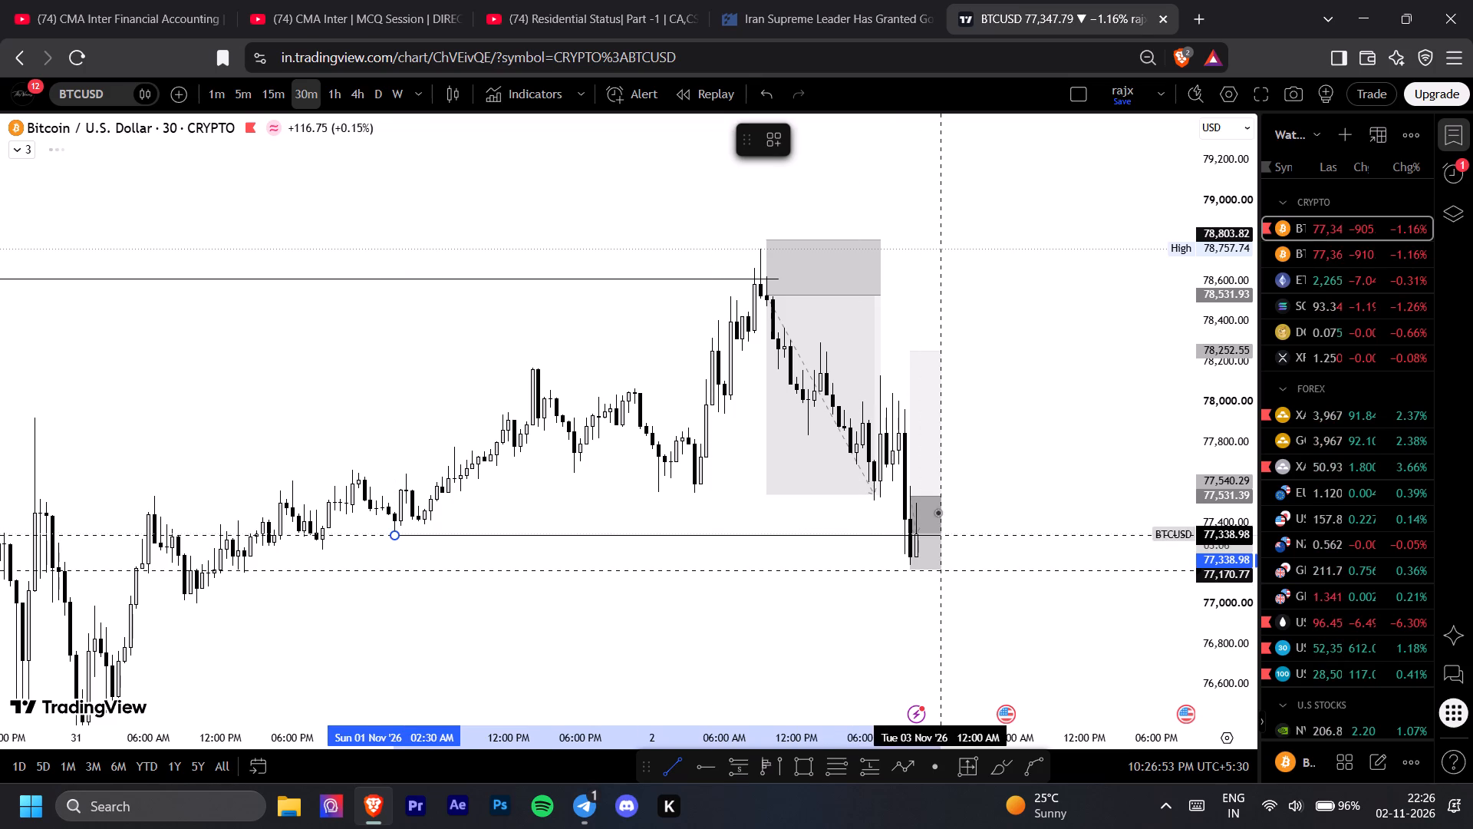
left_click(1082, 509)
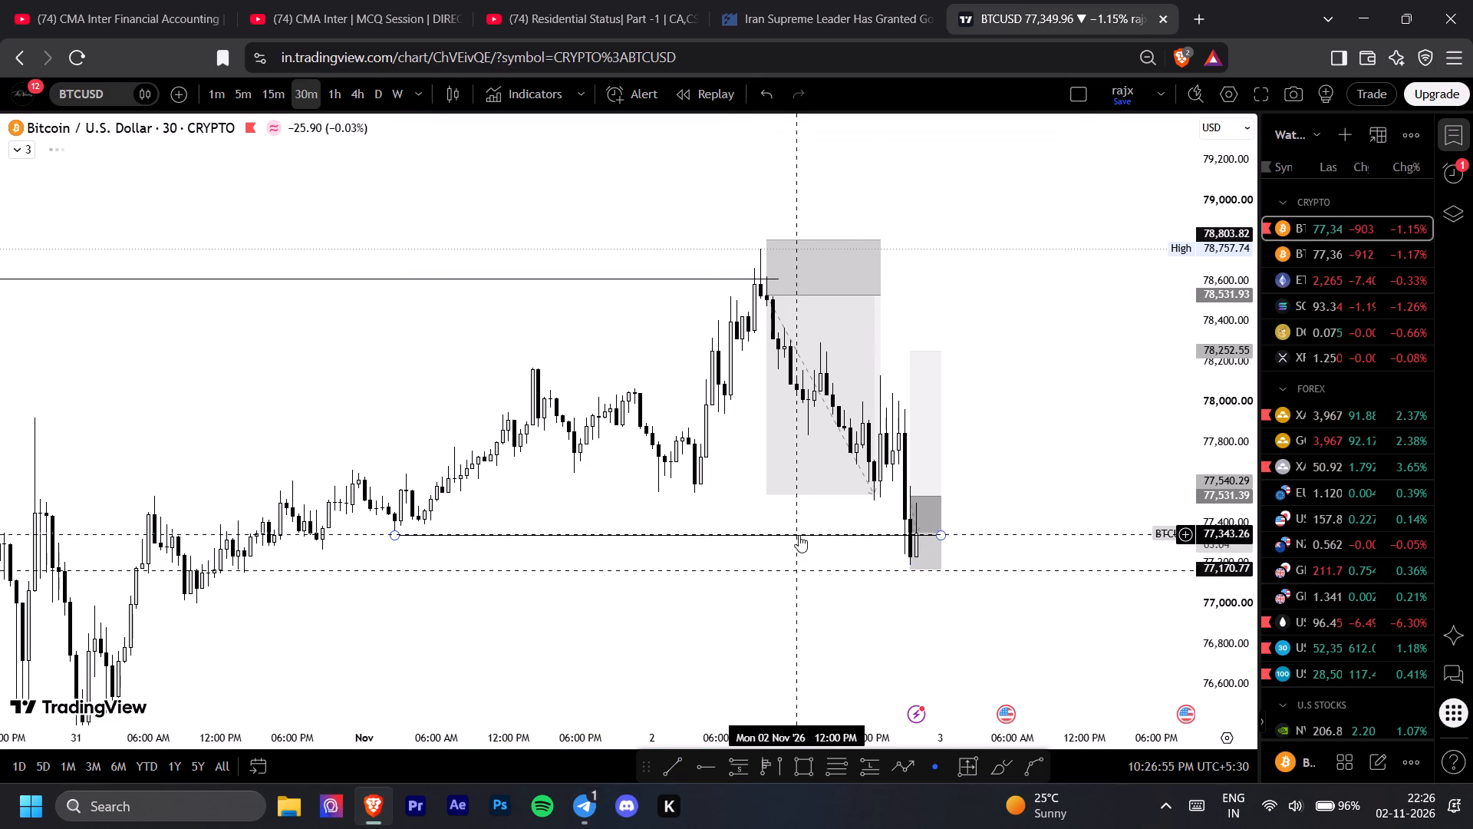
Move the lower trend line to about 77,407, starting at the 1 November 05:00 low.
left_click_drag(799, 535, 825, 523)
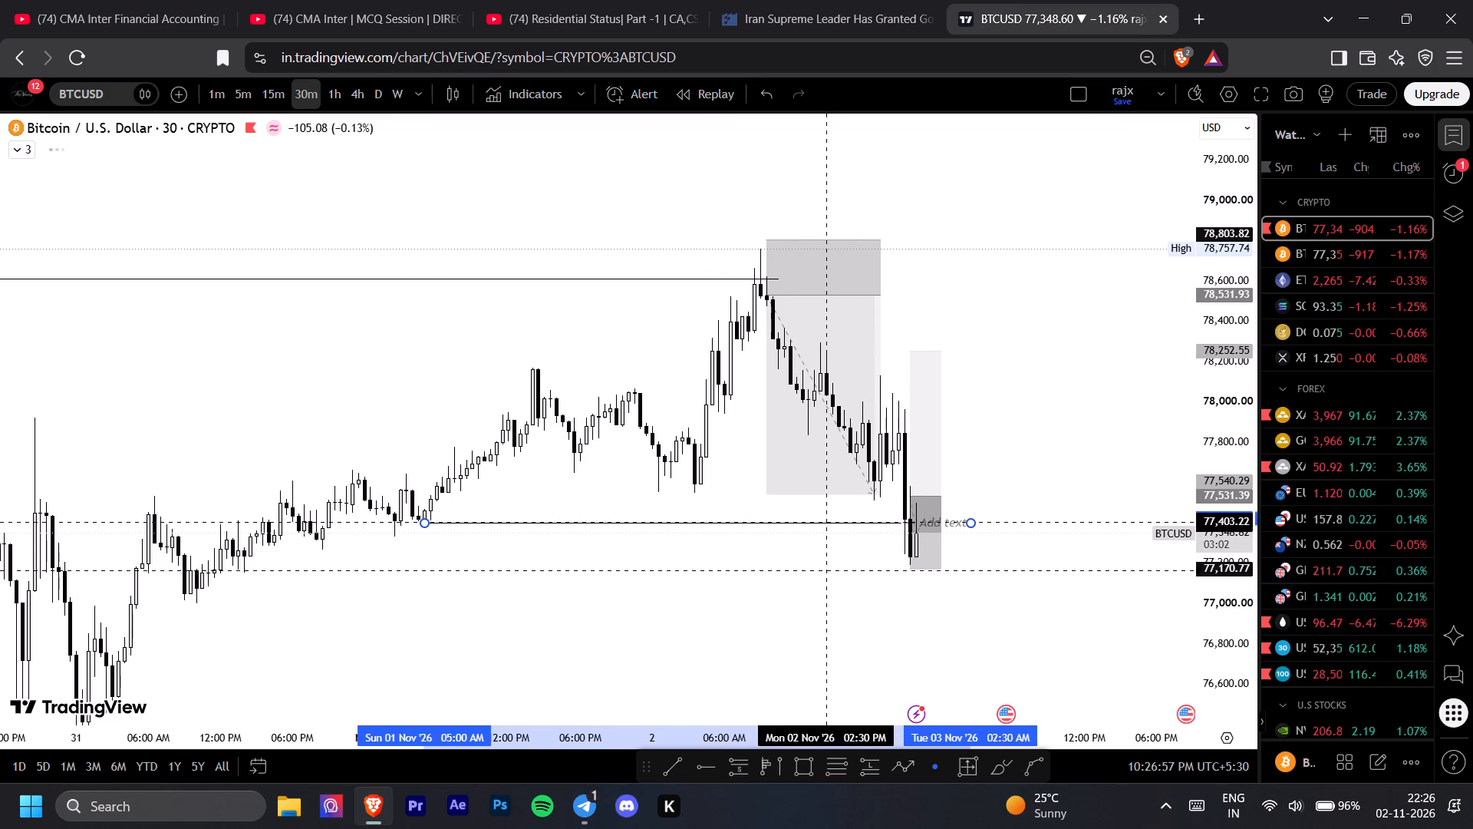
left_click_drag(825, 523, 825, 521)
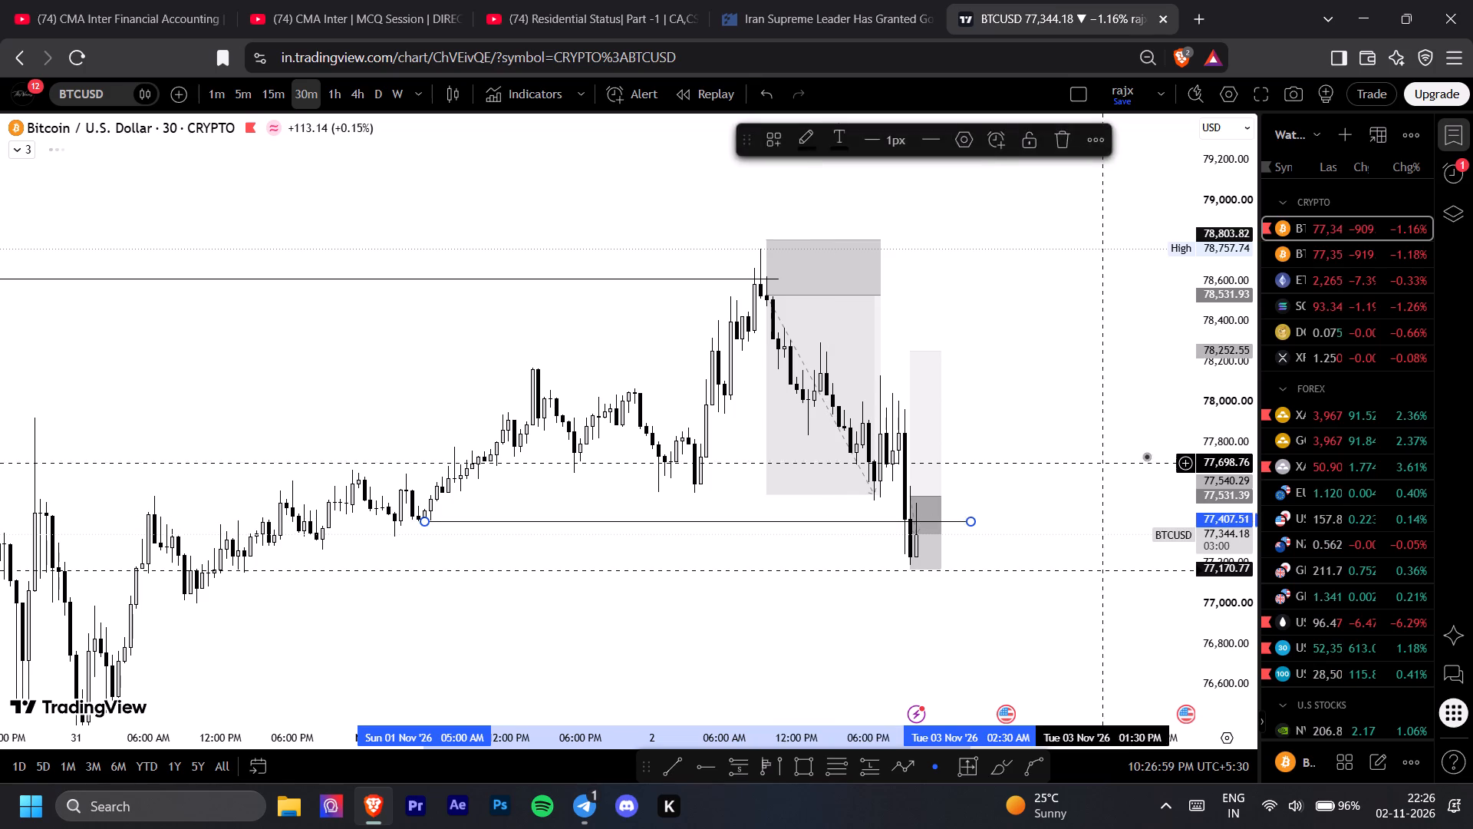
left_click(1146, 456)
left_click_drag(1038, 457, 951, 477)
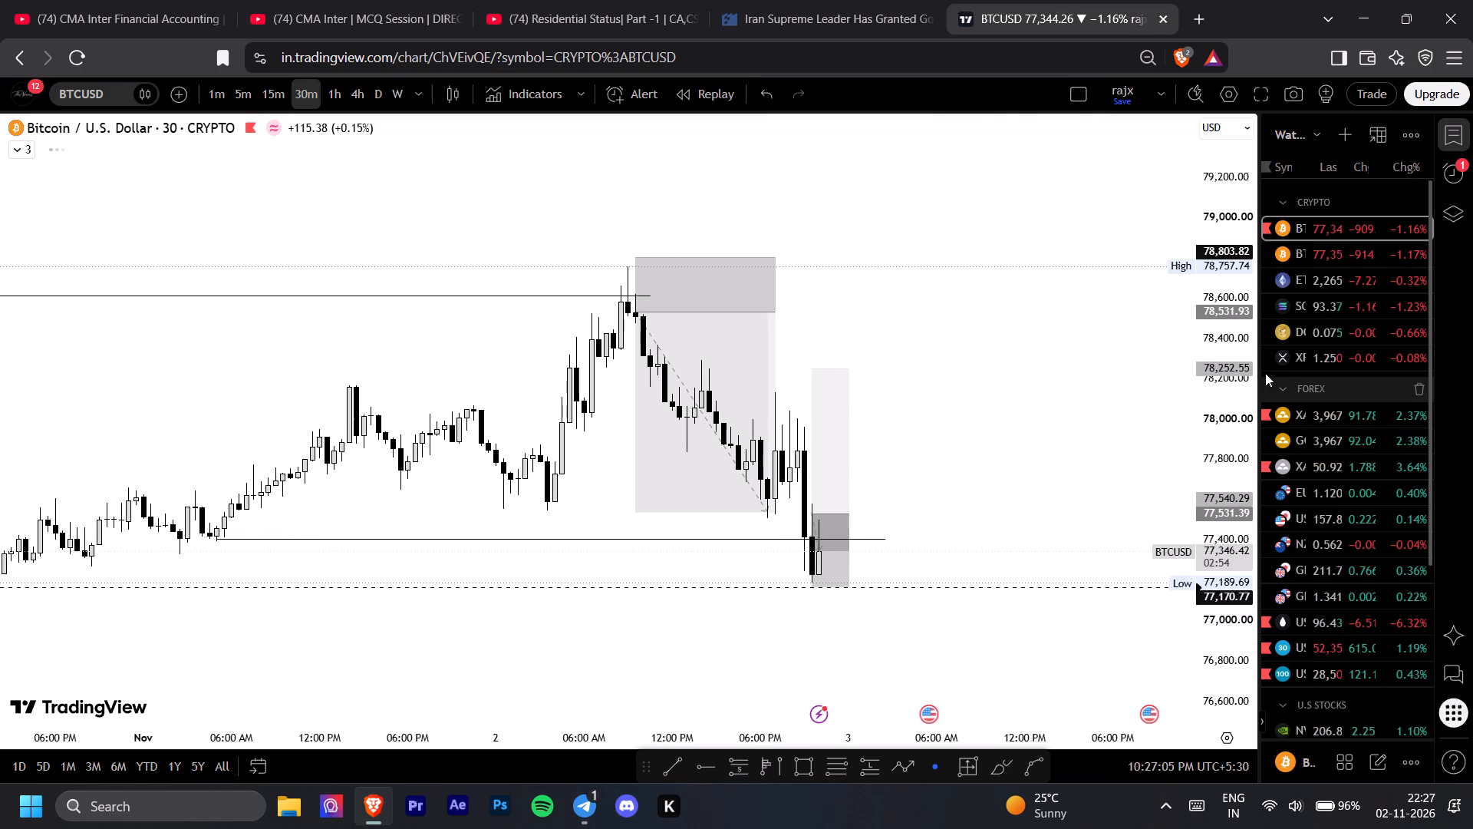
Compare the latest 30-minute price action on the OANDA XAUUSD and TVC Gold charts.
left_click(1301, 399)
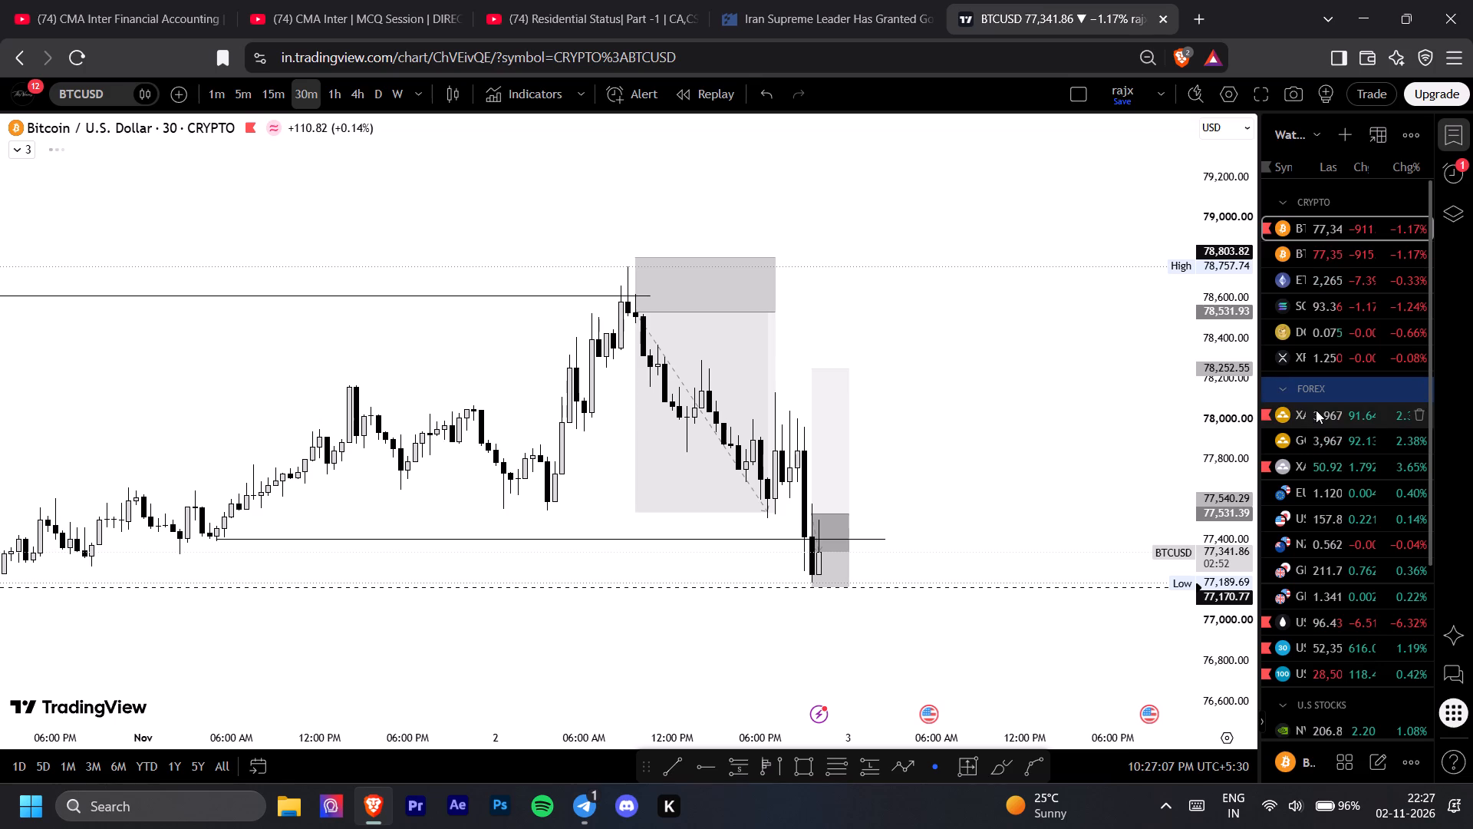
left_click(1316, 410)
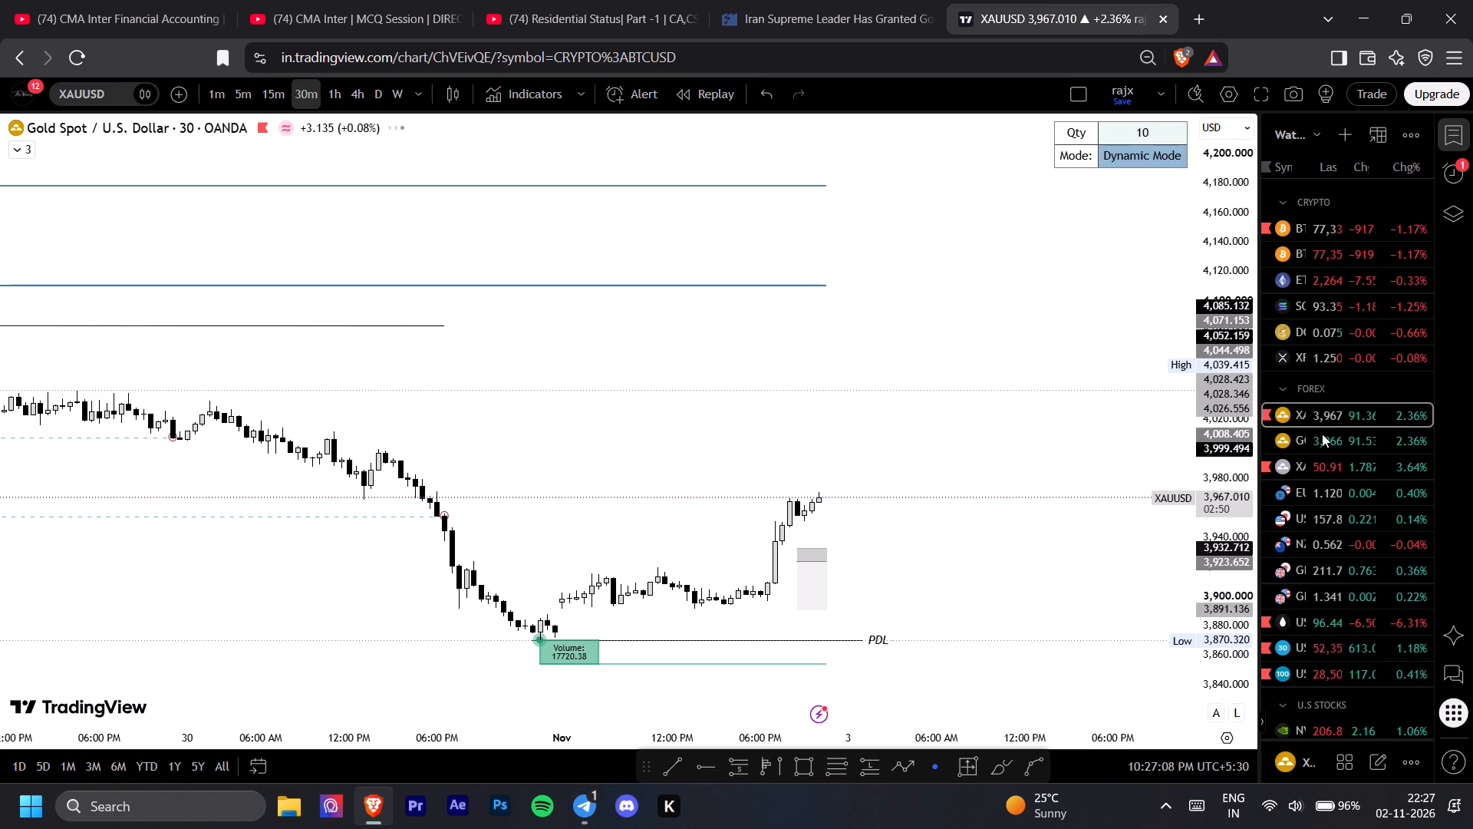
left_click_drag(1231, 611, 1166, 428)
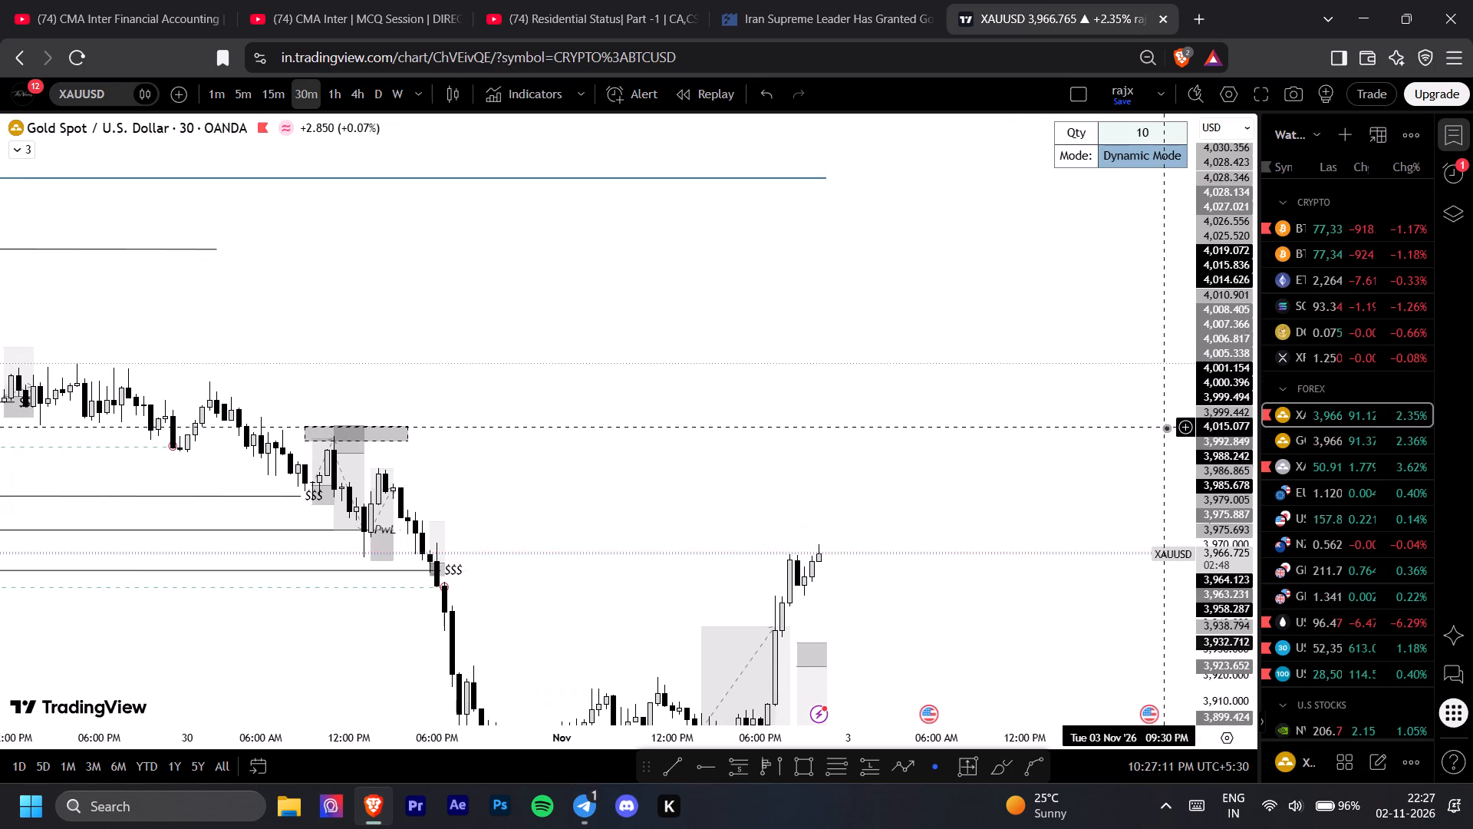
left_click_drag(1003, 602, 982, 252)
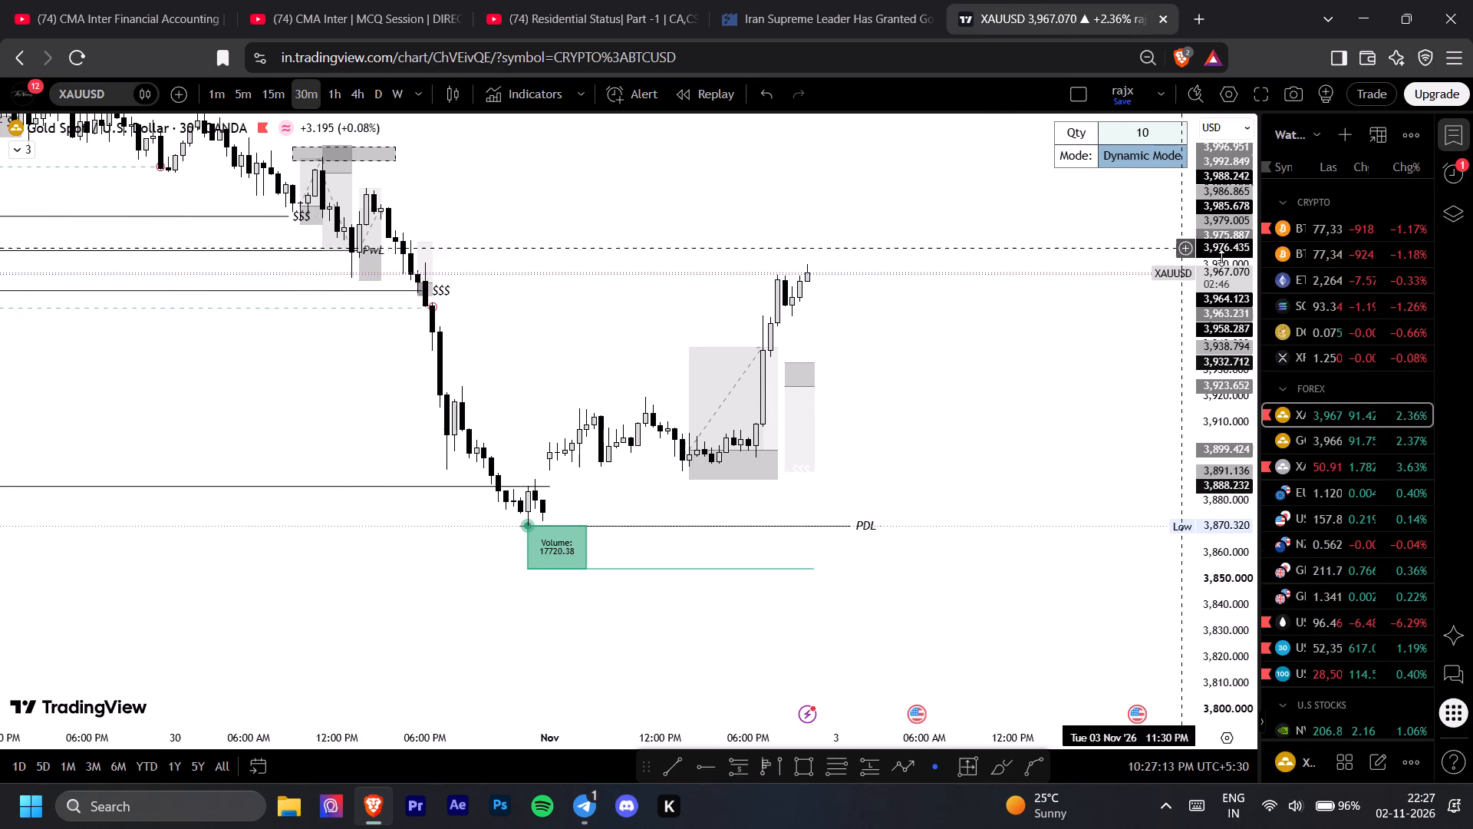
left_click(1311, 441)
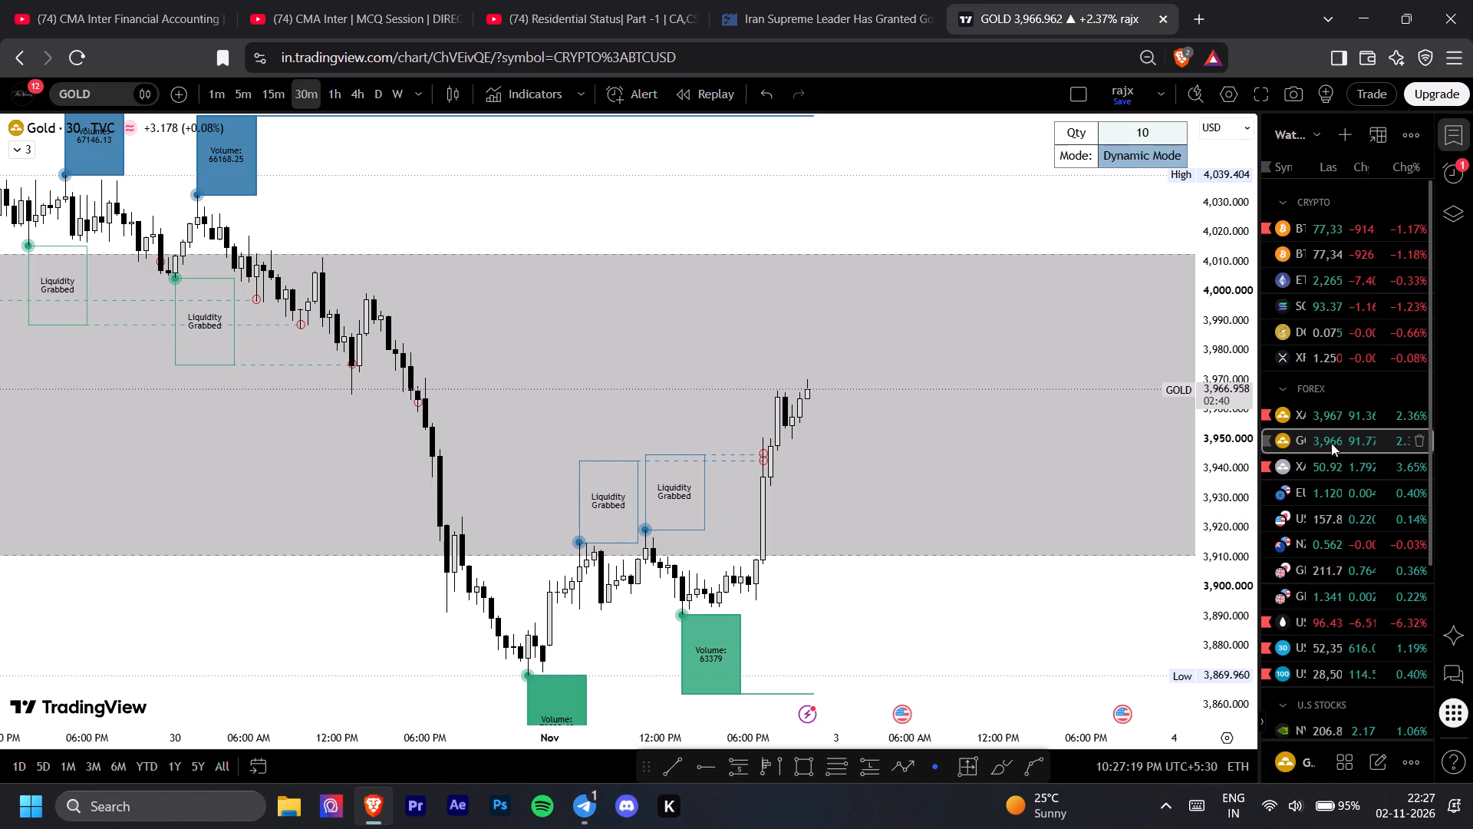
On the OANDA XAUUSD chart, draw a horizontal trend line at about 3,924 from 30 October 19:30 to 2 November 23:00.
left_click(1340, 423)
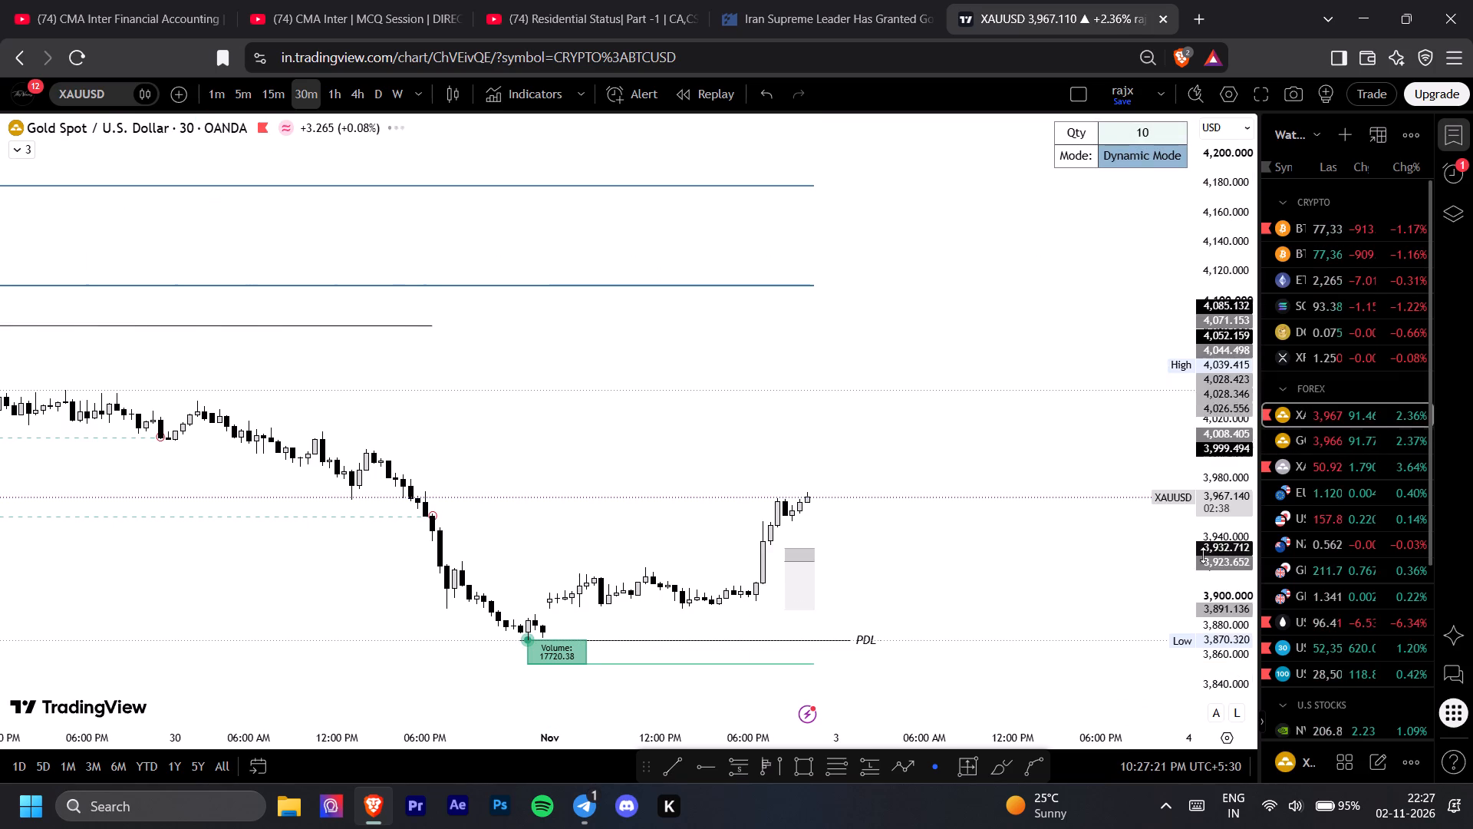
left_click_drag(1215, 613, 1155, 395)
left_click_drag(1014, 550, 1006, 347)
left_click_drag(993, 602, 975, 475)
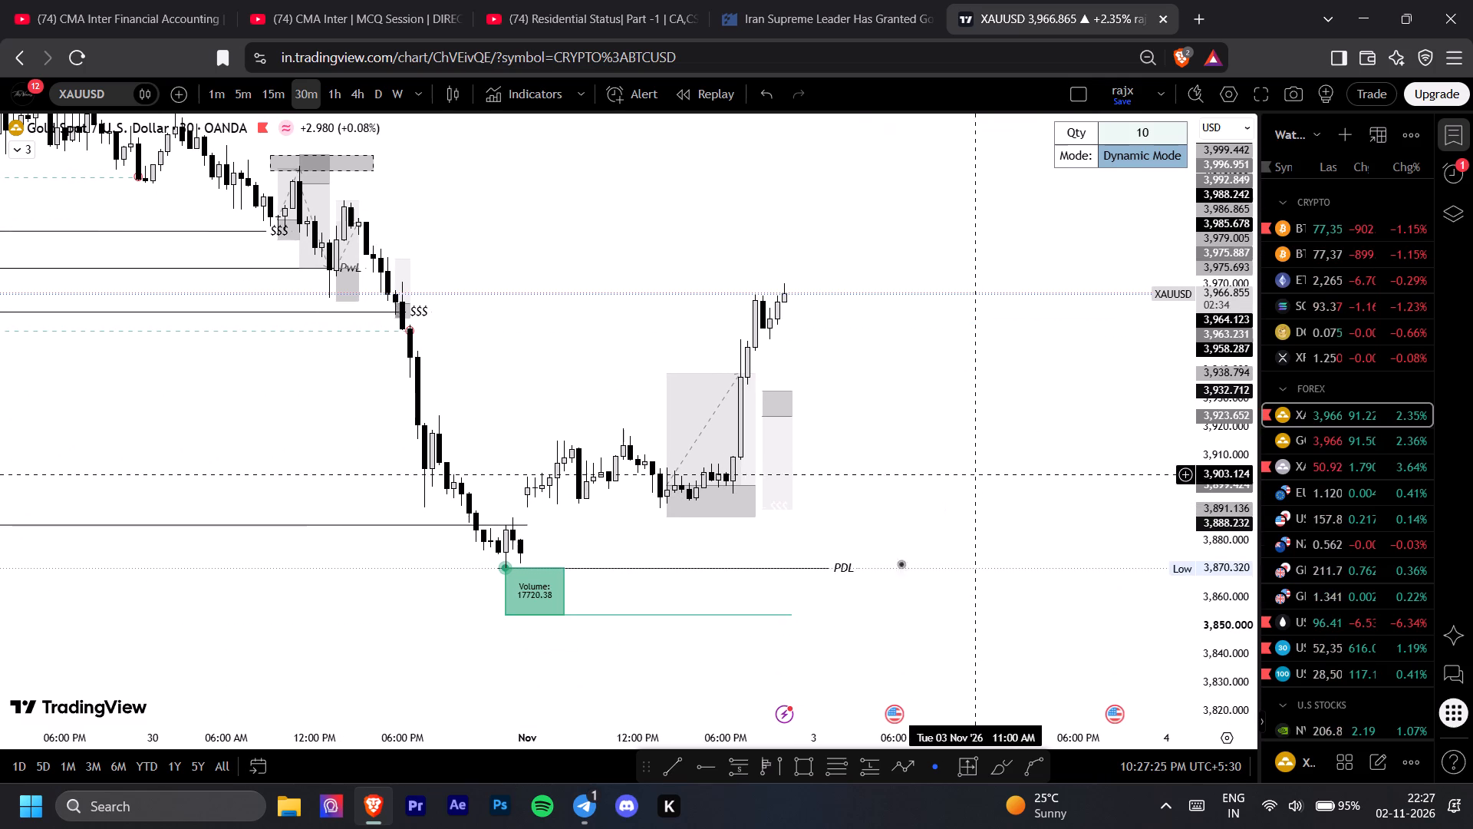
left_click(677, 768)
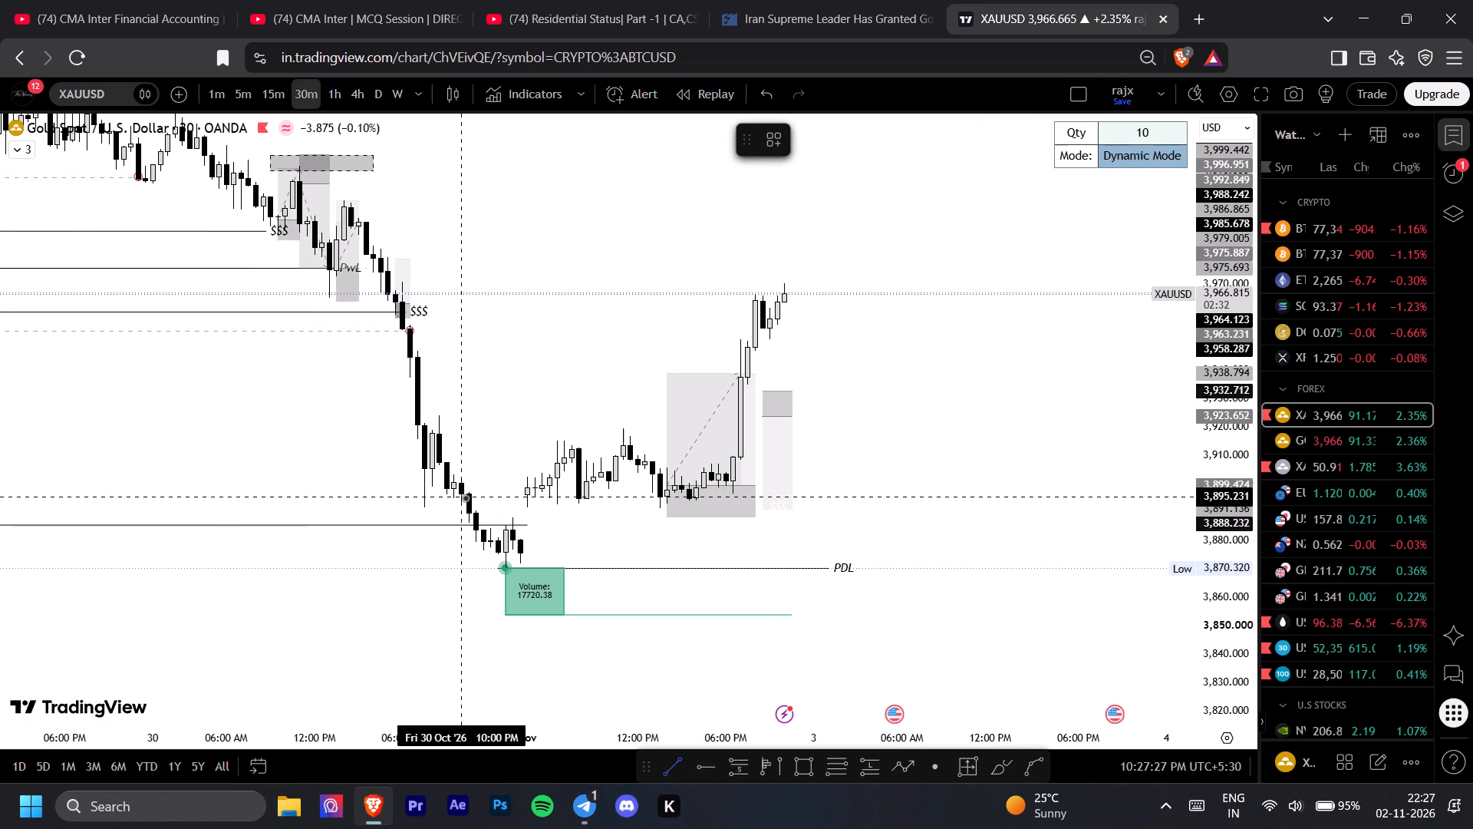
left_click(429, 417, "shift")
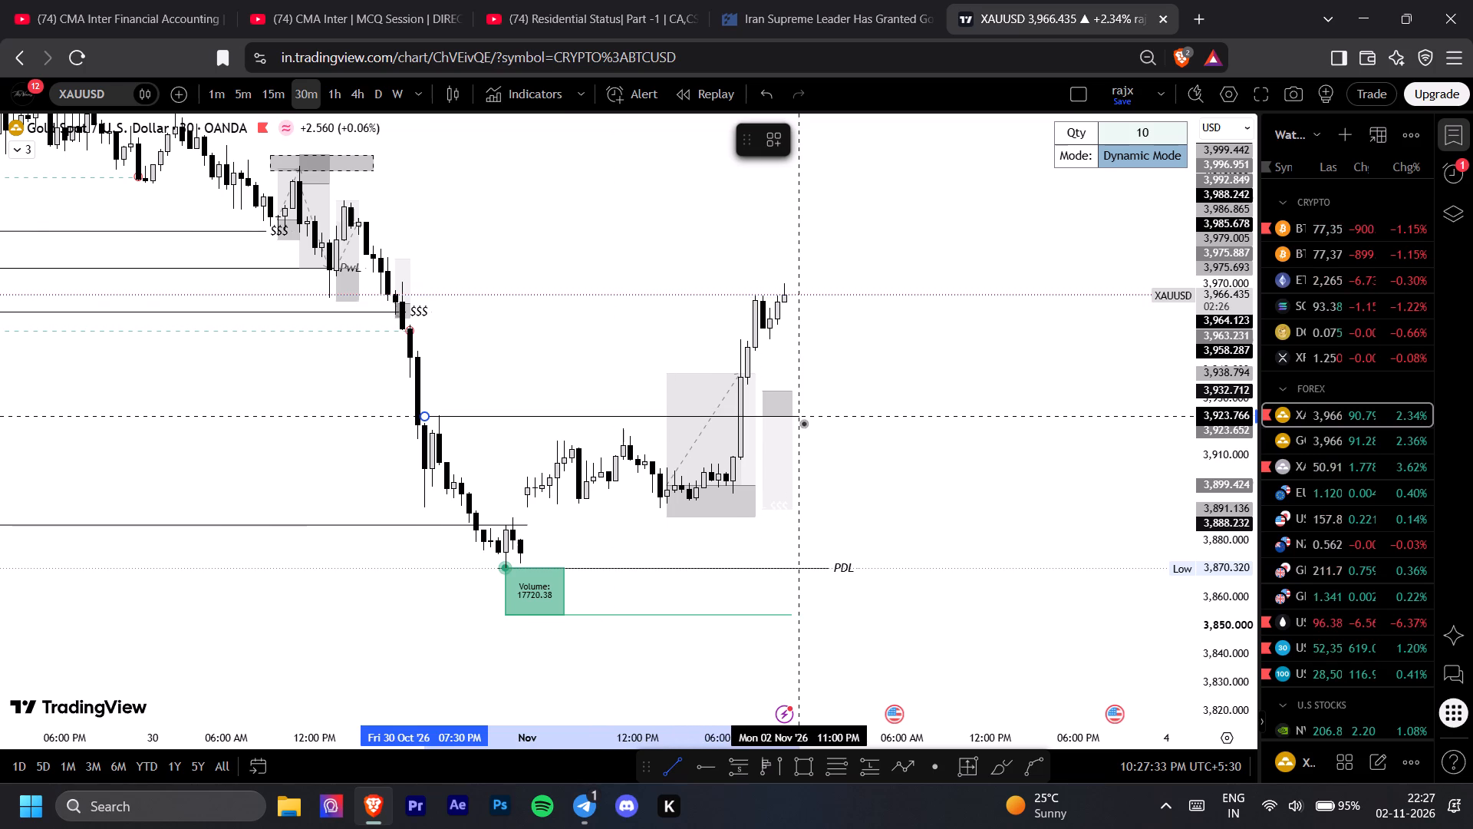
left_click(803, 423, "shift")
left_click(892, 514)
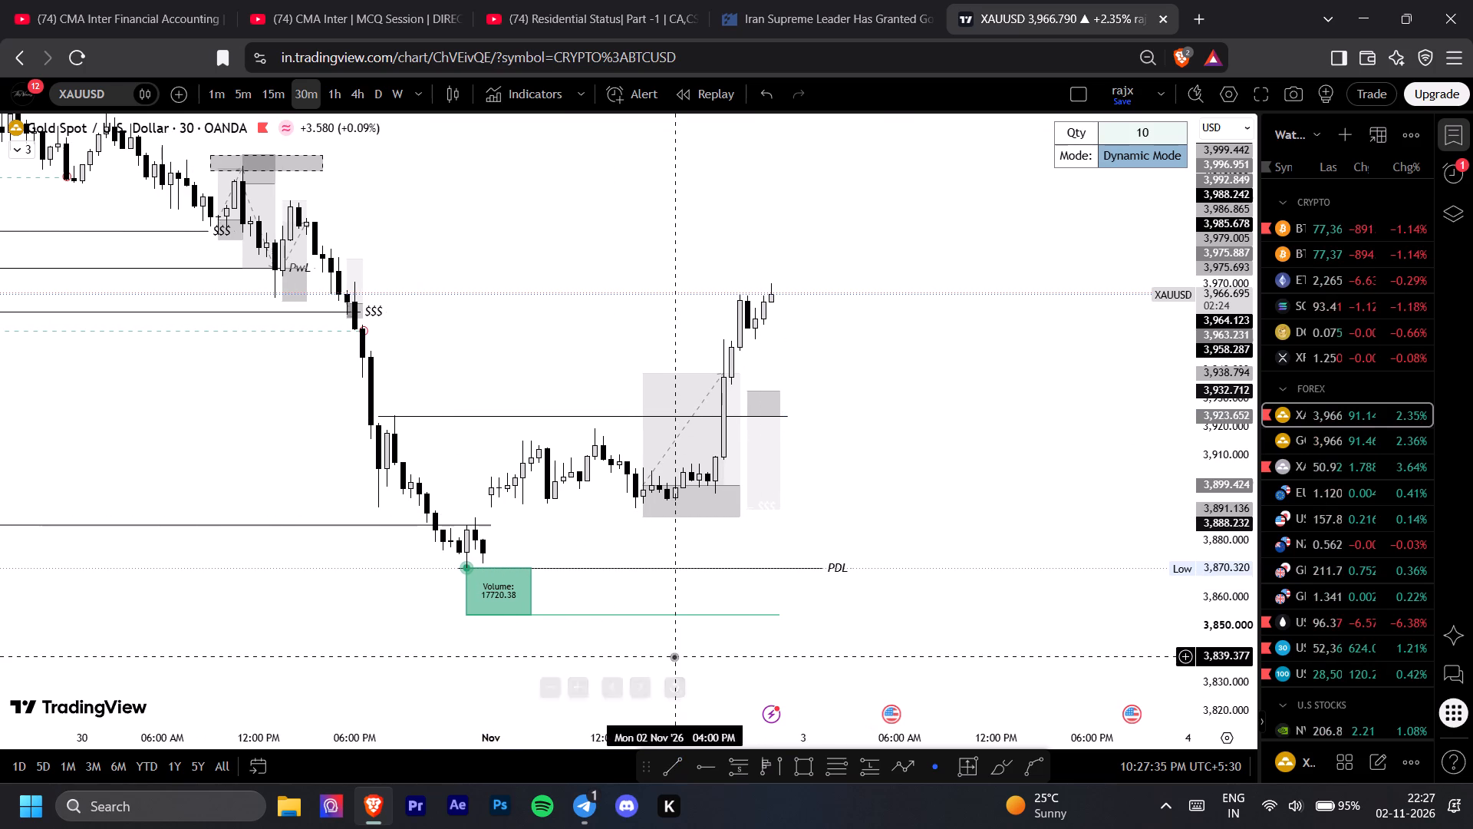
Draw a second horizontal trend line at about 3,892 from 31 October 02:00 to 2 November 21:30.
left_click(680, 773)
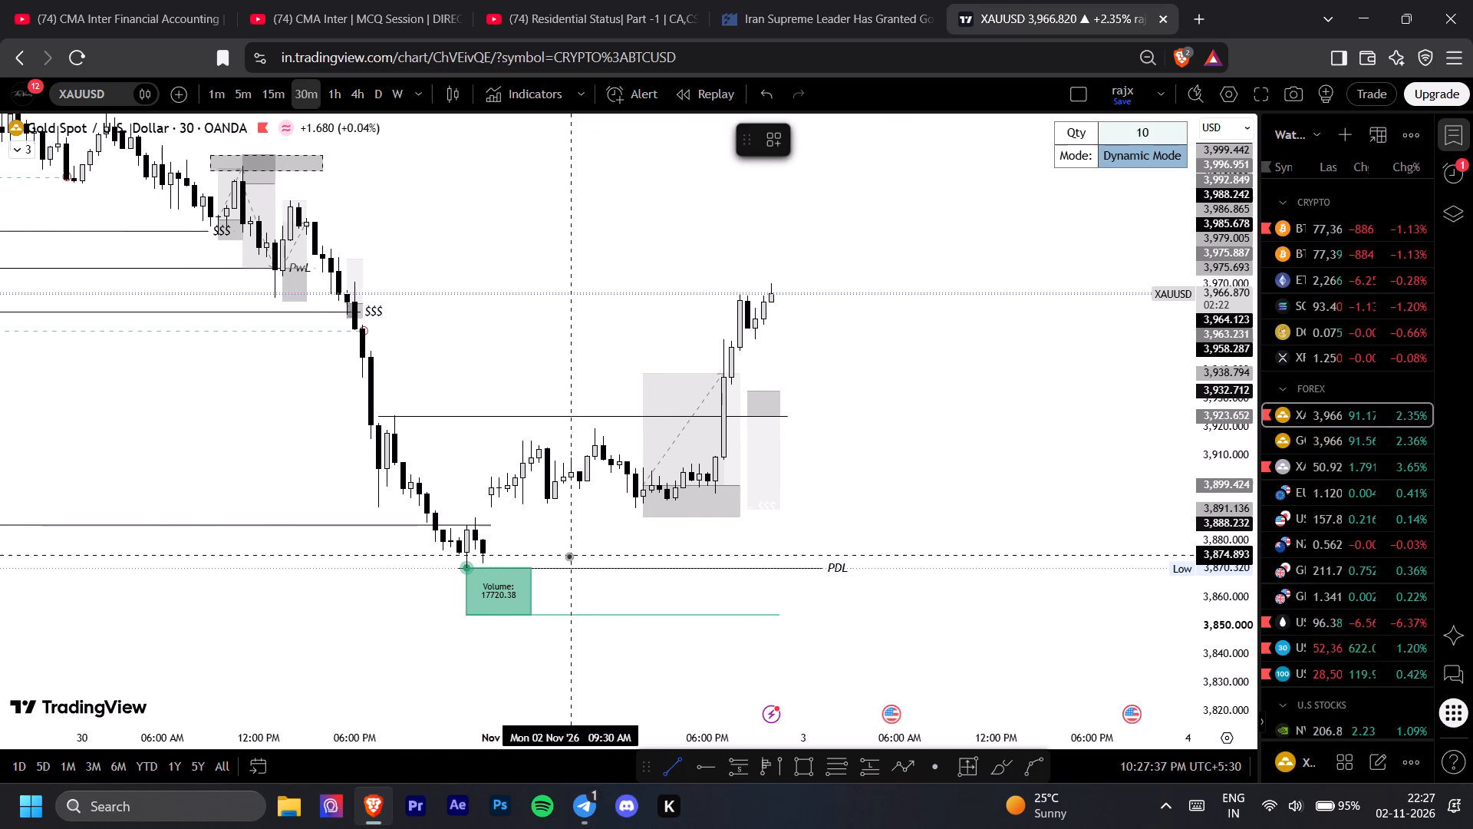
left_click(484, 507, "shift")
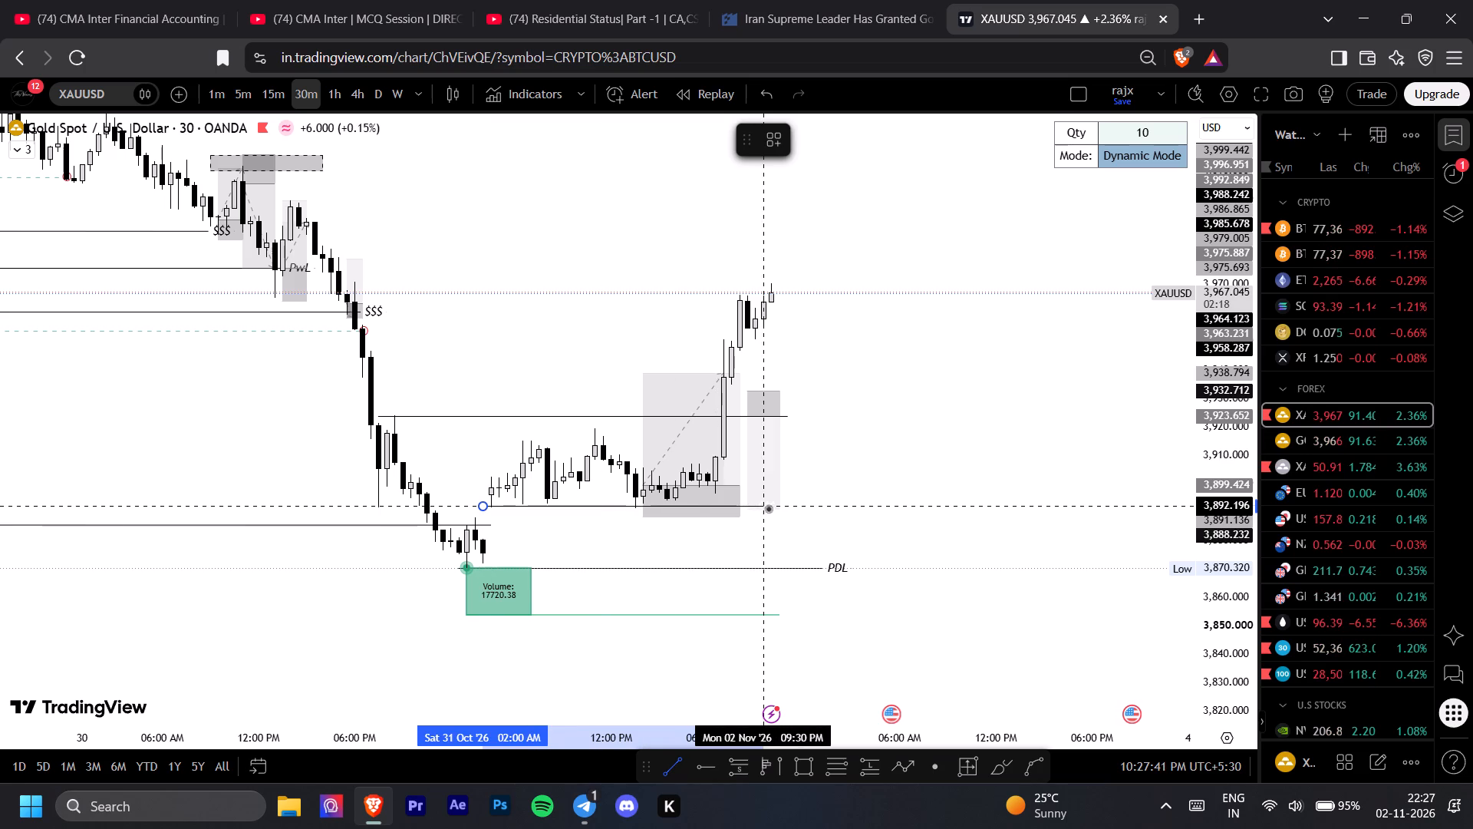
left_click(769, 508, "shift")
left_click(924, 507)
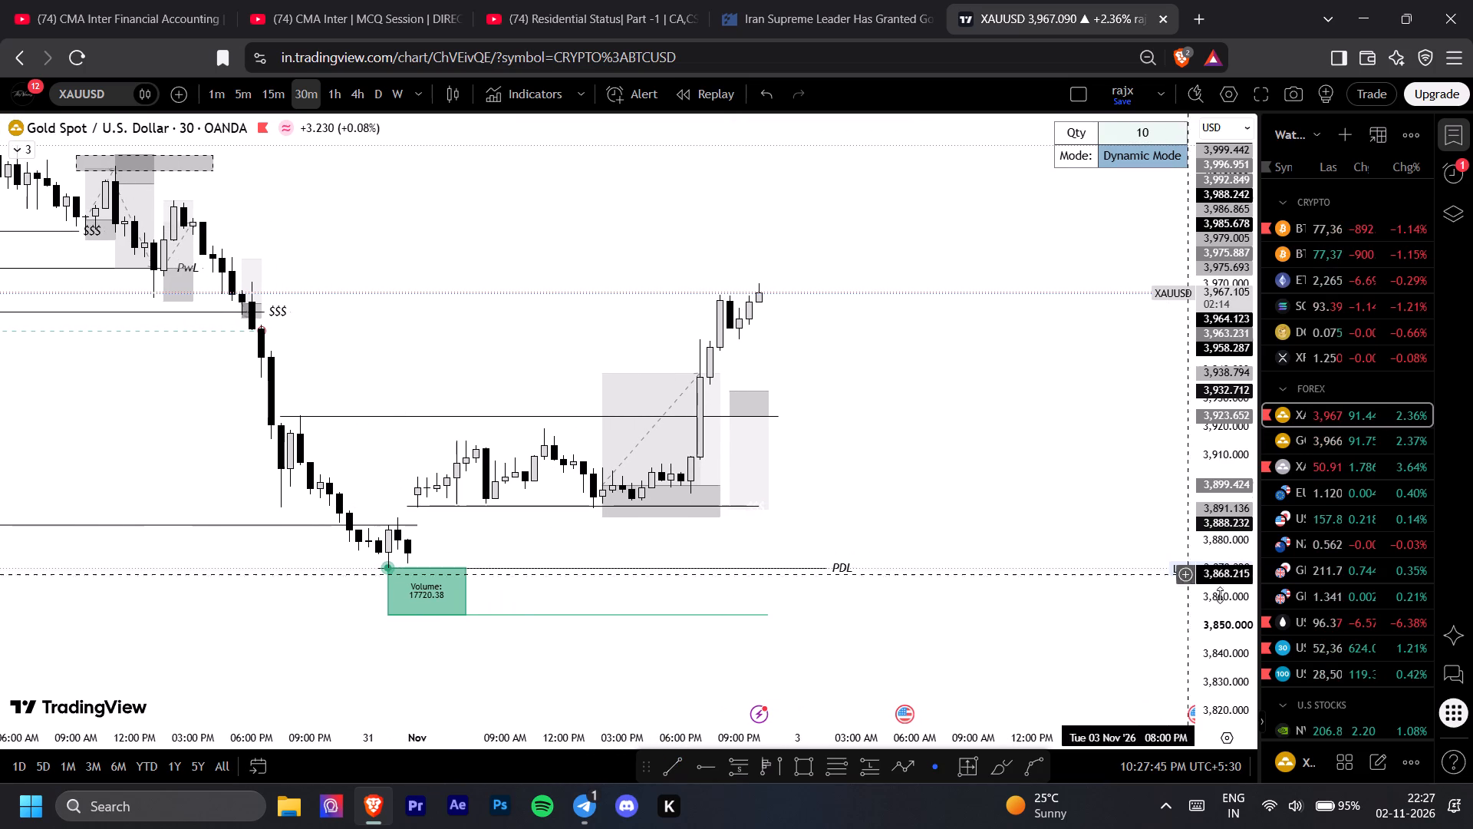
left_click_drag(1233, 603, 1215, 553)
Launch After Effects and Premiere Pro.
left_click(467, 807)
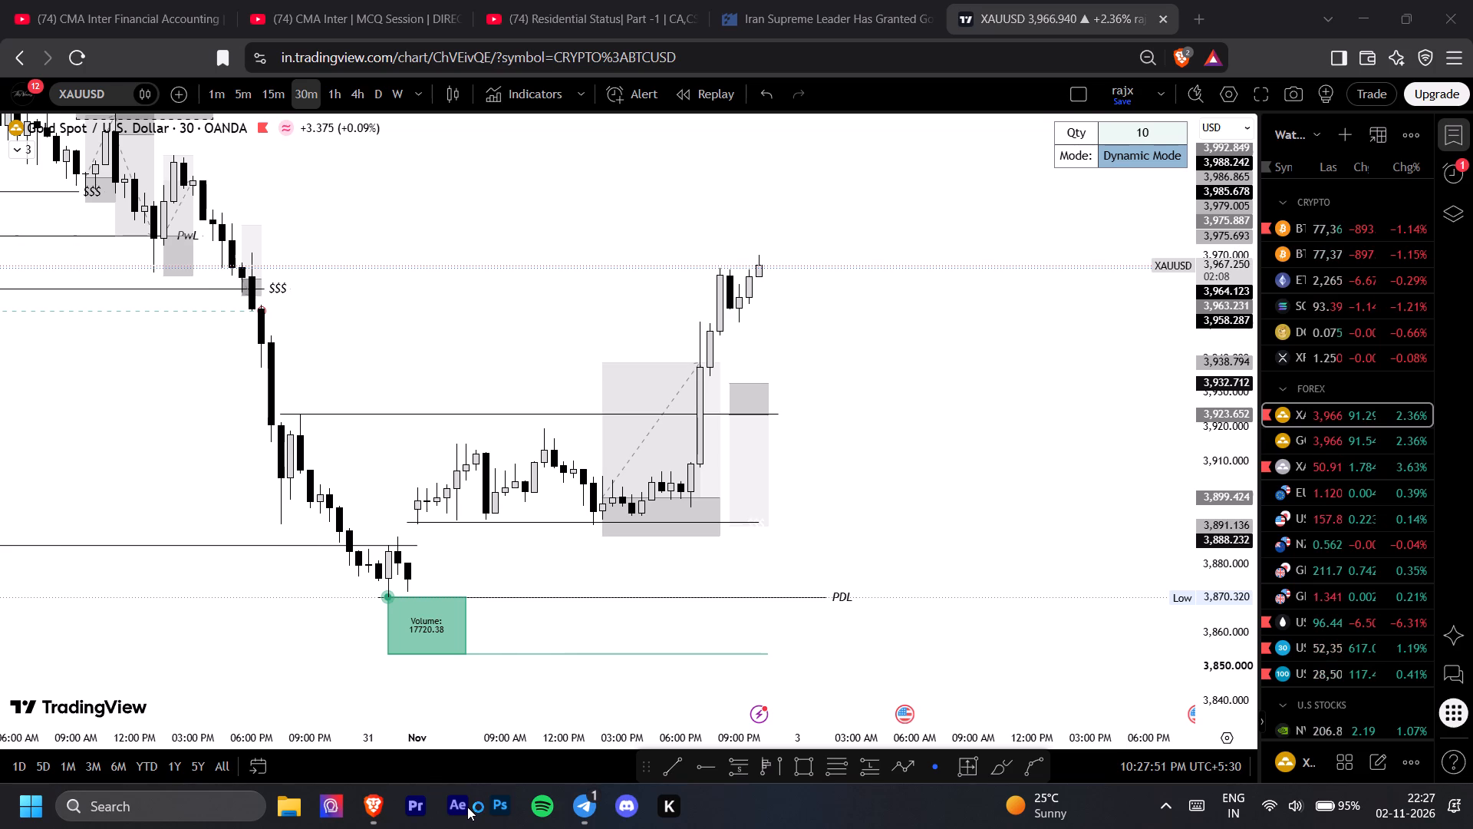
left_click(427, 811)
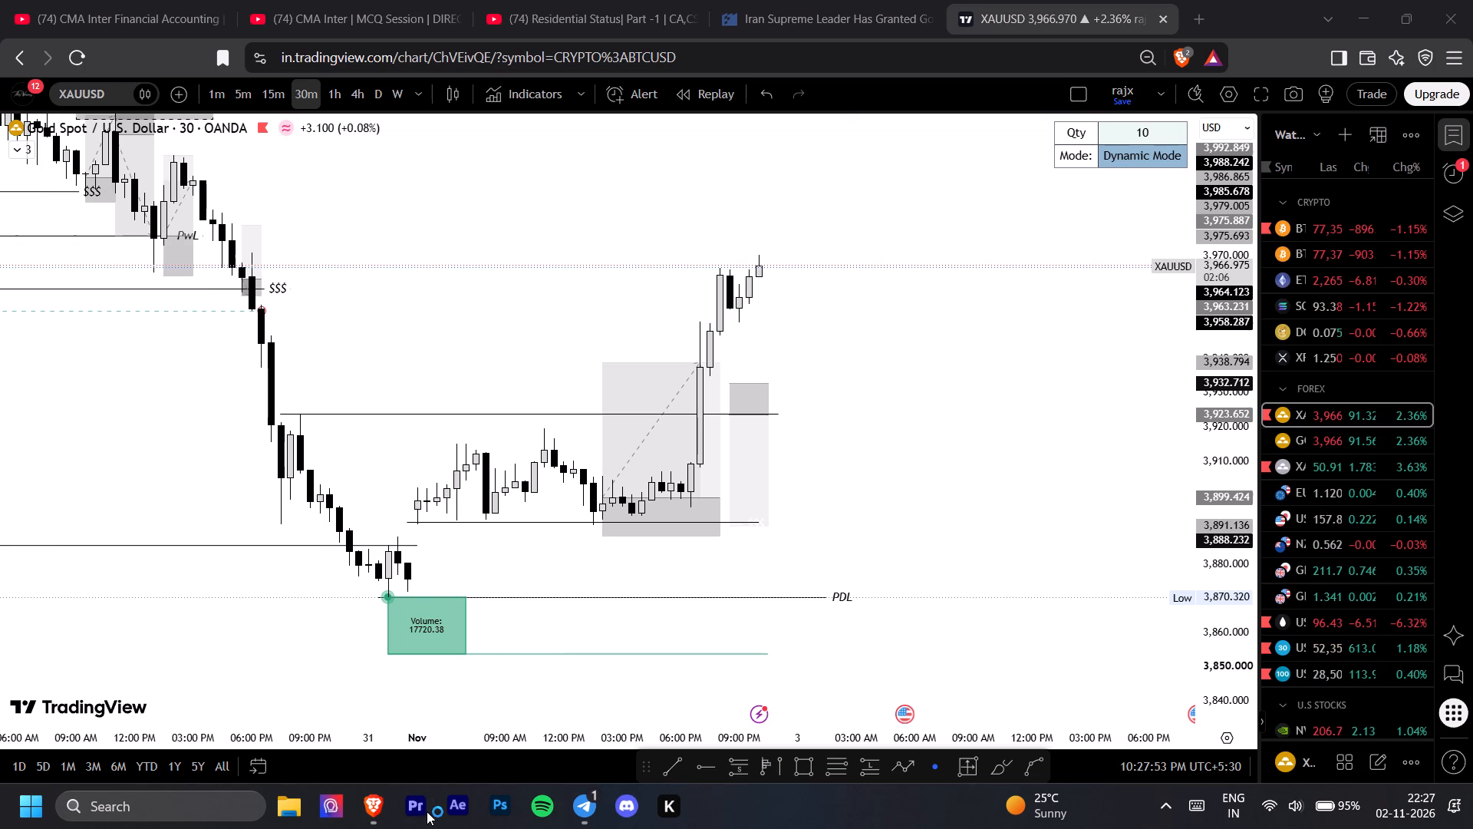
Open a new browser tab.
left_click(1204, 9)
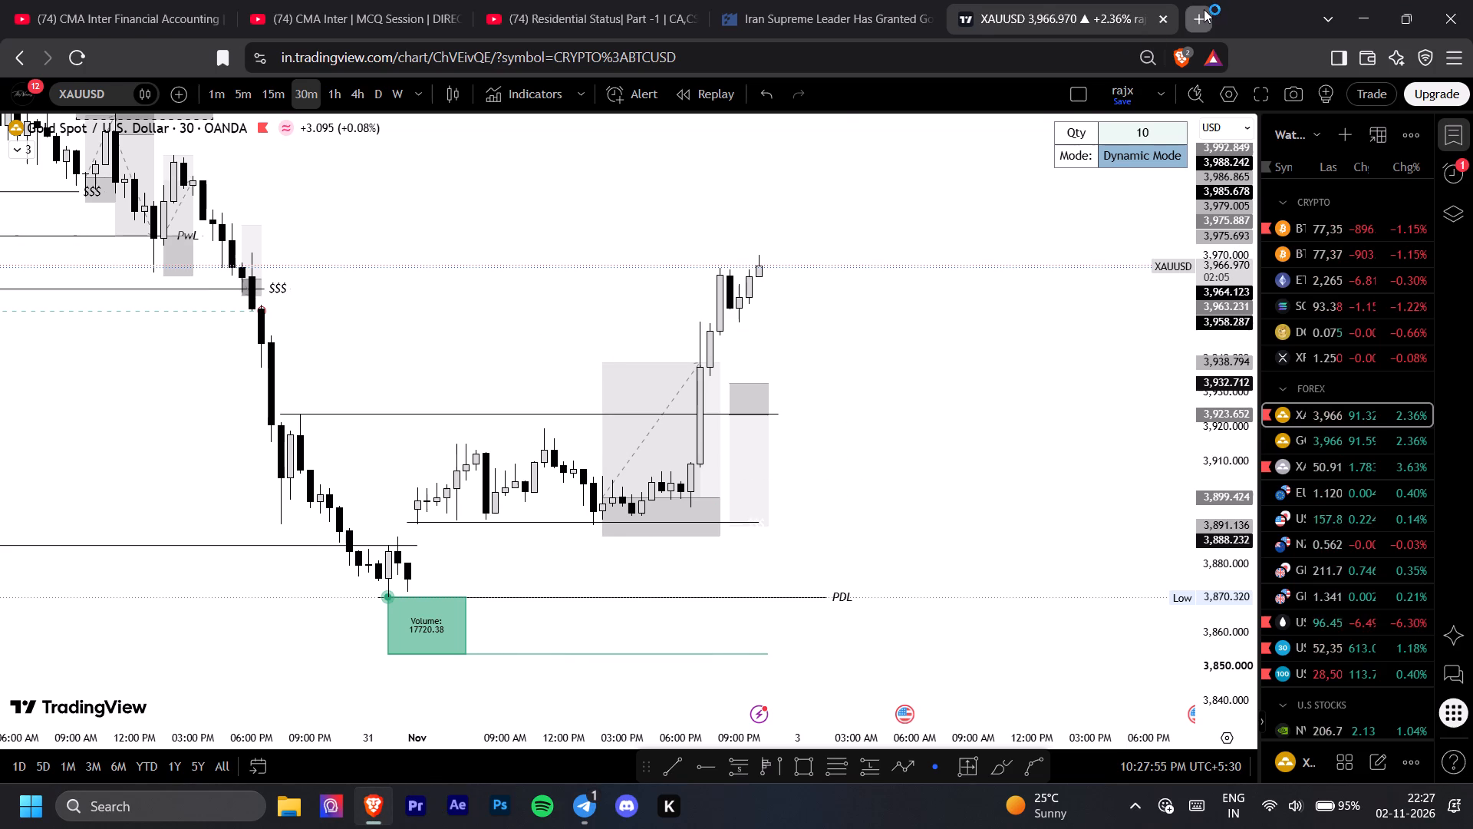
Bring up the BTCUSD chart on the 5-minute timeframe, reset its view, and examine the latest price action around the marked position.
left_click(974, 0)
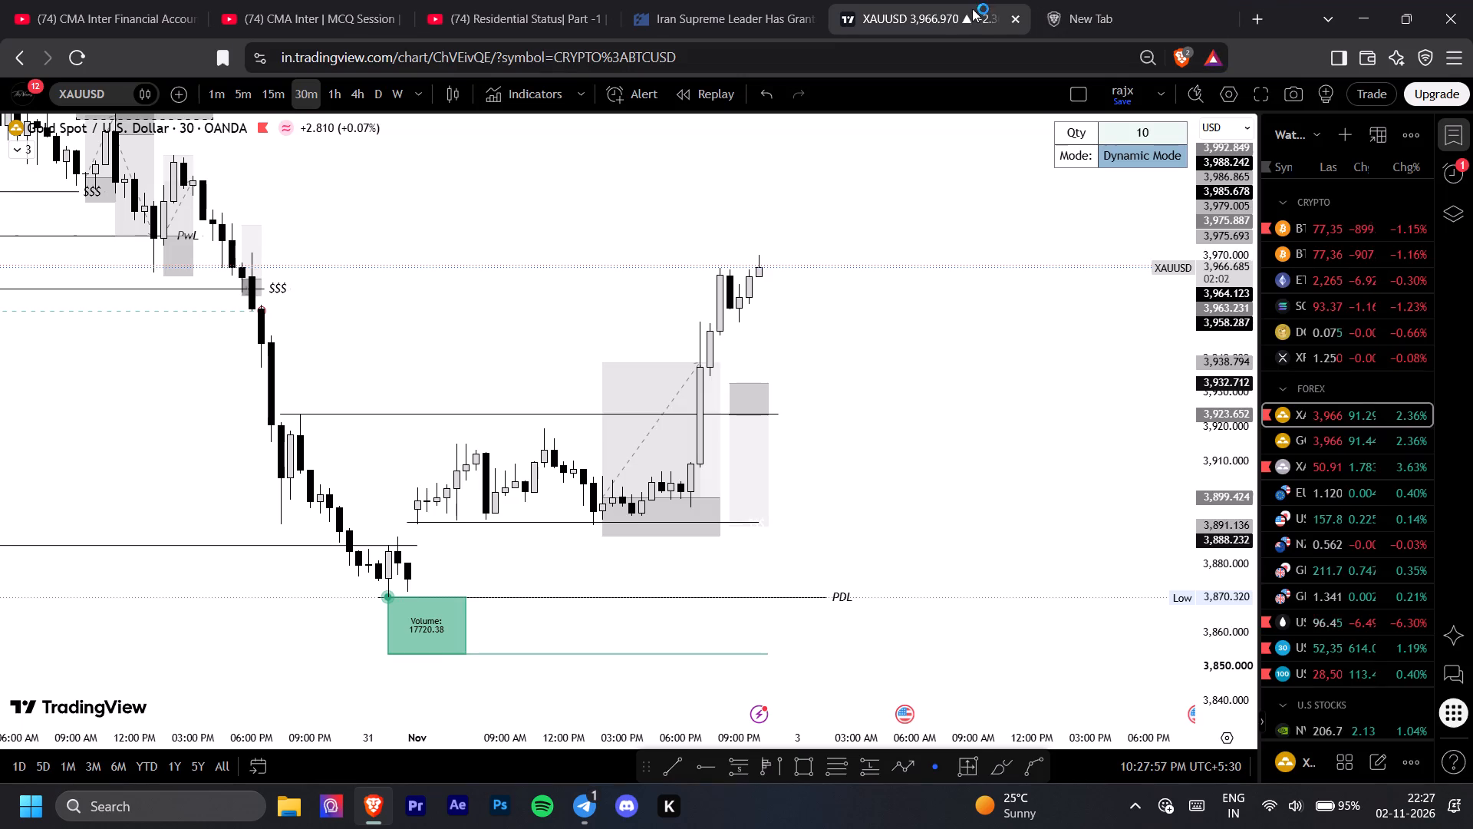
left_click(1333, 233)
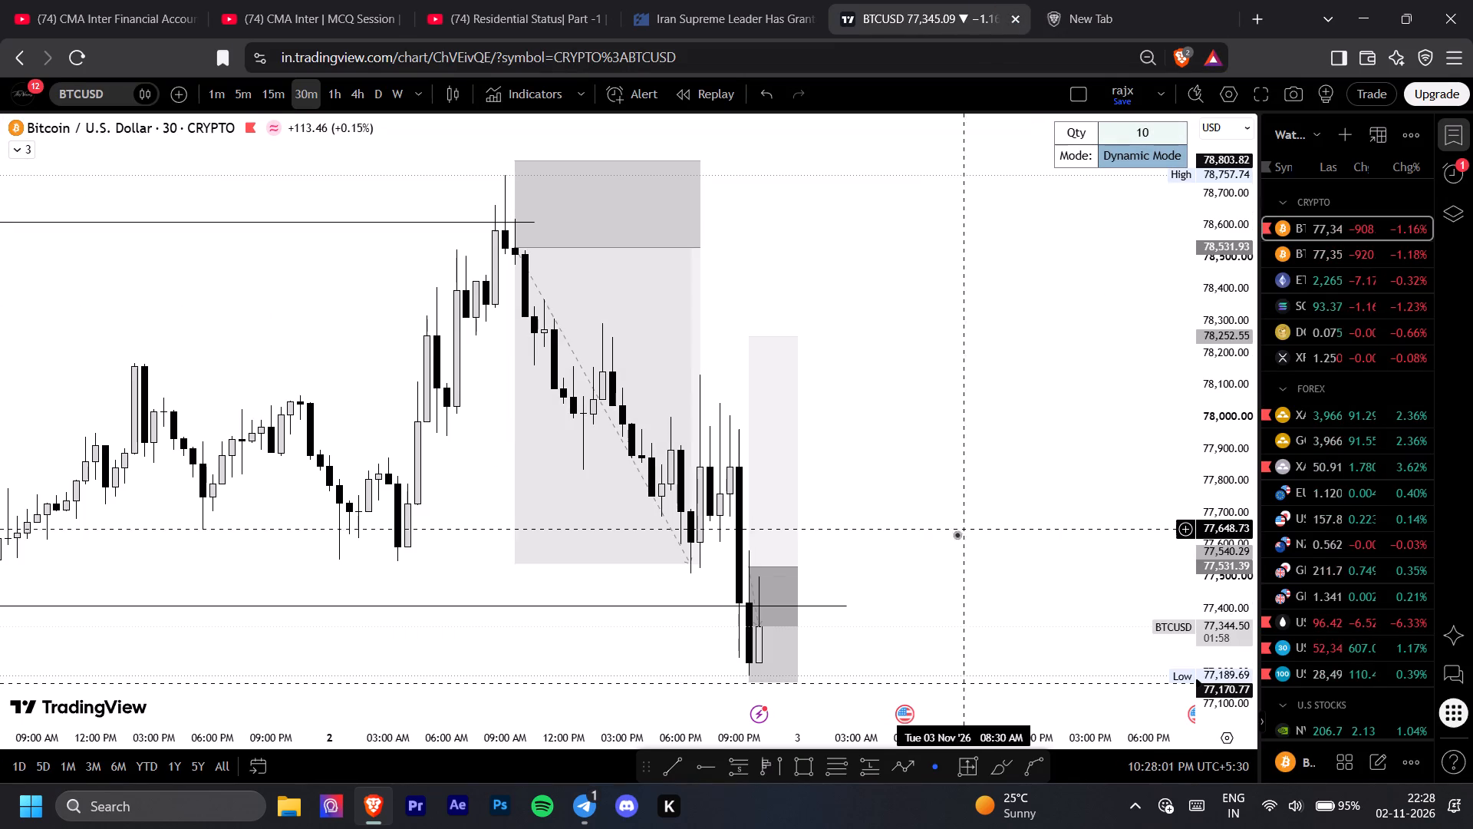
left_click_drag(956, 538, 1013, 513)
left_click(240, 91)
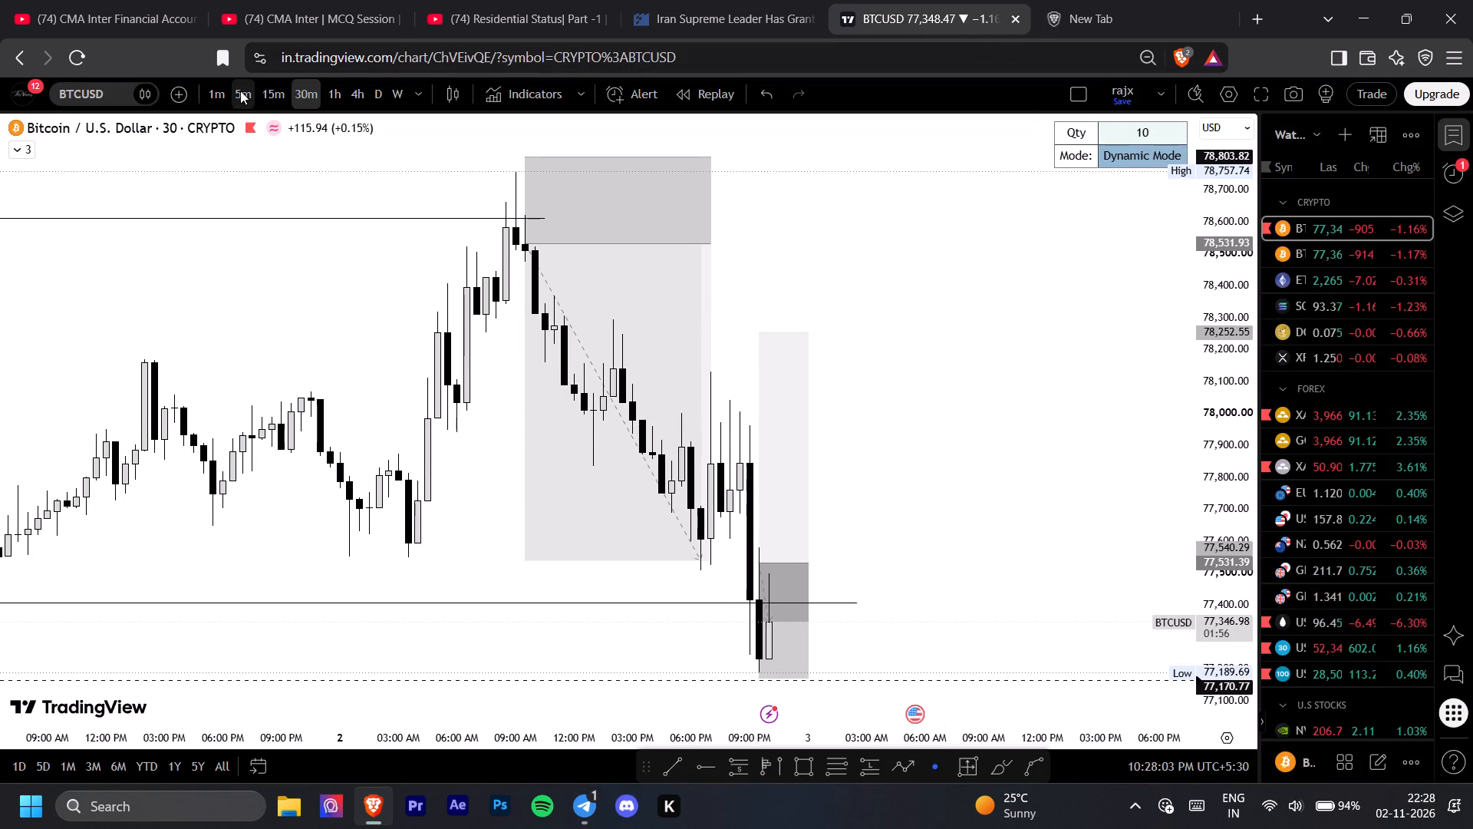
right_click(514, 284)
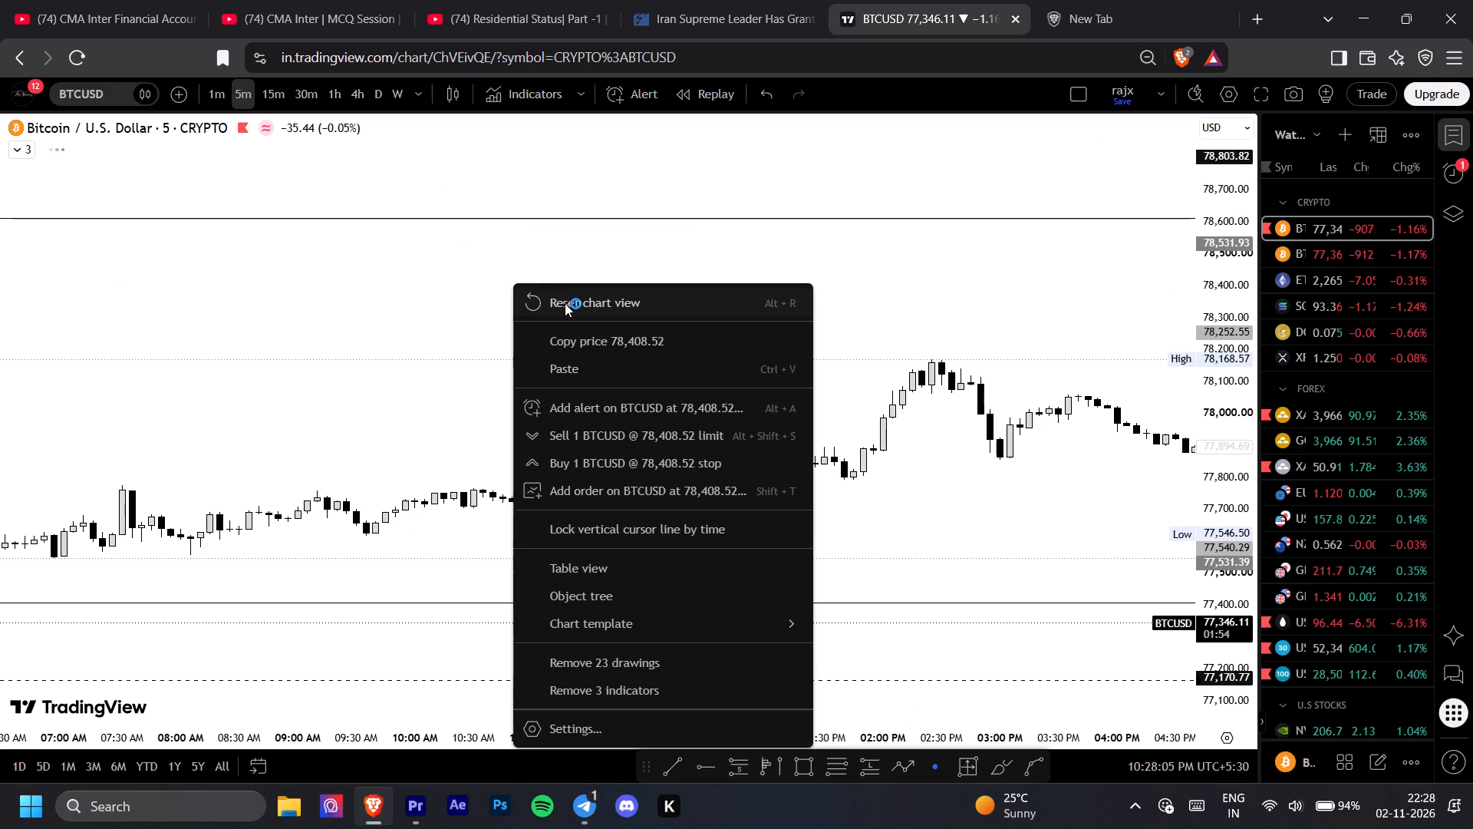
left_click(565, 303)
left_click_drag(996, 343, 819, 315)
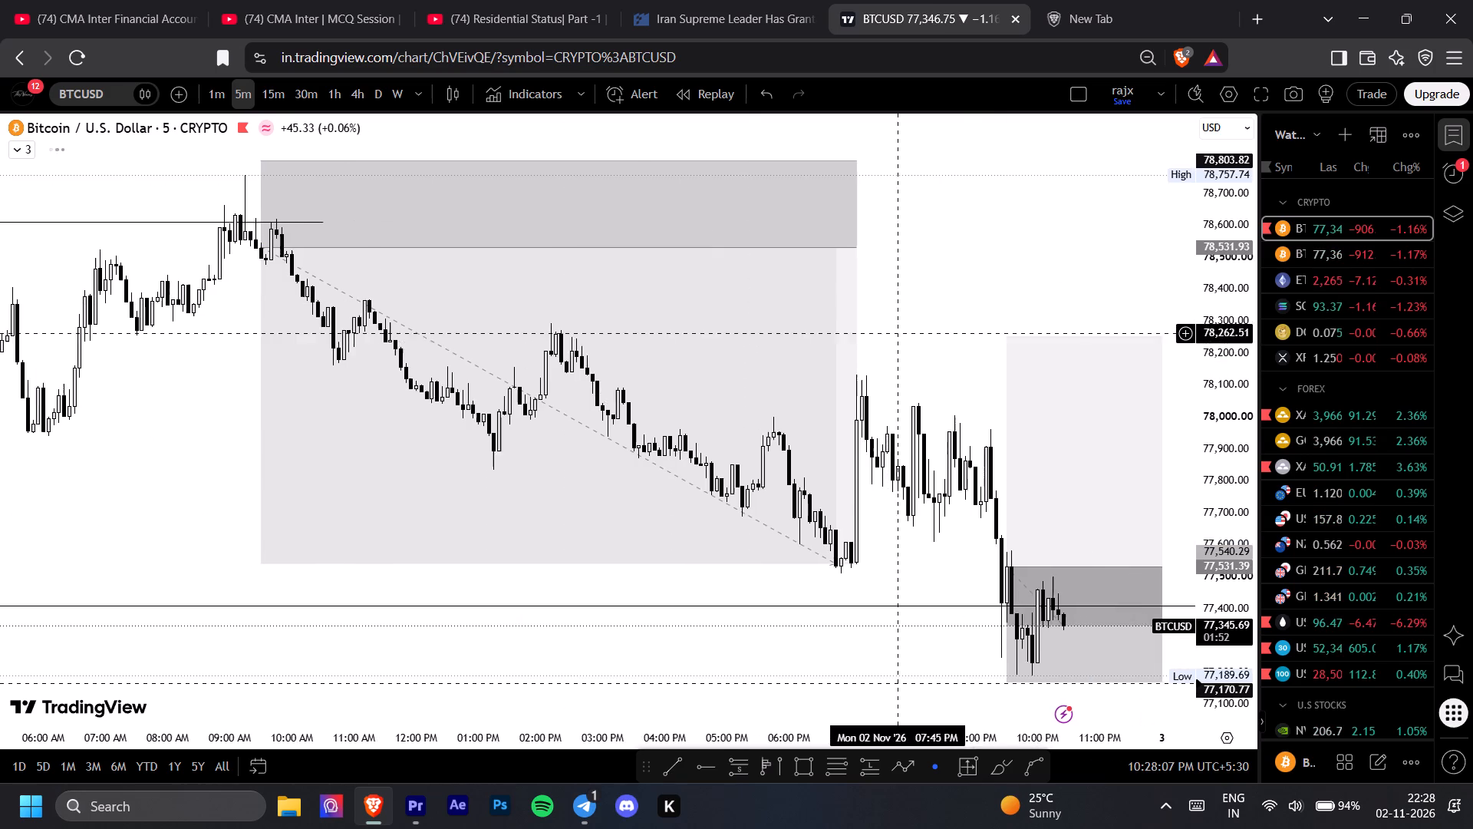
left_click_drag(819, 315, 671, 289)
left_click_drag(1041, 482, 1007, 484)
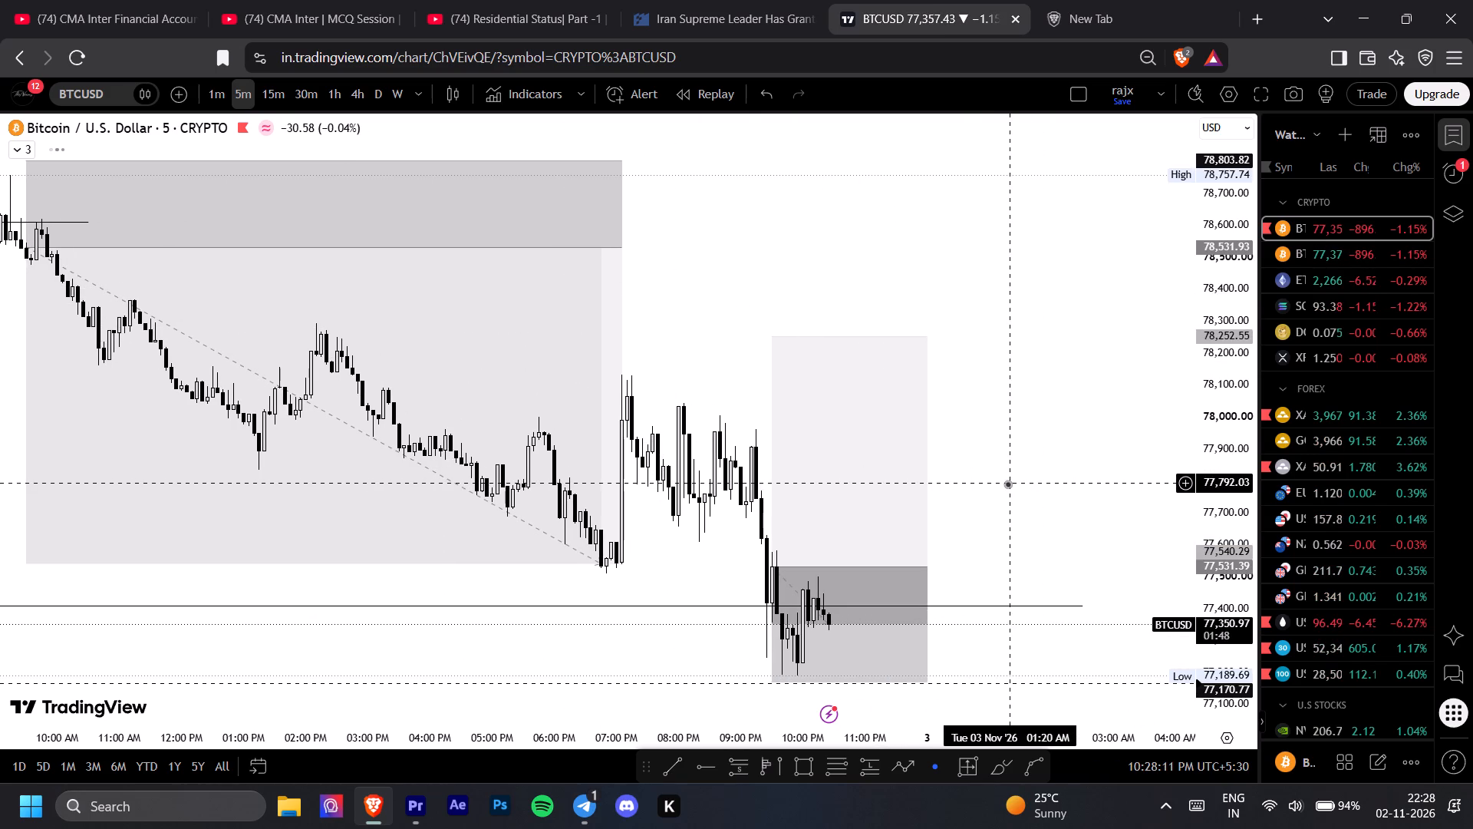
Go to the empty new browser tab.
left_click(1127, 0)
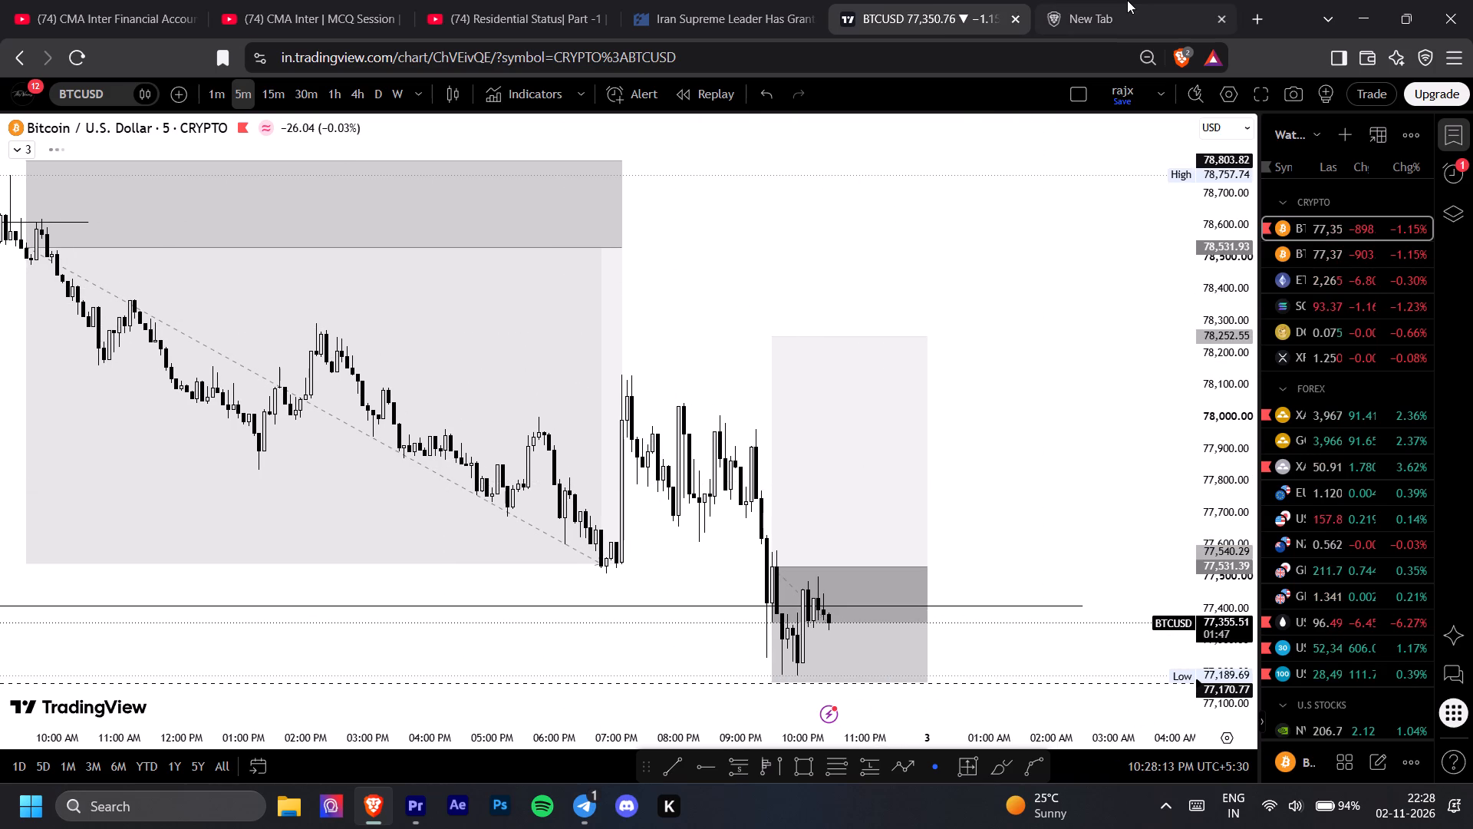